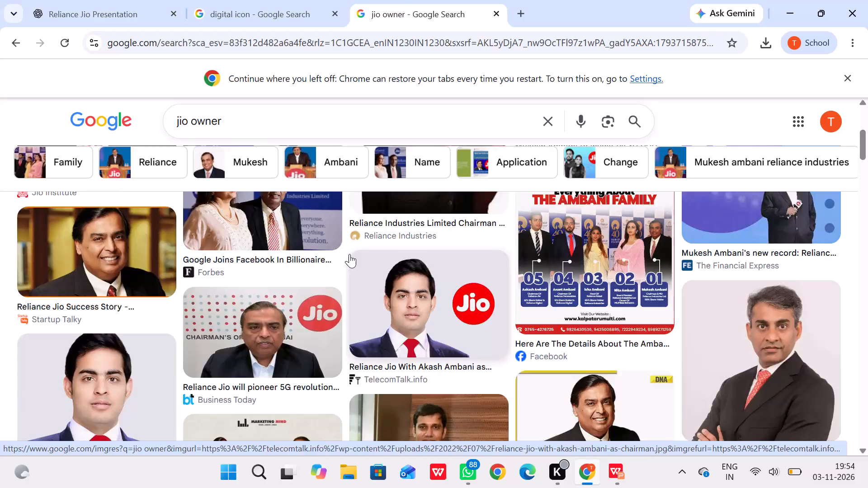
Look through the "jio owner" image results for a suitable picture of Jio's owner.
scroll(349, 254, right, 1)
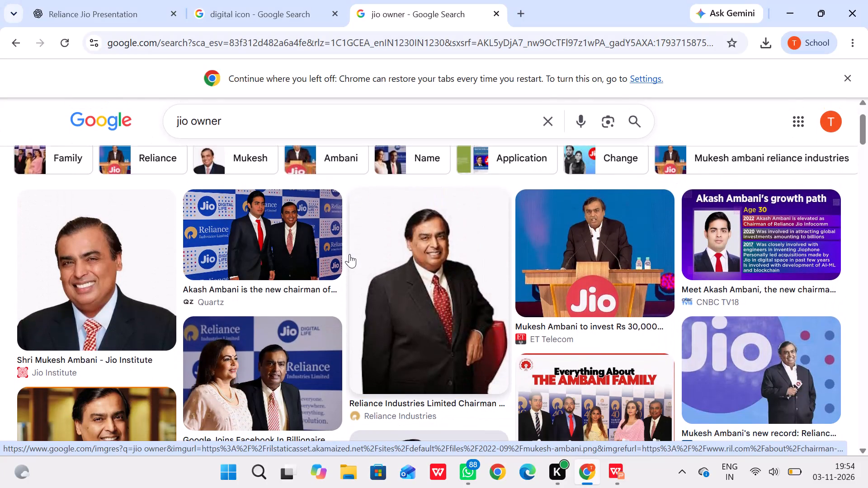
scroll(349, 254, right, 1)
scroll(349, 254, down, 1)
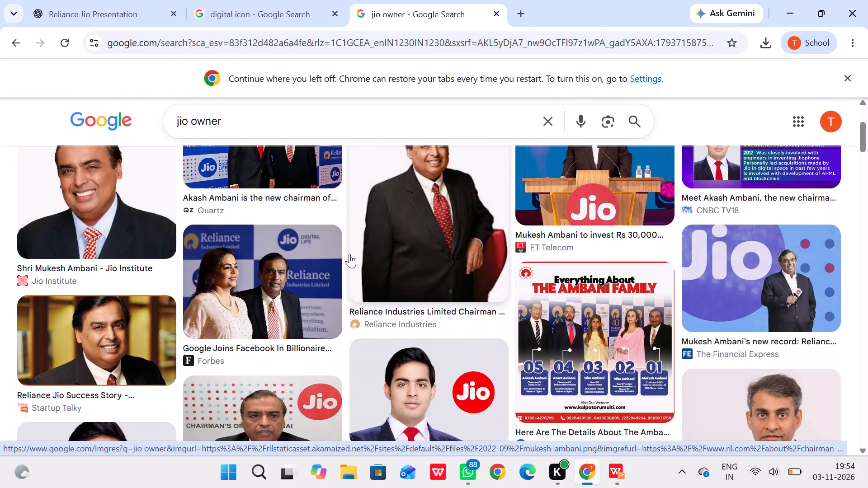
scroll(349, 254, down, 6)
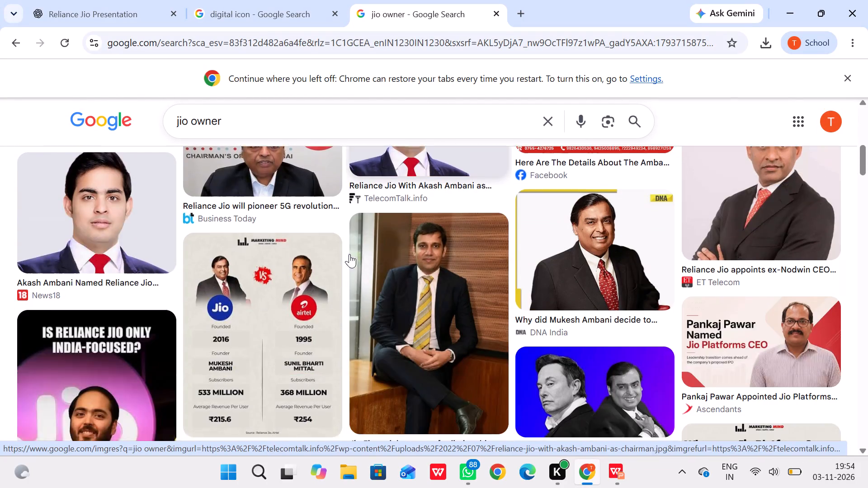
scroll(349, 254, down, 5)
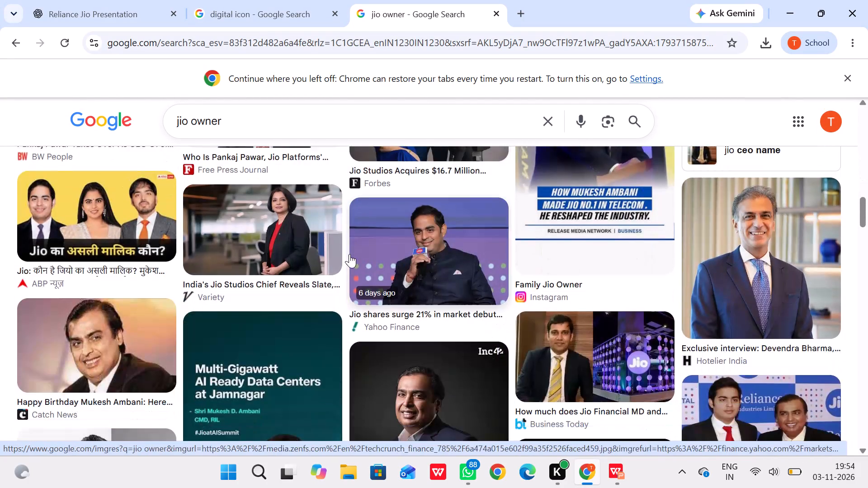
scroll(349, 254, down, 4)
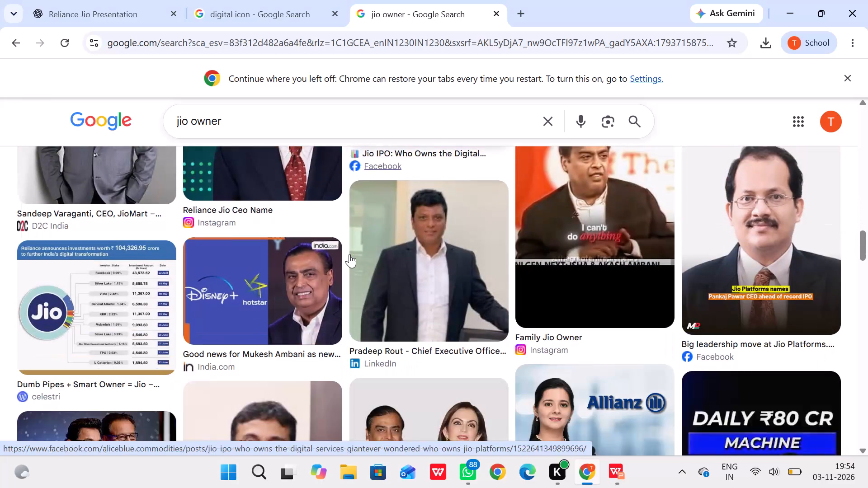
scroll(349, 254, down, 6)
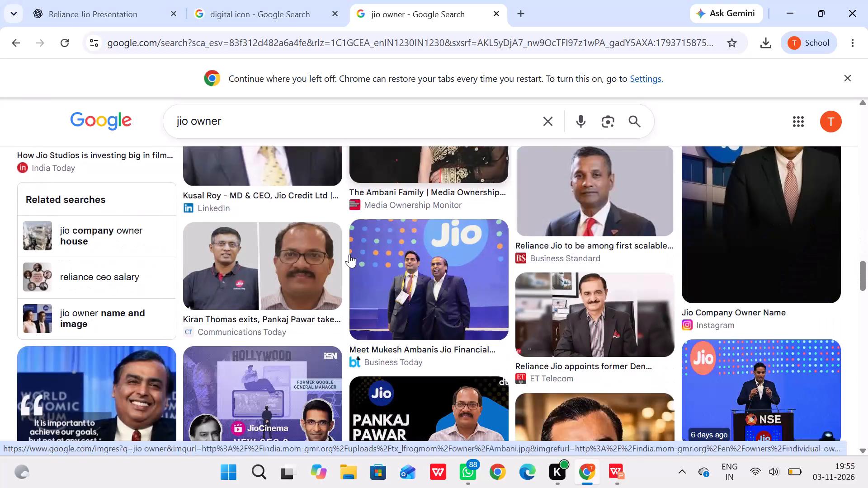
scroll(349, 254, down, 3)
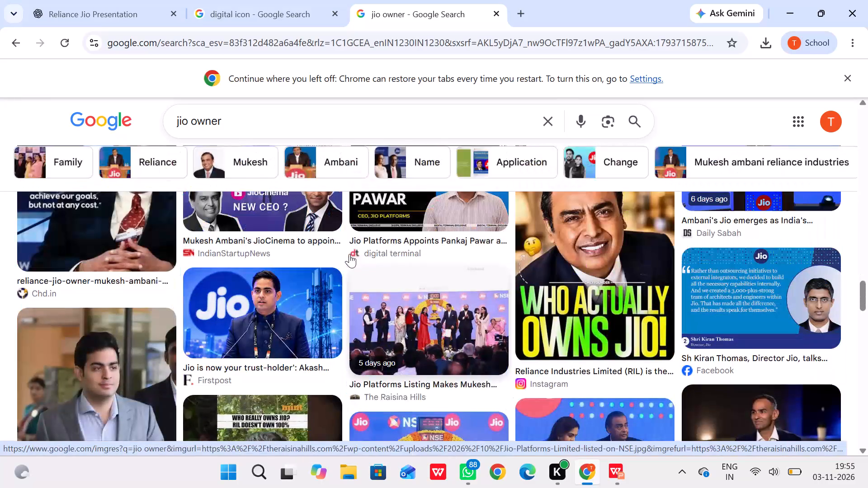
scroll(349, 254, down, 3)
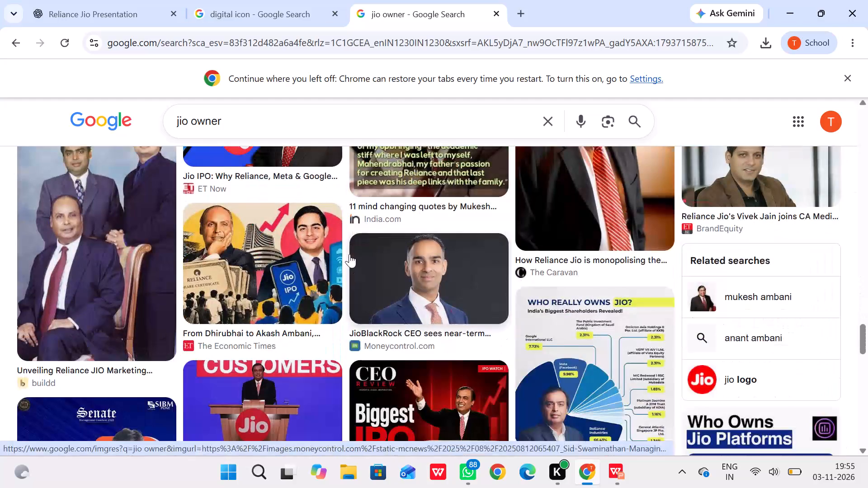
scroll(349, 254, down, 3)
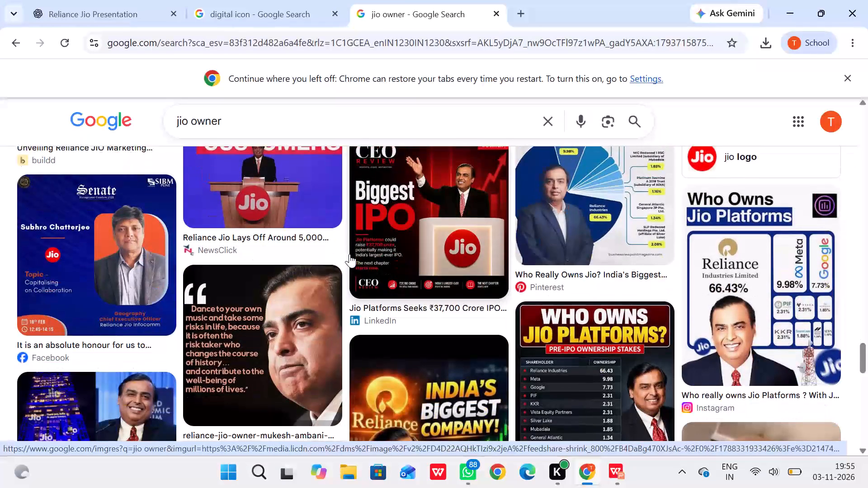
scroll(349, 254, down, 1)
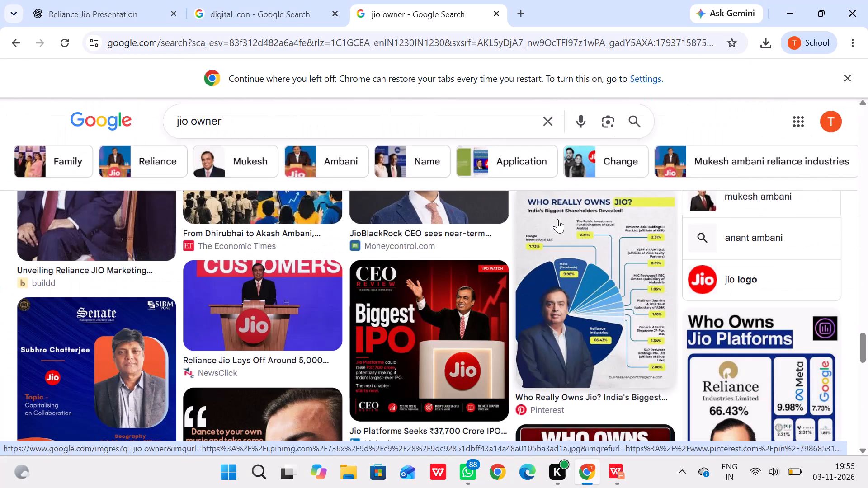
scroll(557, 219, down, 5)
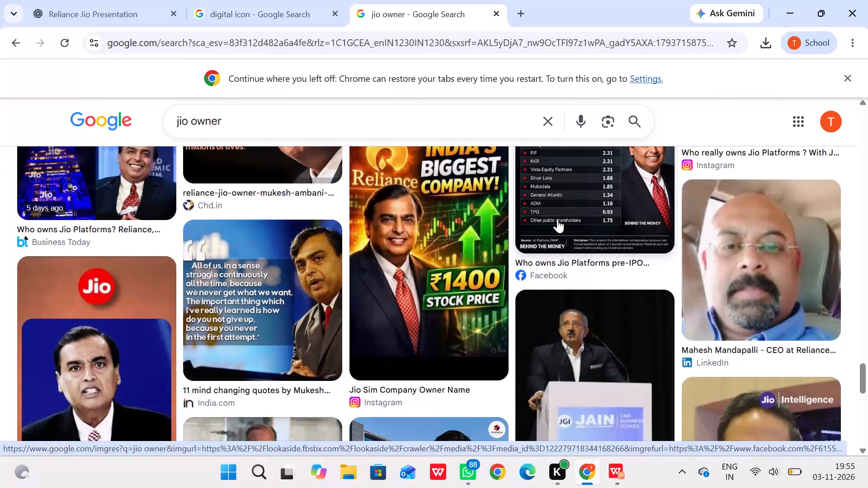
scroll(557, 219, down, 3)
scroll(557, 219, up, 1)
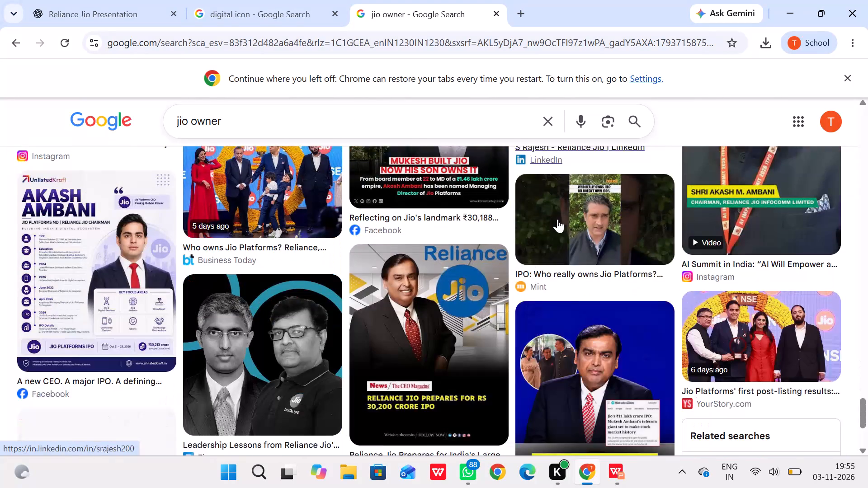
scroll(557, 219, up, 10)
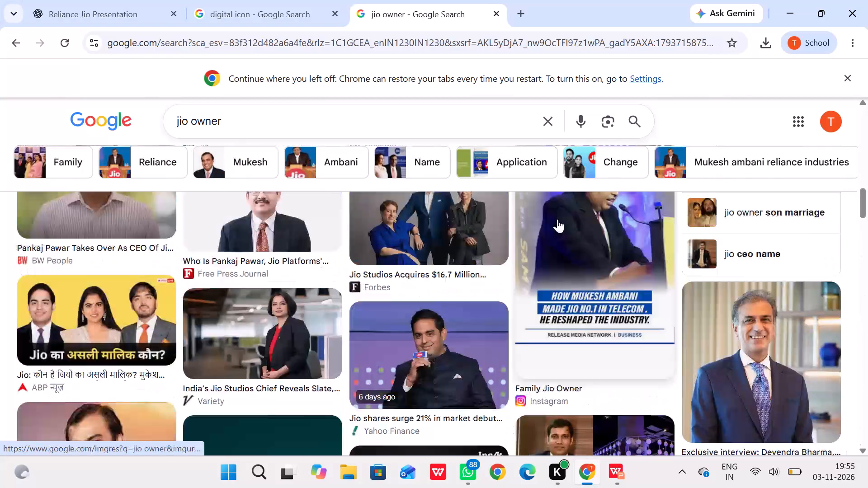
scroll(557, 219, up, 6)
scroll(681, 292, down, 2)
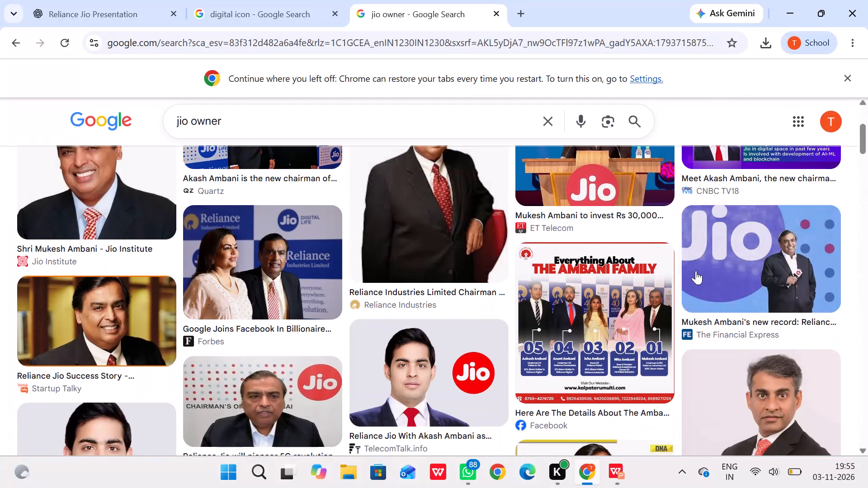
scroll(723, 266, down, 1)
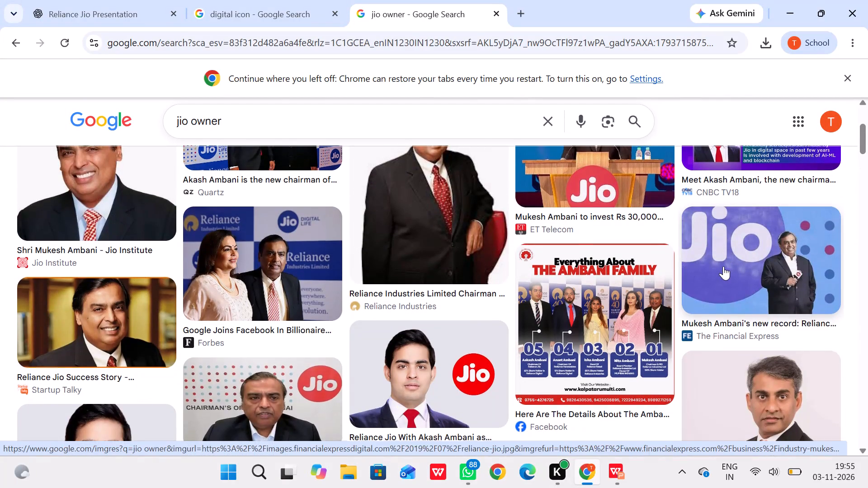
scroll(723, 266, down, 1)
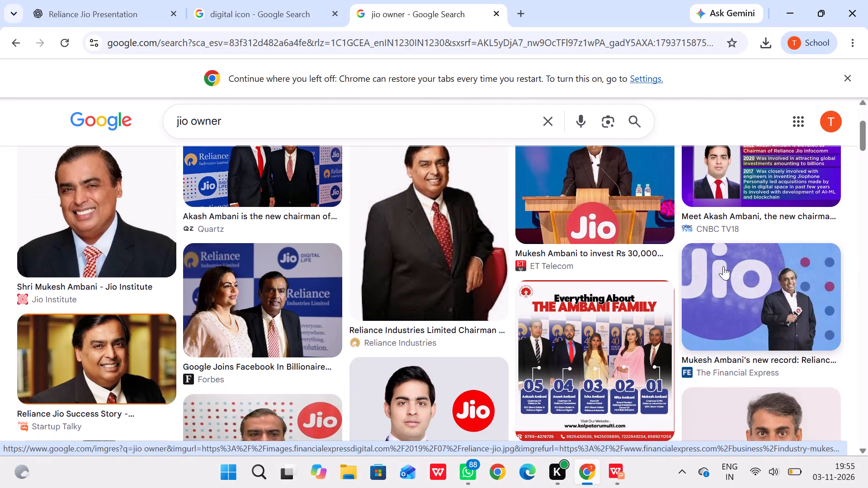
scroll(723, 266, down, 1)
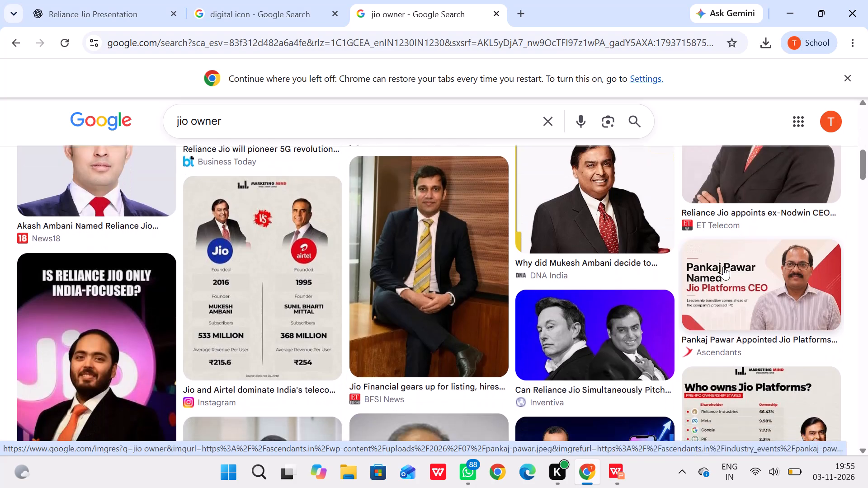
Preview the Financial Express image of Mukesh Ambani against the Jio logo backdrop and examine its related images.
click(797, 202)
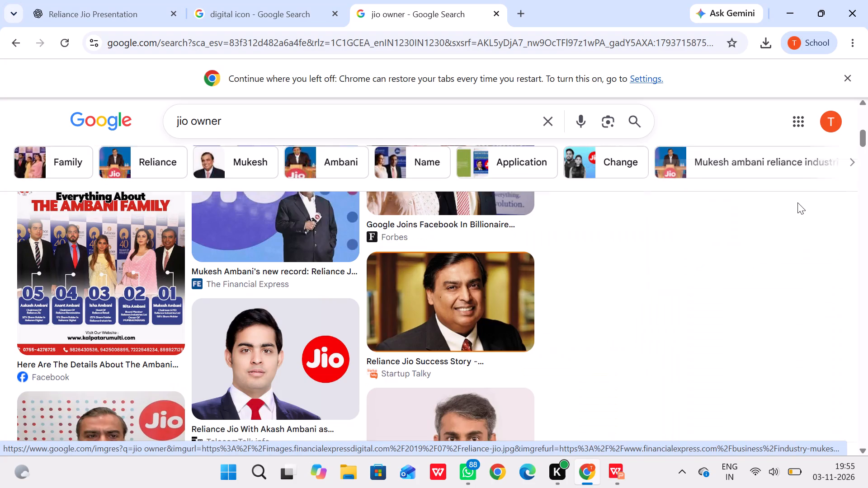
scroll(711, 239, down, 3)
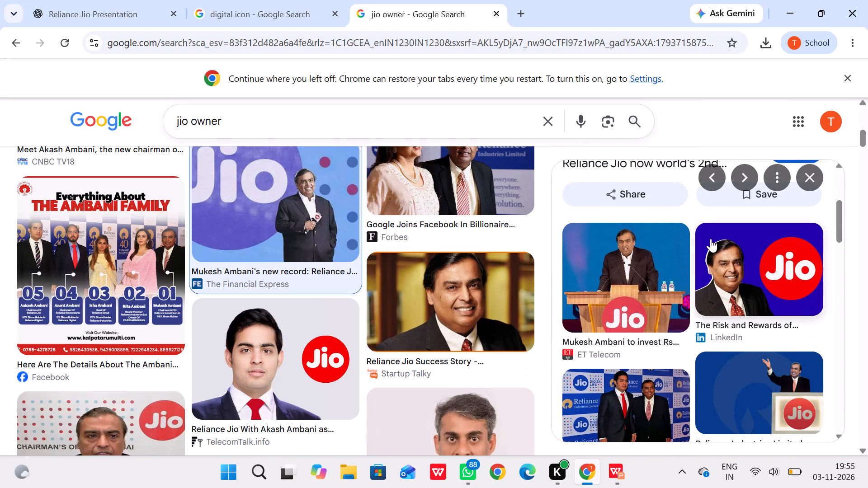
scroll(711, 239, down, 3)
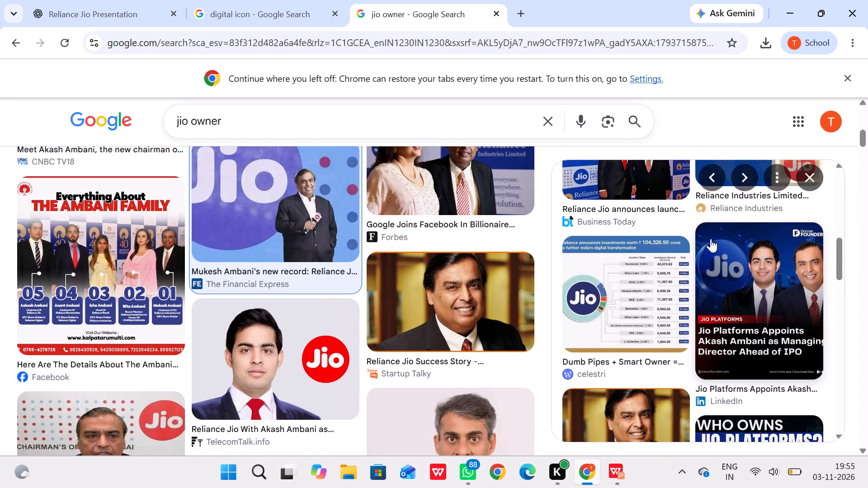
scroll(711, 239, down, 4)
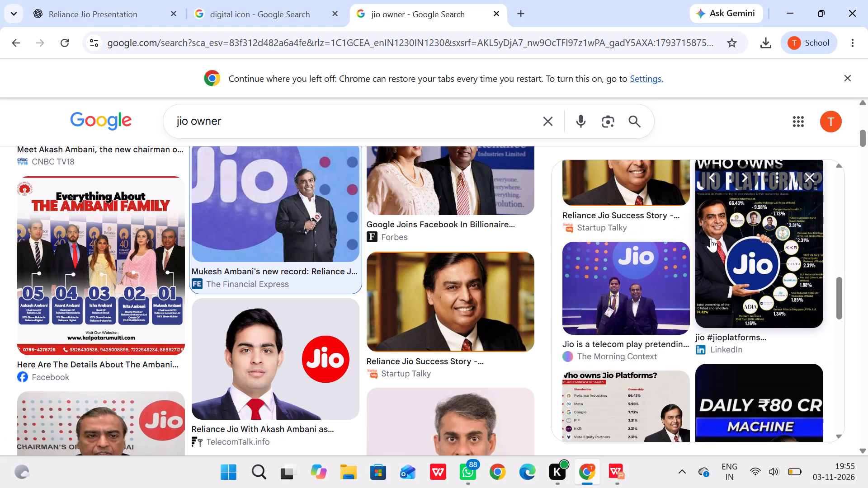
scroll(711, 239, down, 1)
scroll(711, 239, up, 1)
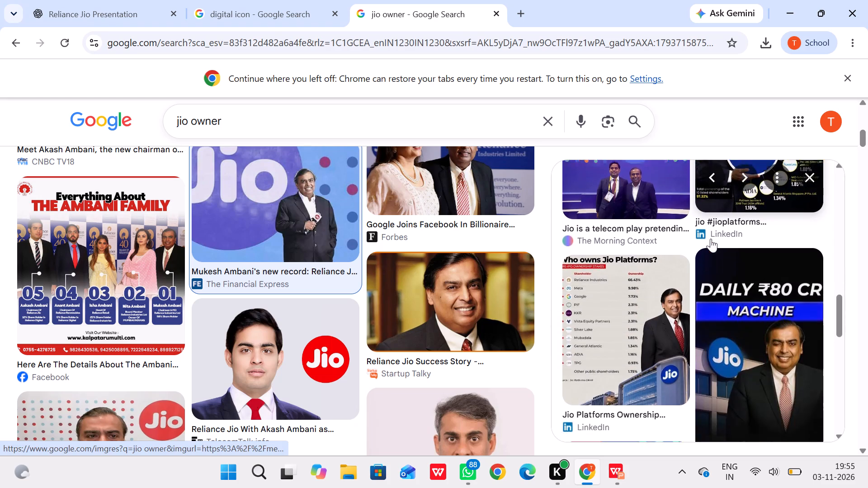
scroll(711, 239, up, 1)
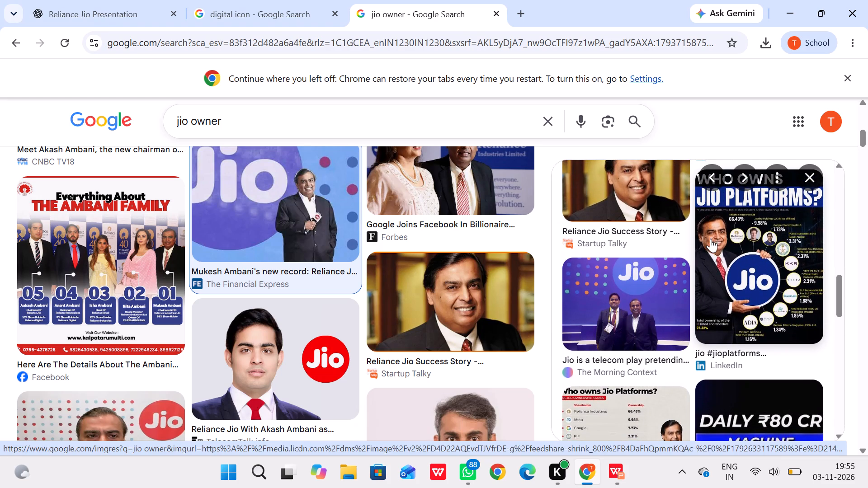
Preview the LinkedIn "Who Owns Jio Platforms?" infographic, examine it and its related images, and close the preview.
click(749, 241)
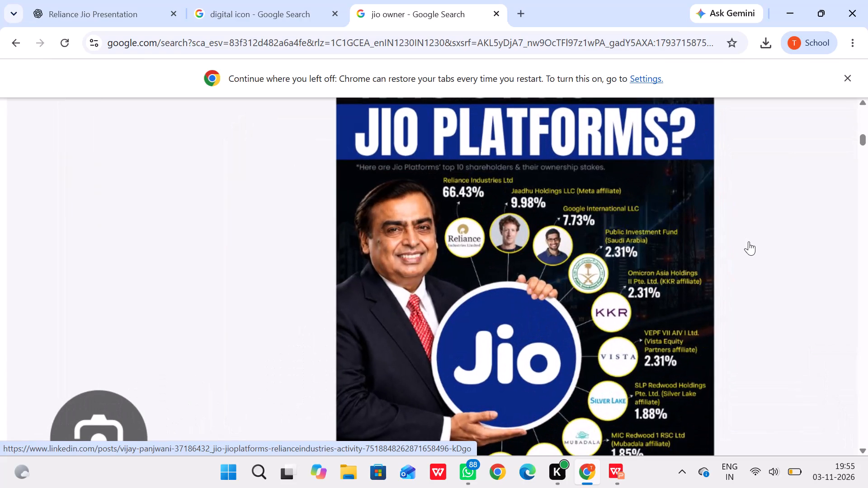
scroll(749, 241, down, 1)
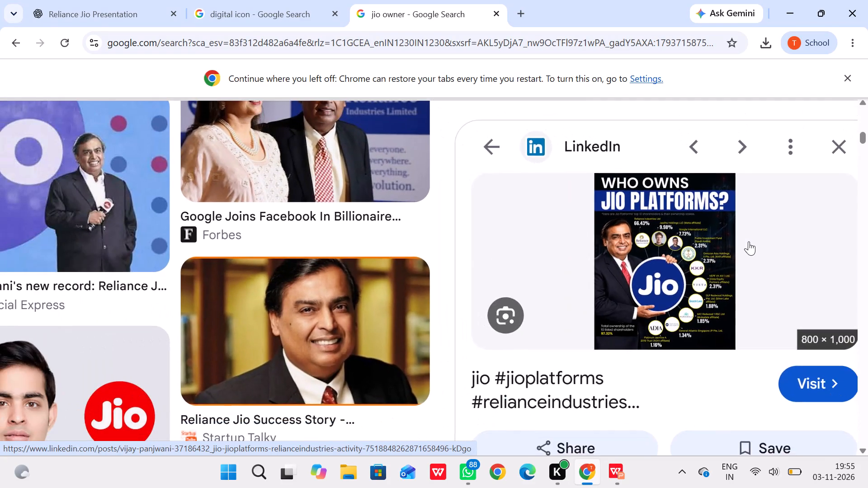
scroll(749, 241, down, 3)
scroll(749, 241, up, 1)
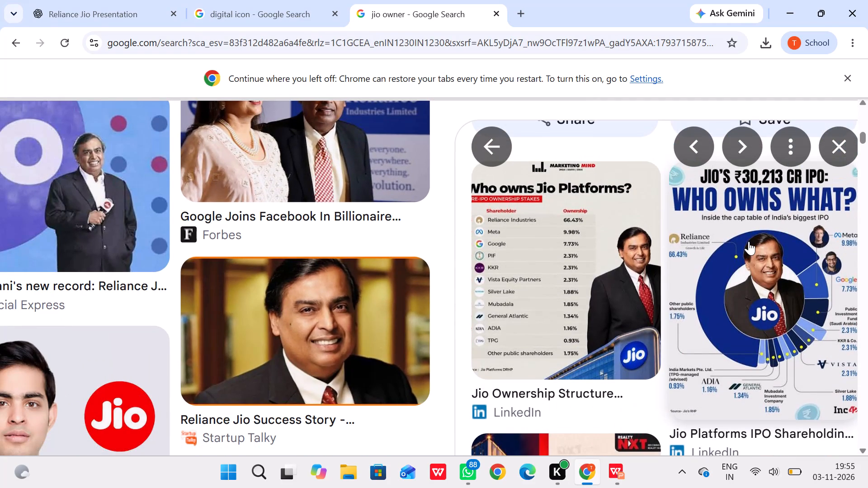
scroll(749, 241, up, 2)
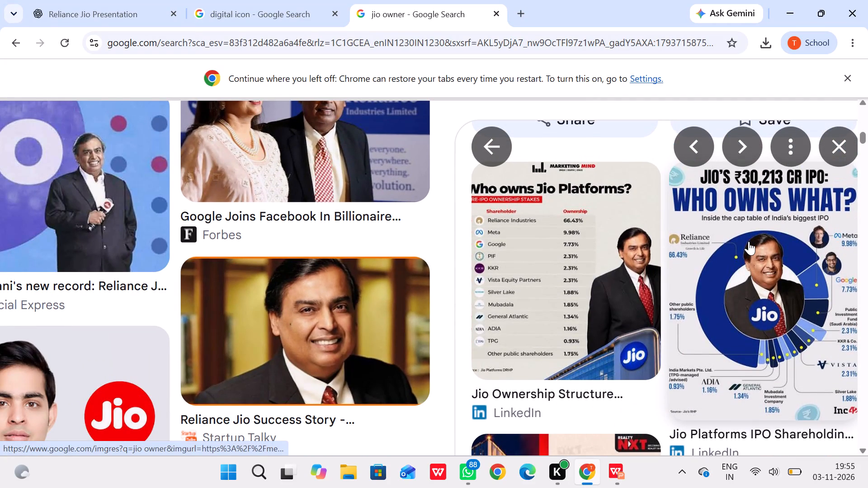
scroll(749, 241, down, 4)
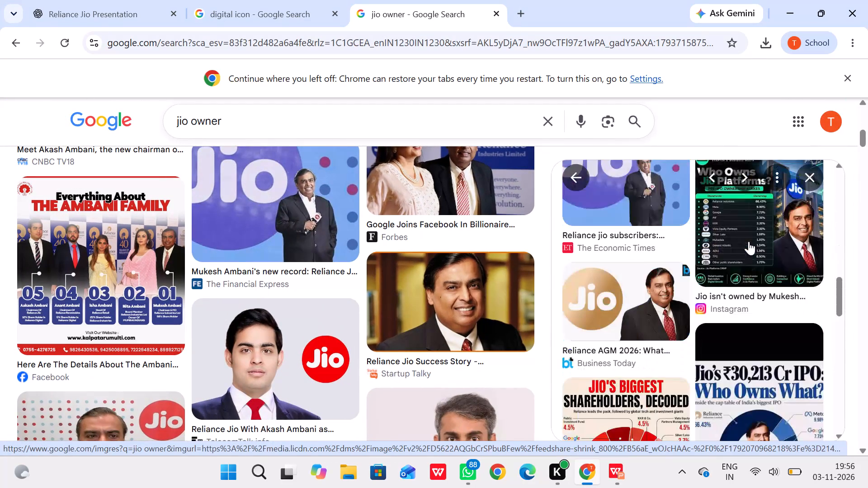
scroll(749, 241, down, 1)
scroll(749, 241, up, 1)
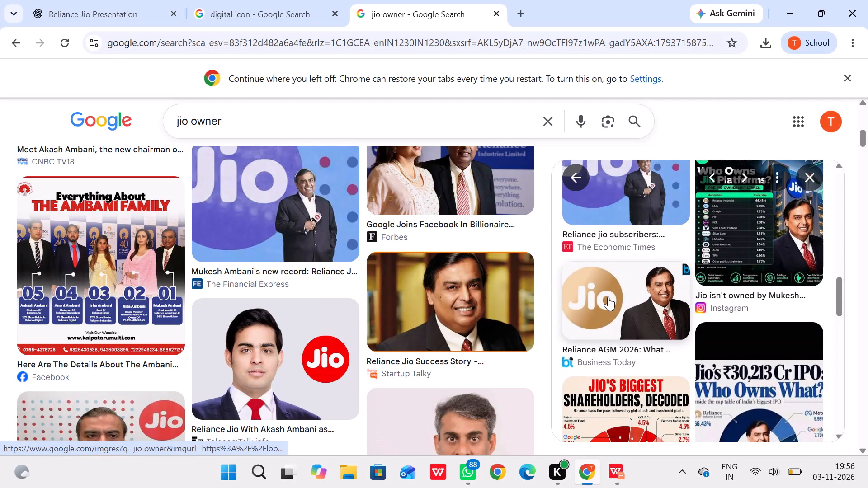
scroll(608, 297, up, 2)
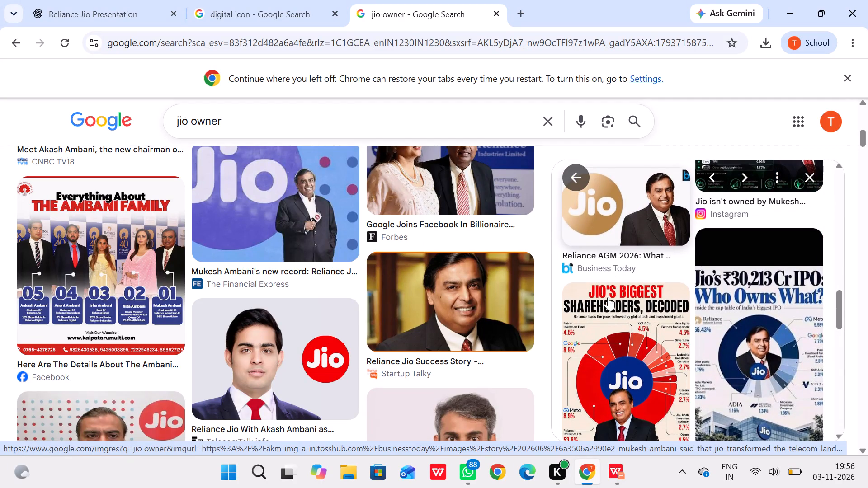
scroll(608, 297, up, 2)
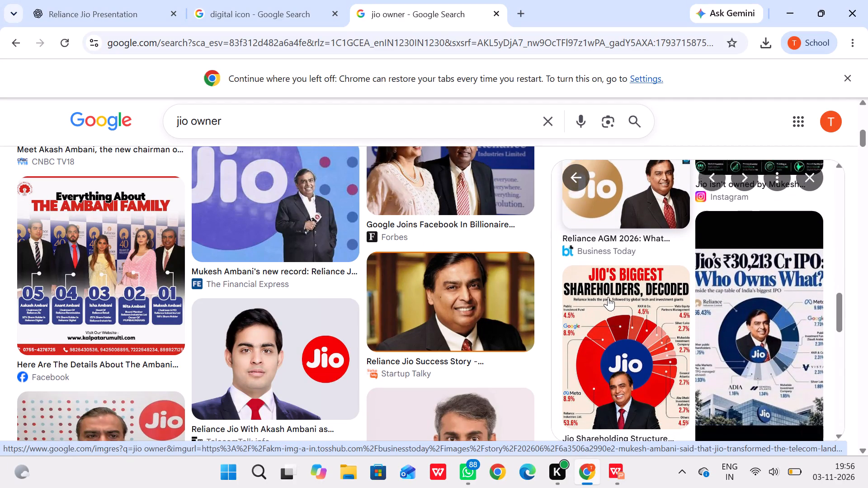
scroll(608, 297, up, 1)
click(811, 182)
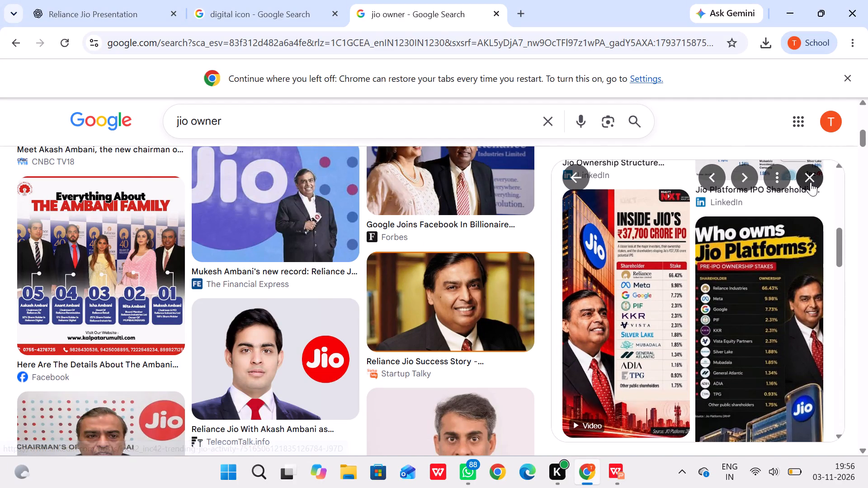
Narrow the "jio owner" image results with the Reliance filter and scan the refined results.
scroll(518, 314, up, 2)
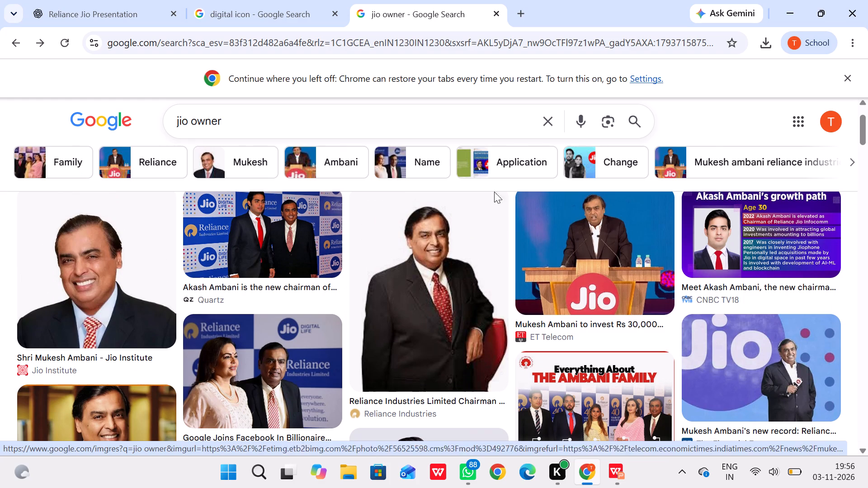
scroll(418, 267, up, 2)
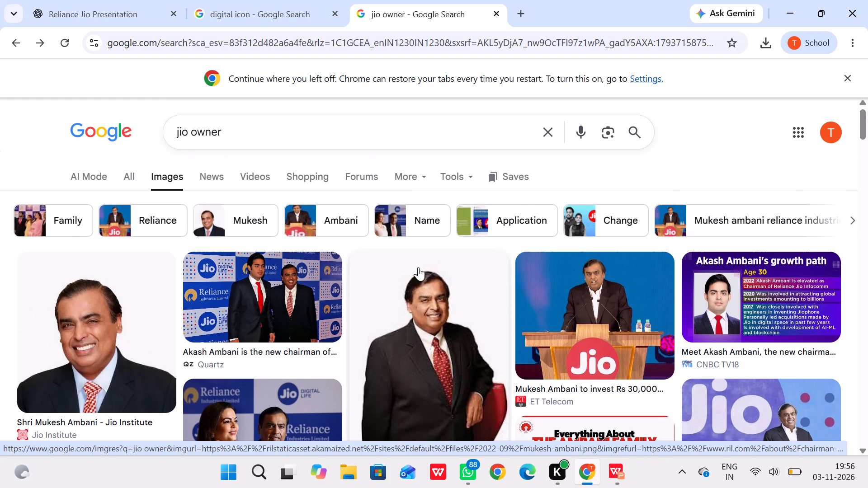
click(120, 215)
scroll(211, 245, down, 3)
scroll(211, 245, up, 1)
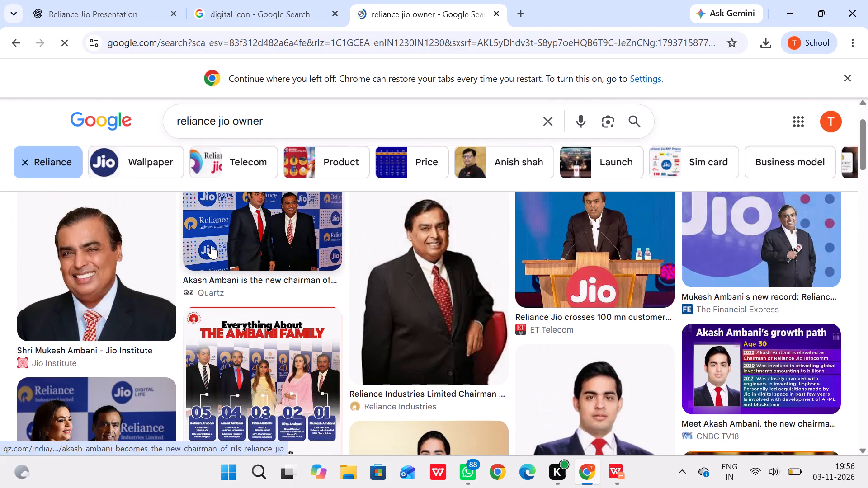
Look through the "reliance jio owner" image results for a suitable picture of Jio's owner.
scroll(211, 245, up, 1)
scroll(211, 245, down, 4)
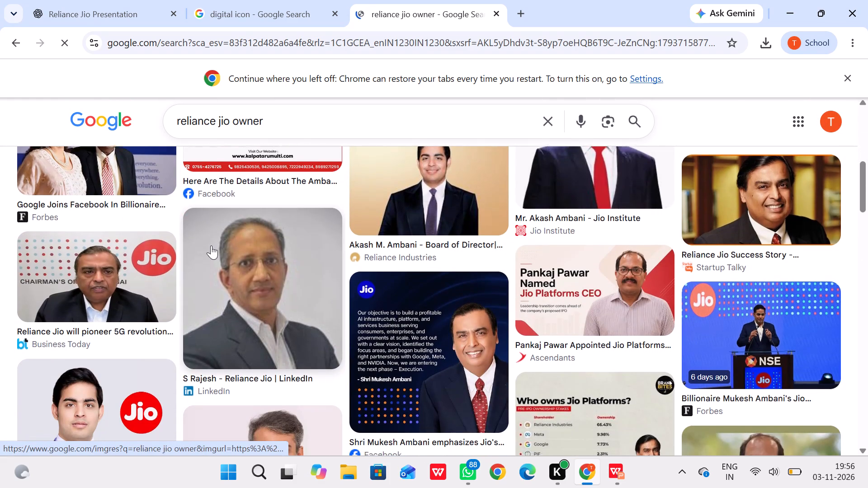
scroll(211, 245, down, 5)
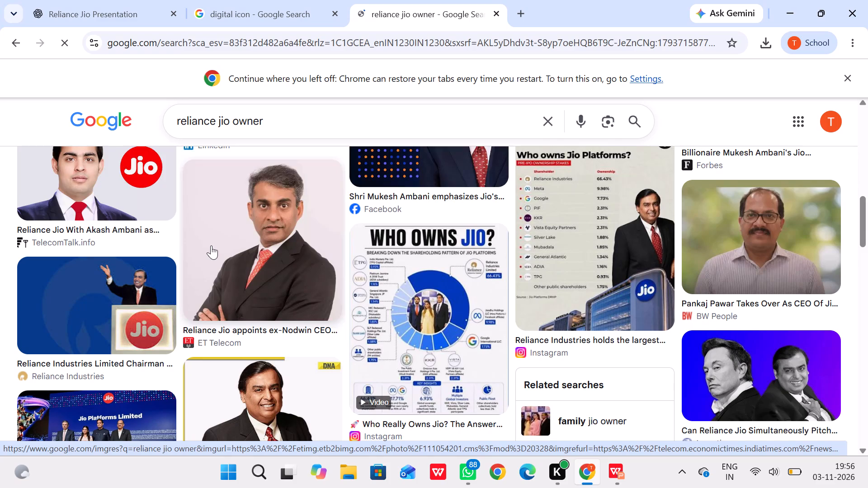
scroll(211, 245, down, 1)
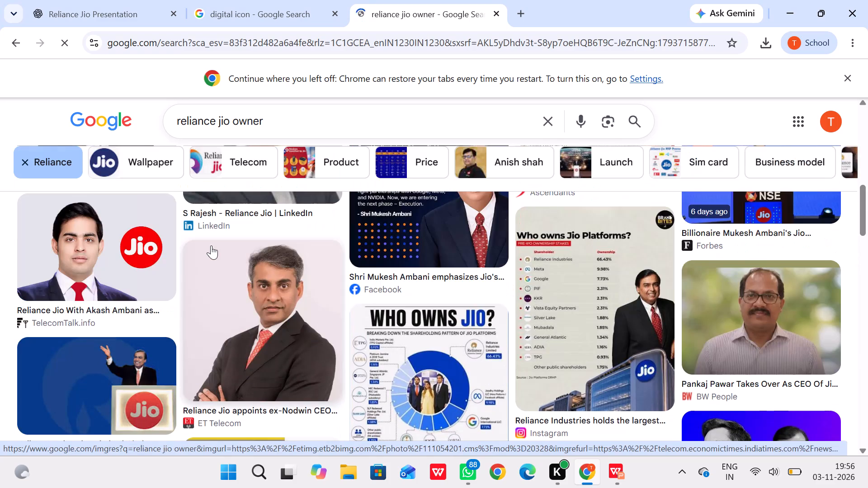
scroll(211, 245, down, 1)
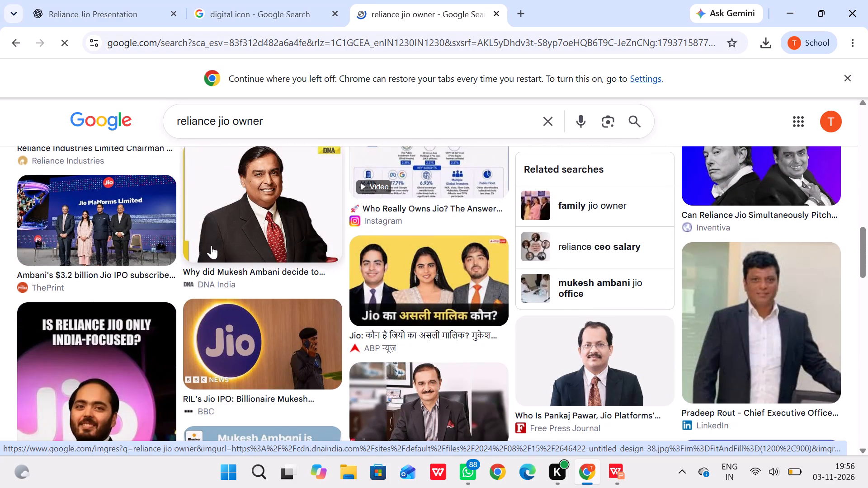
scroll(211, 245, up, 6)
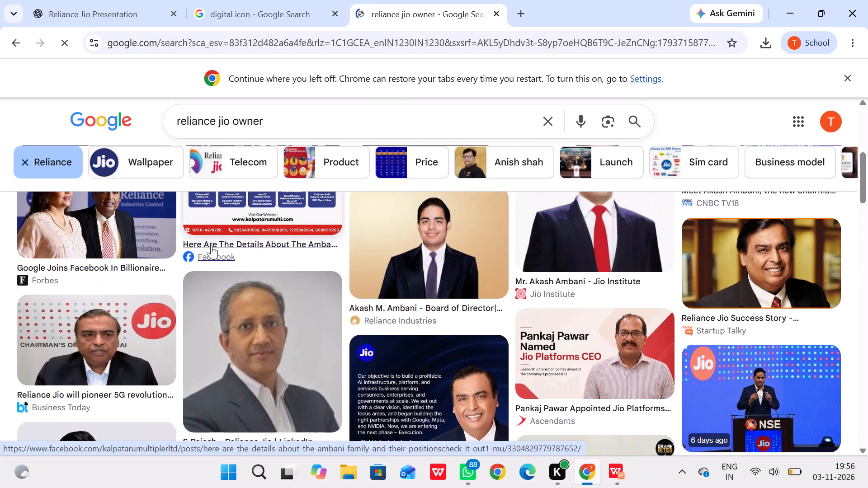
scroll(211, 245, up, 3)
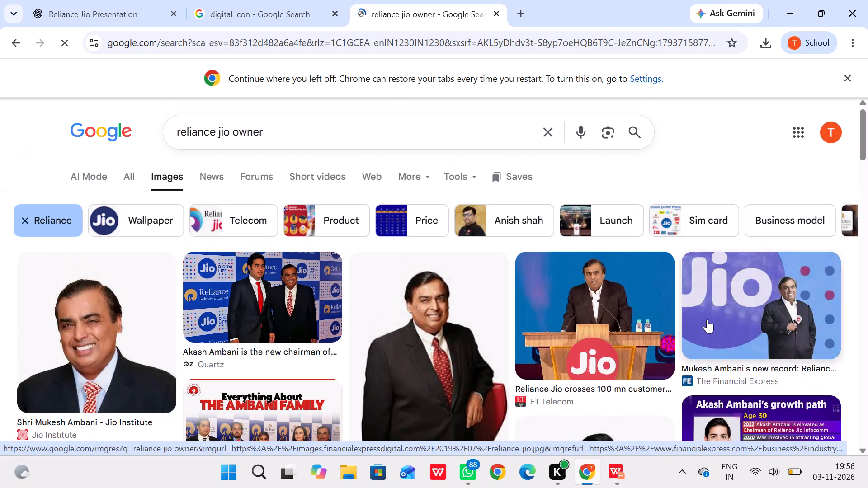
Refine the image search to "reliance jio owner 4k".
click(327, 127)
key(space)
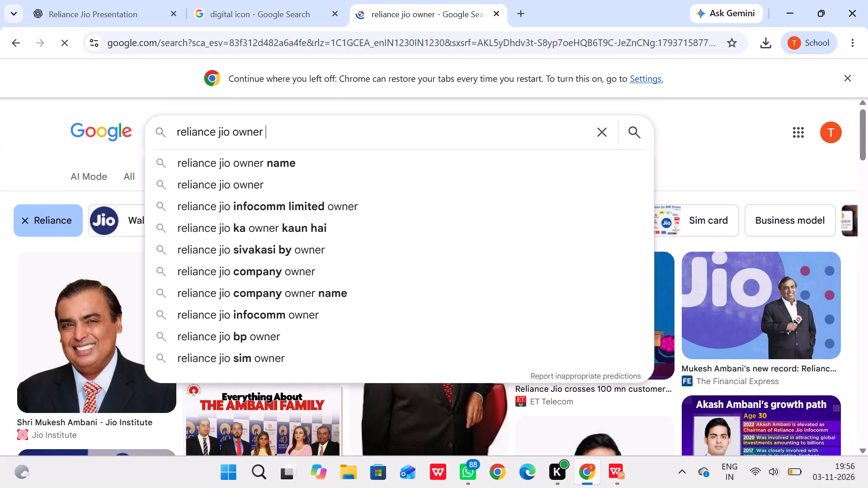
key(4)
text(k)
key(space)
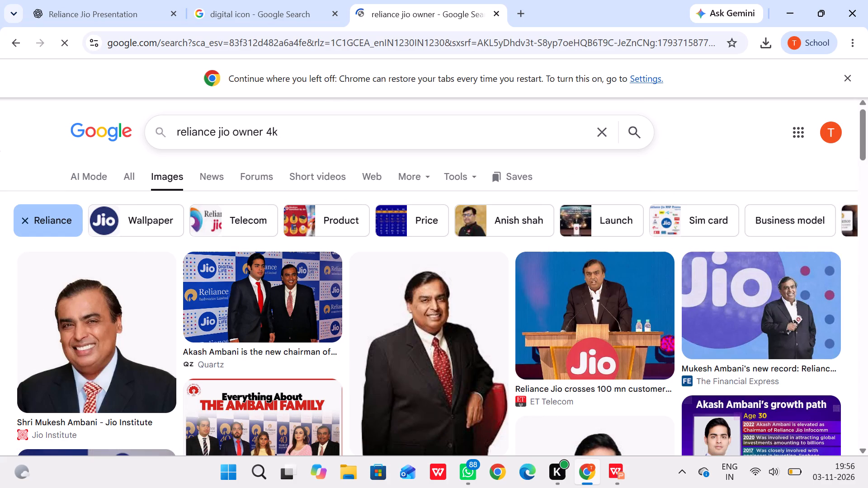
key(o)
key(BackSpace)
key(Return)
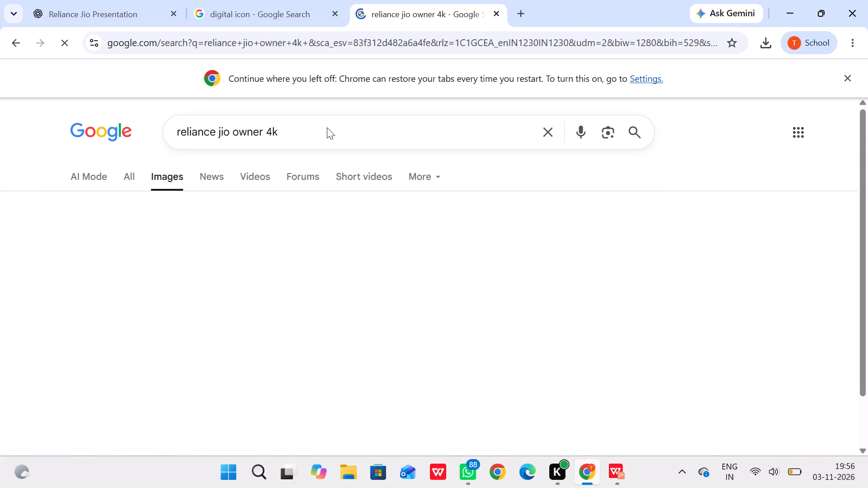
Scan the 4k results, preview the Quartz image of Akash and Mukesh Ambani against the Jio backdrop, and examine its related images.
scroll(349, 202, down, 1)
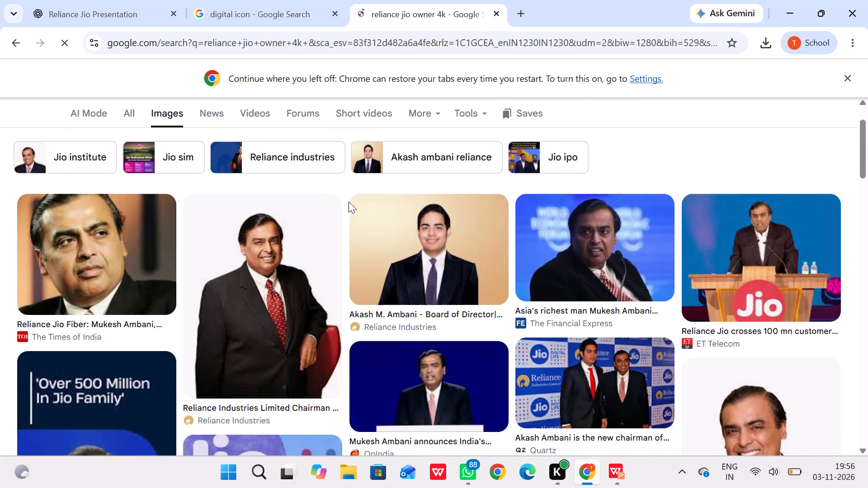
scroll(349, 202, down, 1)
scroll(564, 204, up, 1)
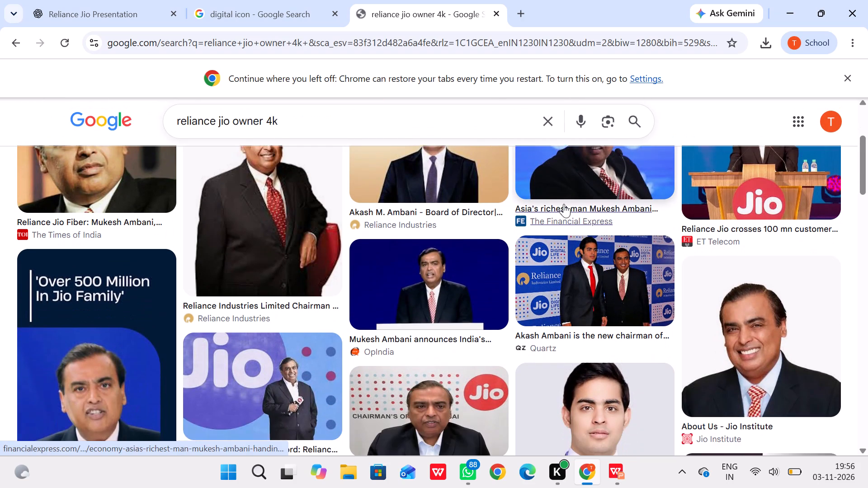
scroll(564, 204, up, 1)
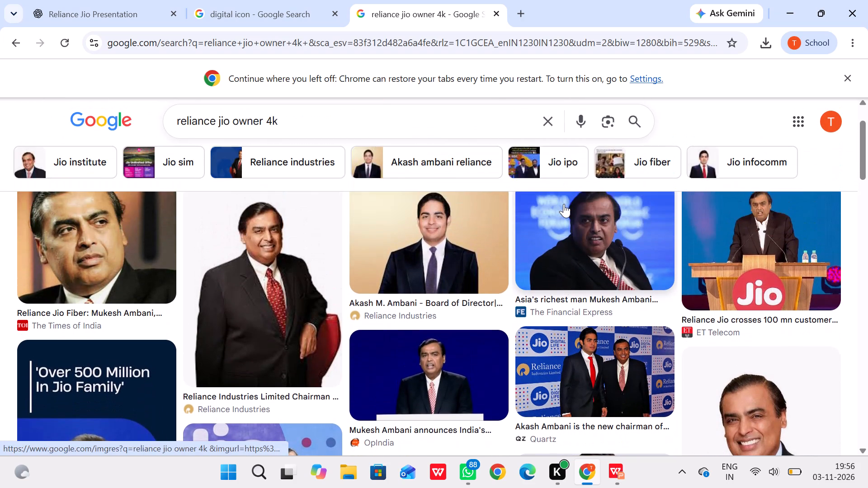
scroll(564, 204, up, 1)
scroll(564, 204, down, 1)
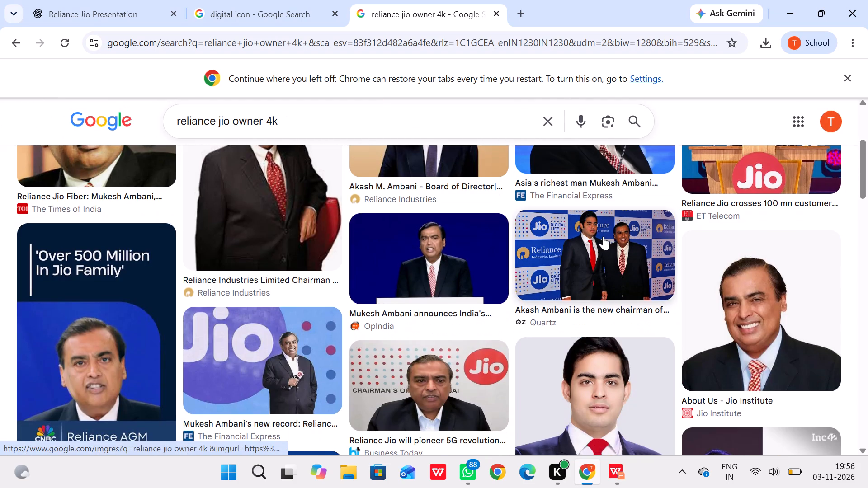
click(603, 236)
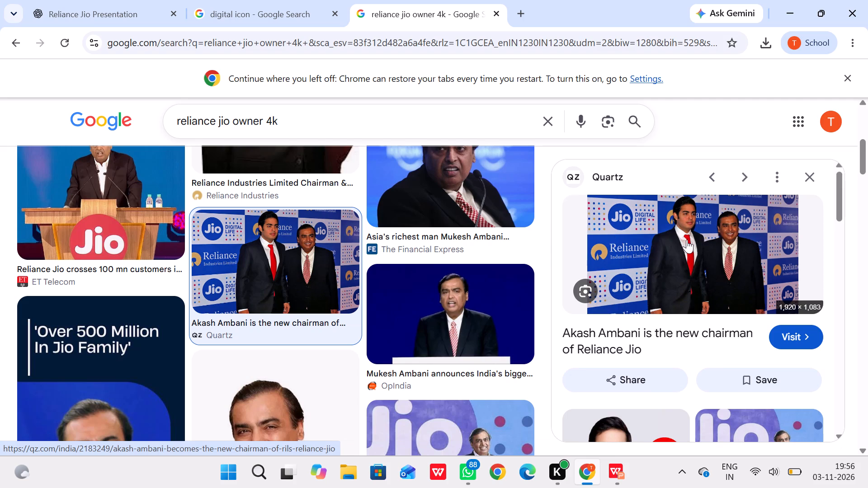
scroll(687, 239, down, 2)
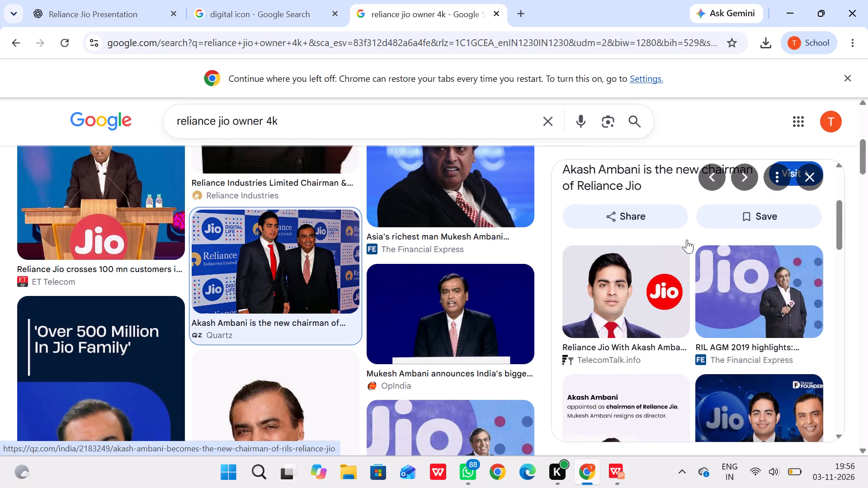
scroll(687, 239, down, 2)
scroll(687, 239, up, 1)
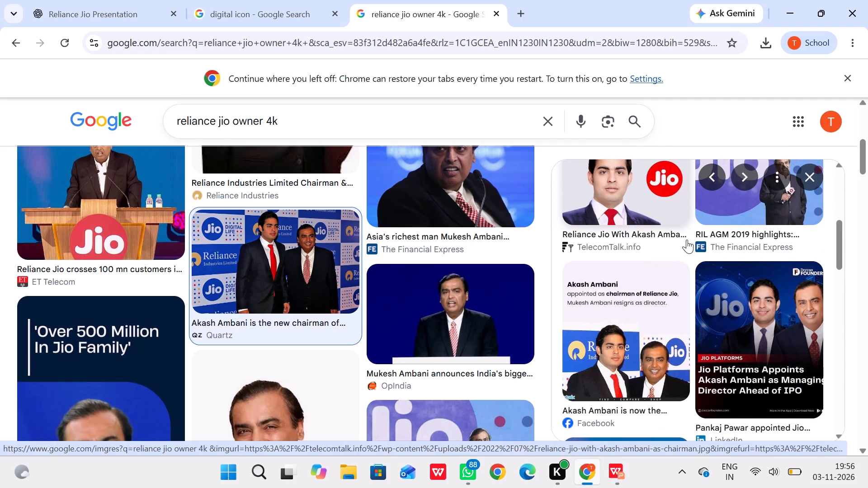
scroll(687, 239, up, 1)
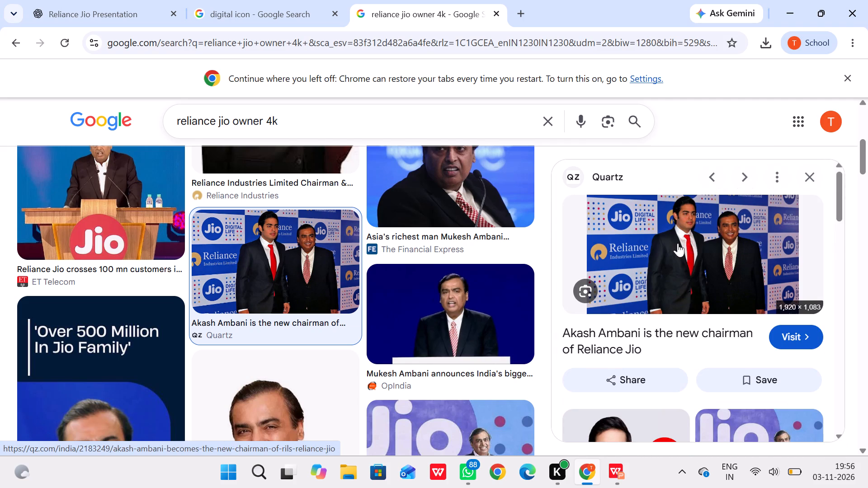
scroll(678, 243, down, 3)
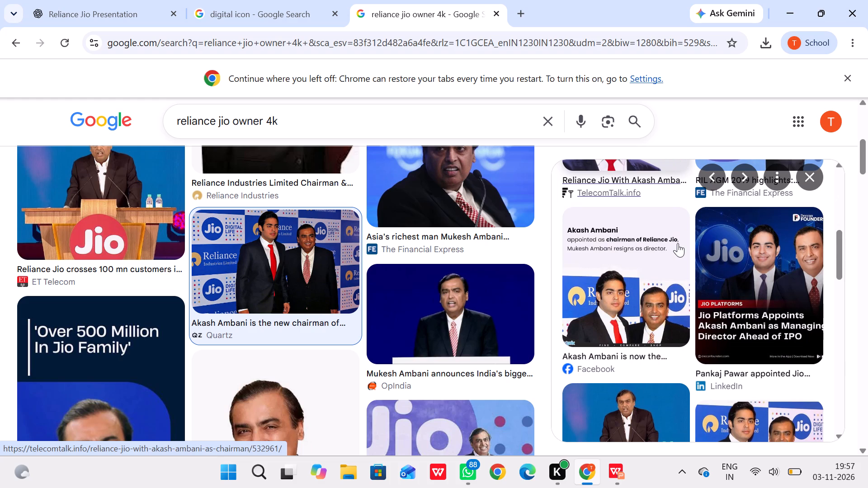
scroll(678, 243, down, 2)
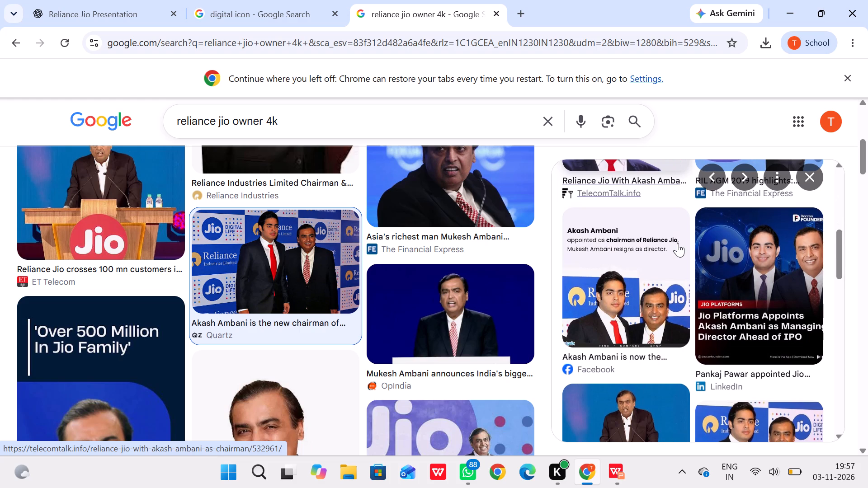
scroll(678, 243, down, 4)
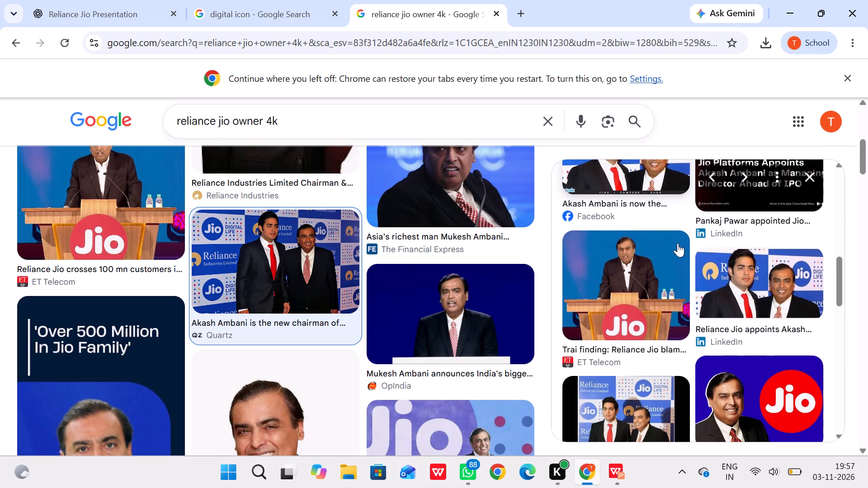
scroll(678, 243, down, 3)
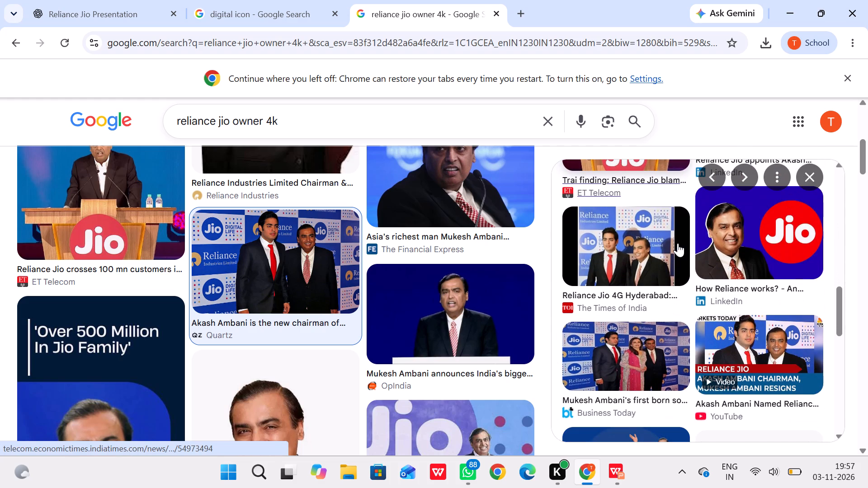
scroll(678, 243, down, 2)
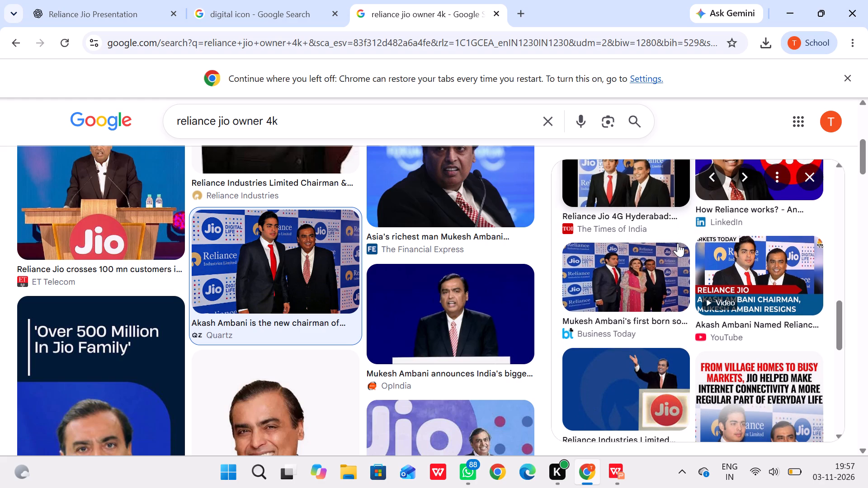
scroll(678, 243, down, 1)
scroll(678, 243, up, 7)
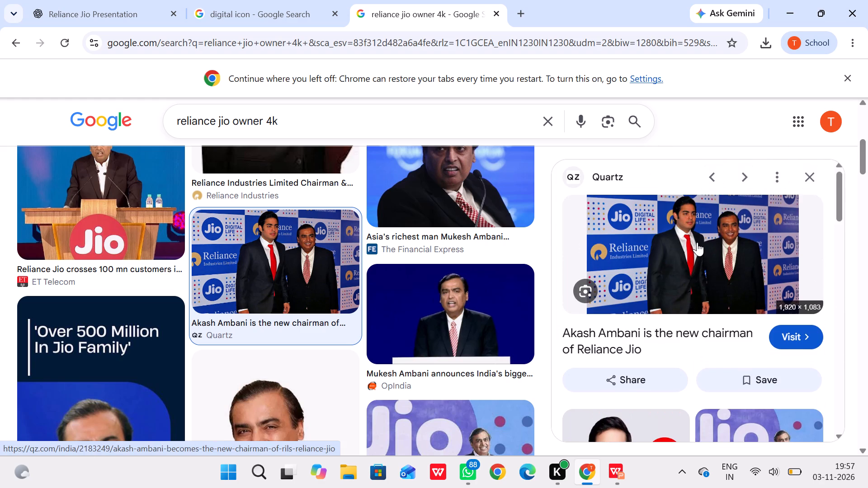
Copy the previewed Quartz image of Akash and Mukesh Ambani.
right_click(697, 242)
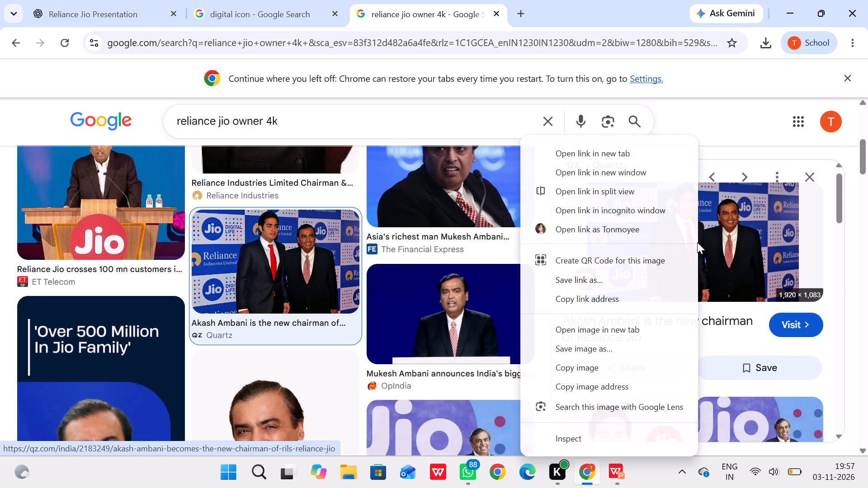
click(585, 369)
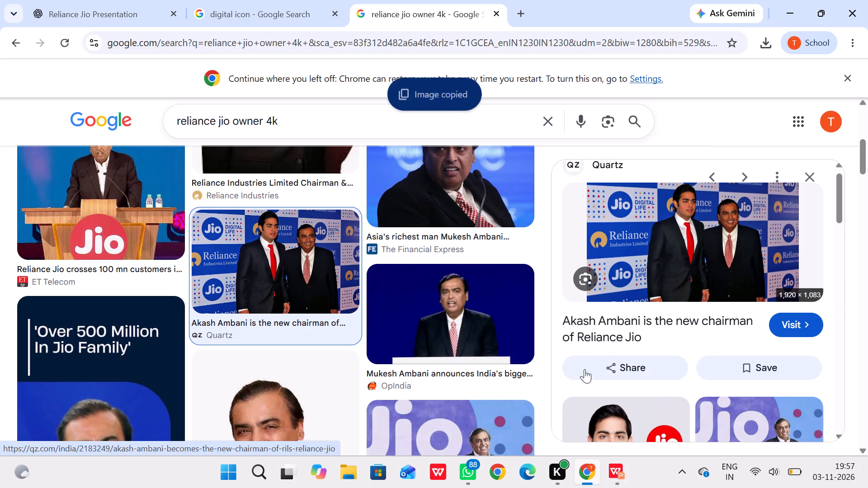
Switch to the Brahmaputra case study presentation in WPS Office and delete the large round Jio logo beside the four icons on slide 3.
click(616, 471)
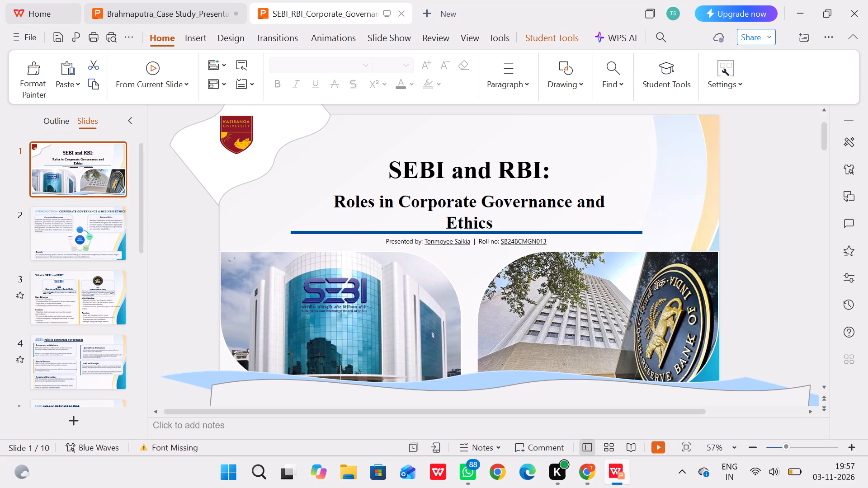
click(195, 1)
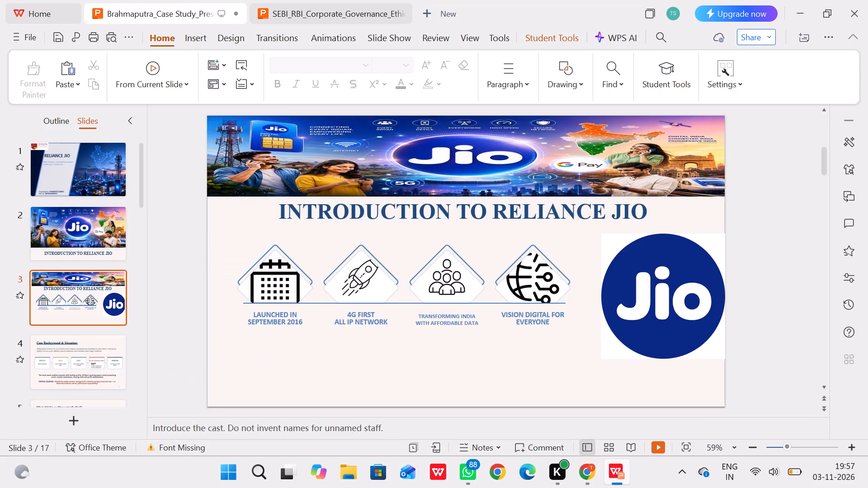
click(656, 296)
right_click(656, 296)
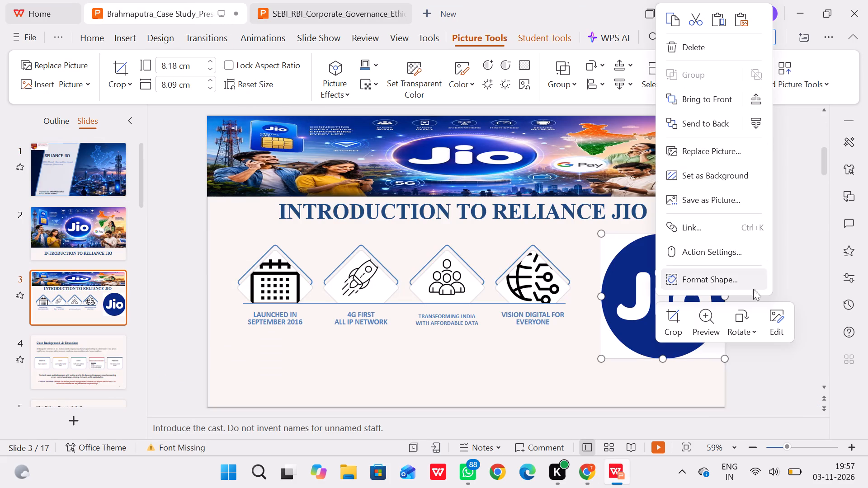
click(802, 236)
click(698, 283)
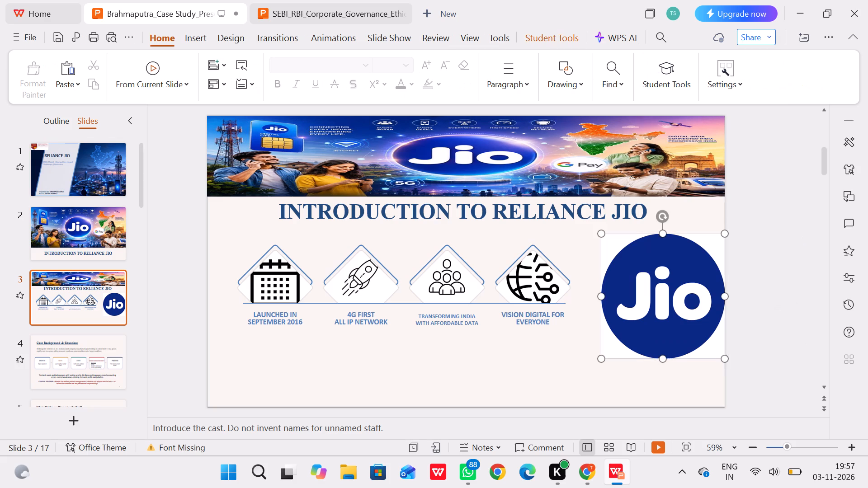
key(BackSpace)
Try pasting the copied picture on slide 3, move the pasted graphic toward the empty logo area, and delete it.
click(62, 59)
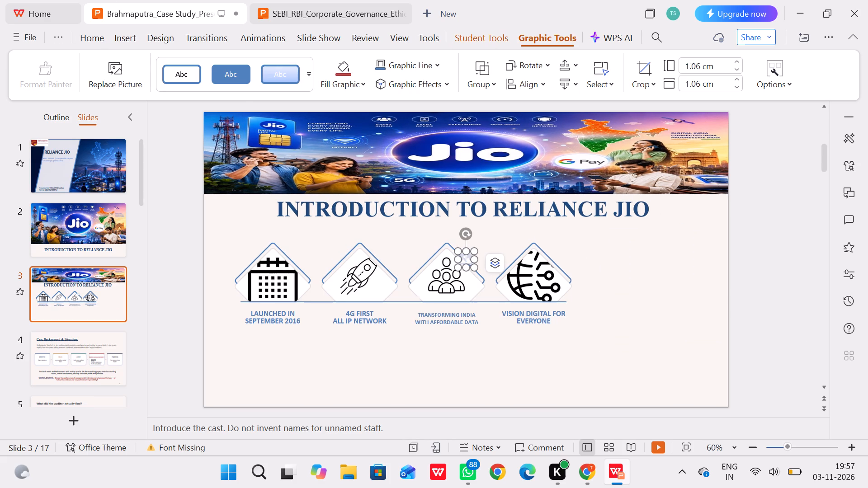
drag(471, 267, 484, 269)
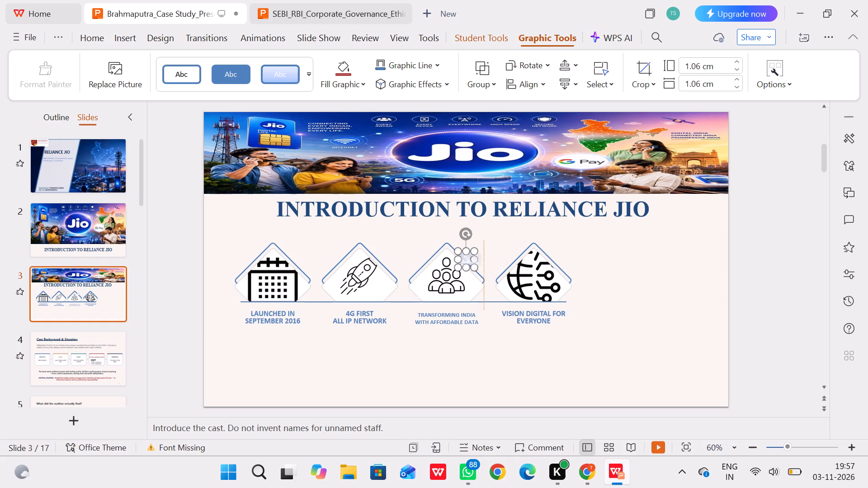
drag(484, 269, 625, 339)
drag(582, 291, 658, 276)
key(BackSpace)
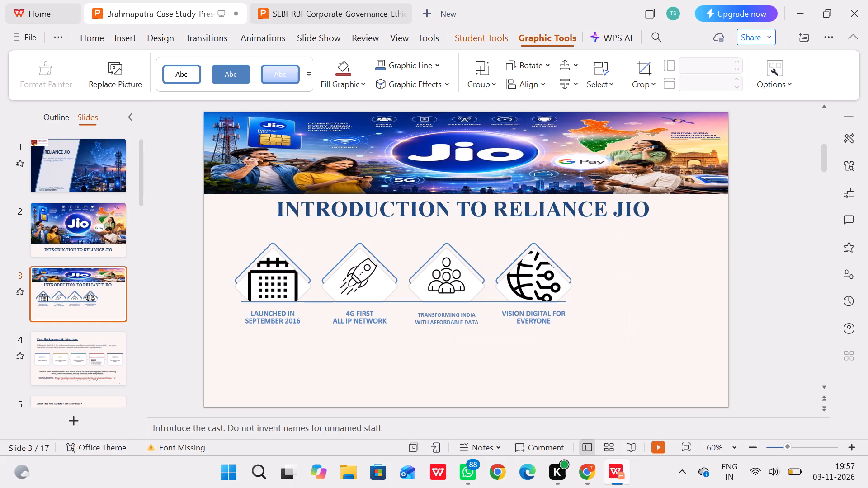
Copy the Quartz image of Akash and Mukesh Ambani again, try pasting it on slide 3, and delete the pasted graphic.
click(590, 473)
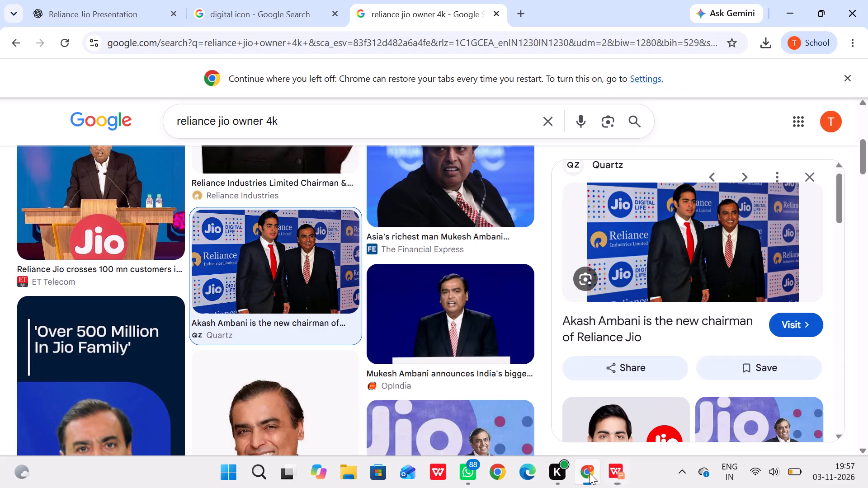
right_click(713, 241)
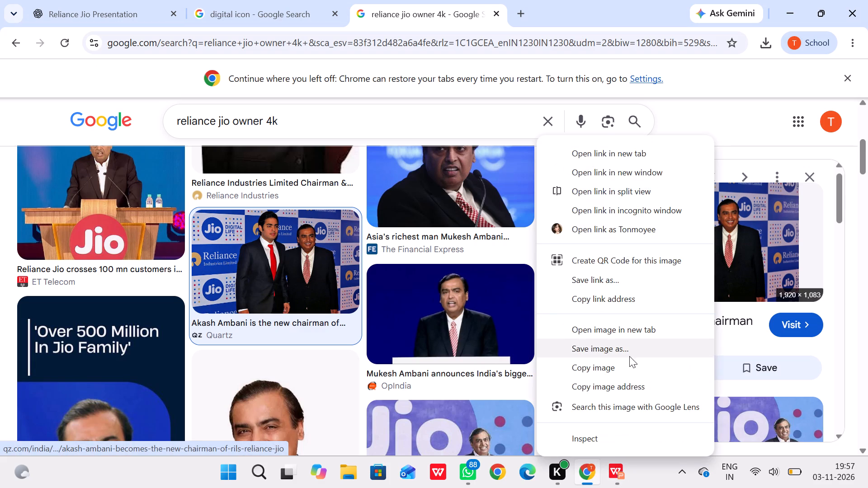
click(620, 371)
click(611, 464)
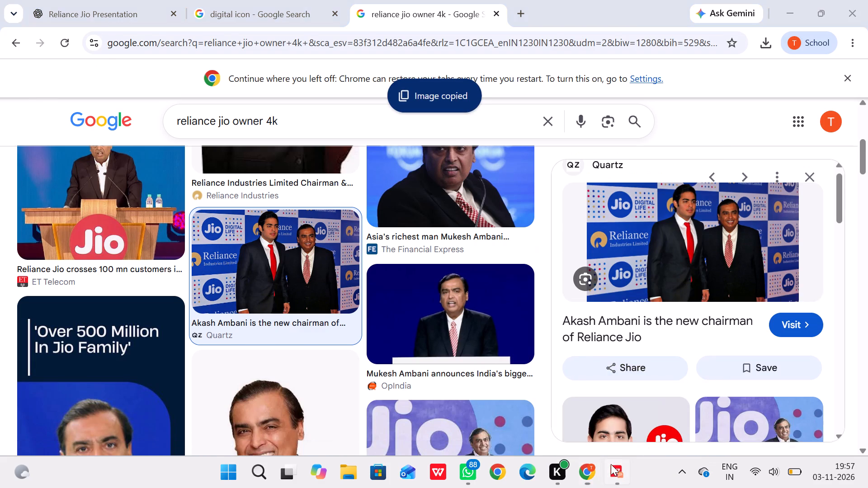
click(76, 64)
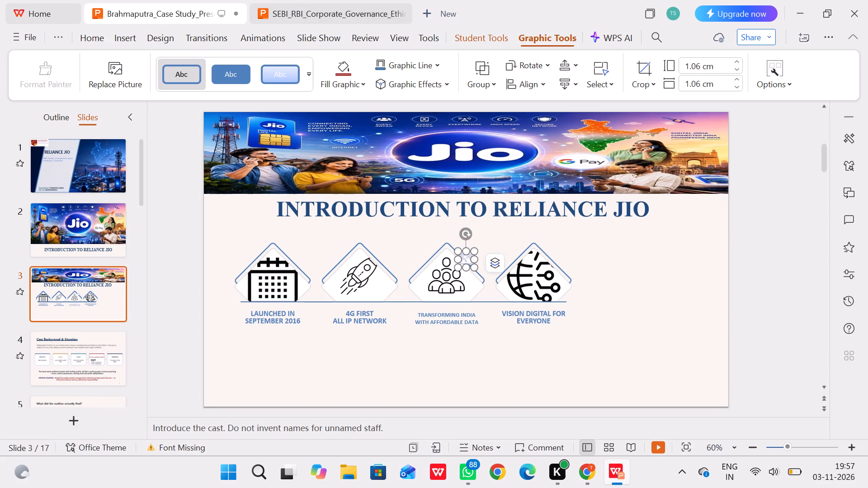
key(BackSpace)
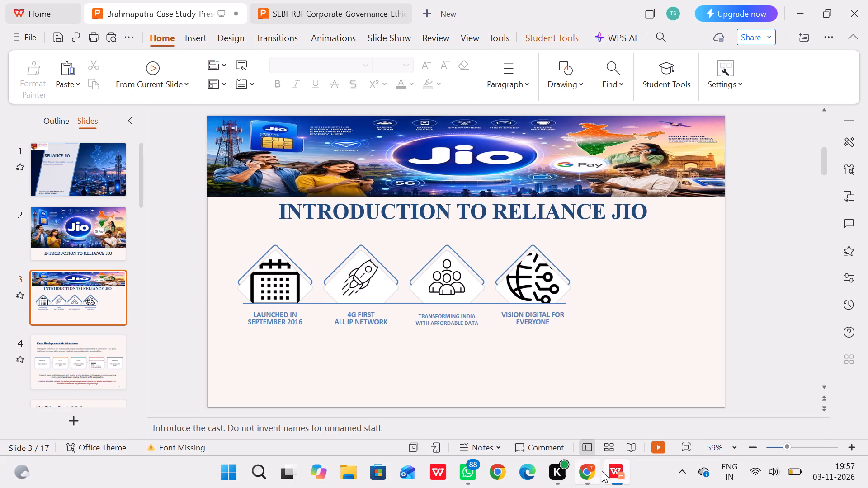
Look through the Quartz picture's related images in Chrome and preview the LinkedIn image of Akash and Mukesh Ambani.
click(605, 472)
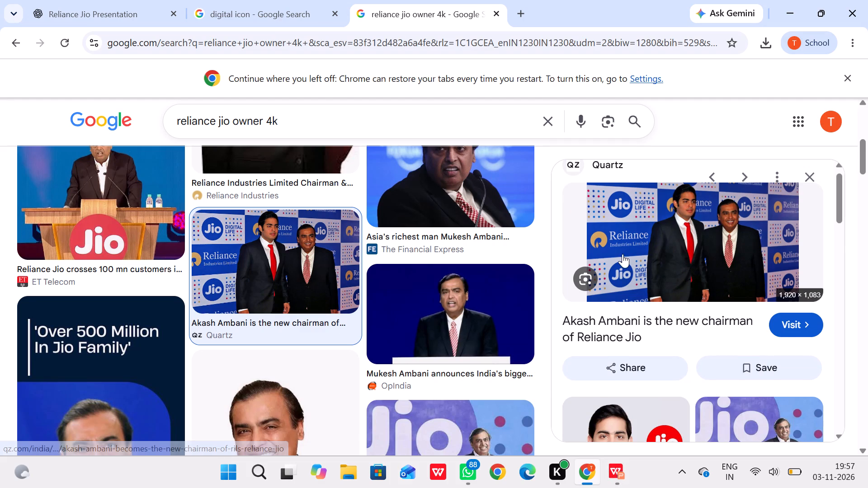
scroll(623, 254, down, 5)
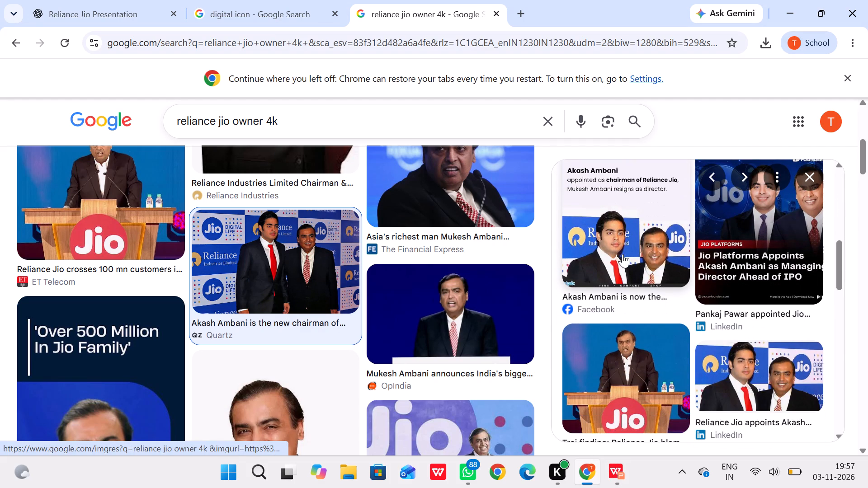
click(748, 355)
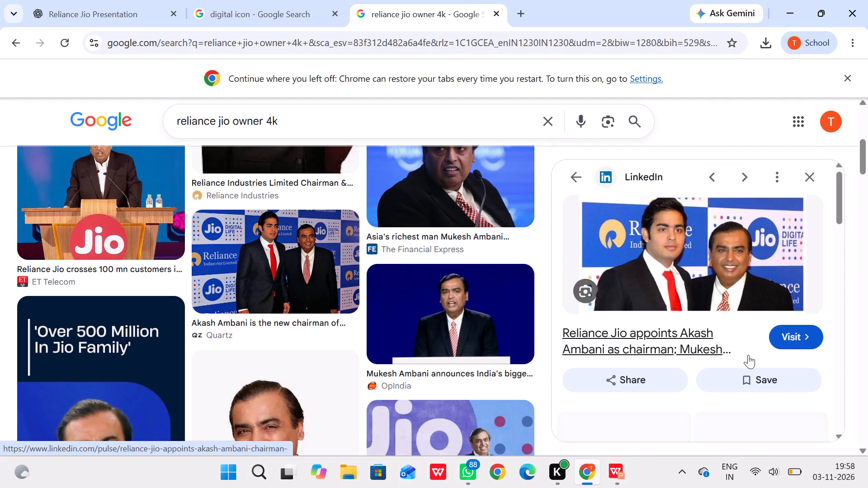
scroll(748, 355, up, 3)
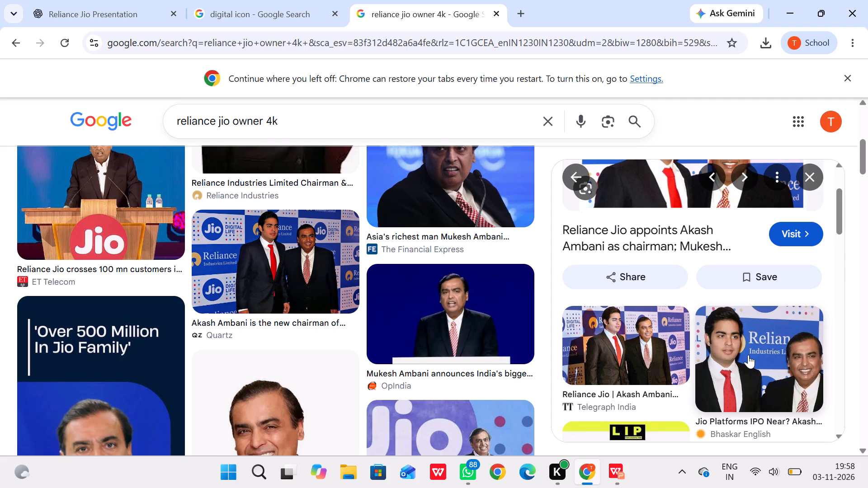
scroll(748, 355, up, 1)
click(575, 180)
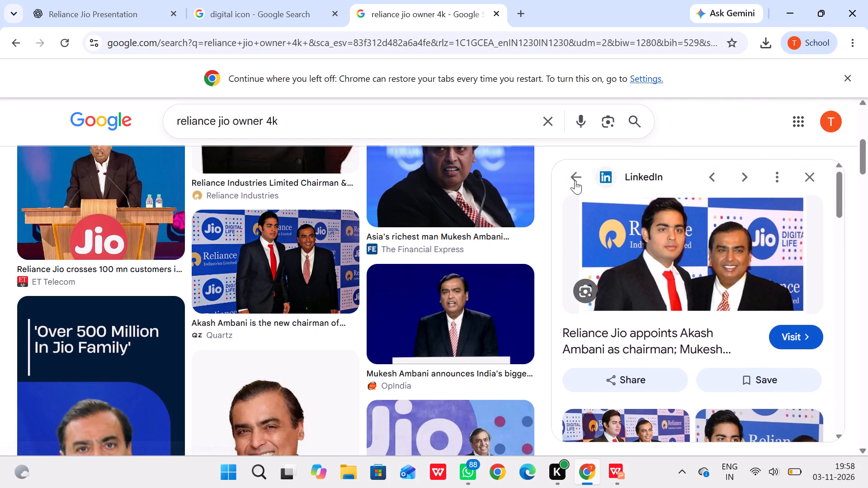
scroll(719, 246, up, 5)
scroll(719, 246, down, 6)
scroll(719, 246, up, 1)
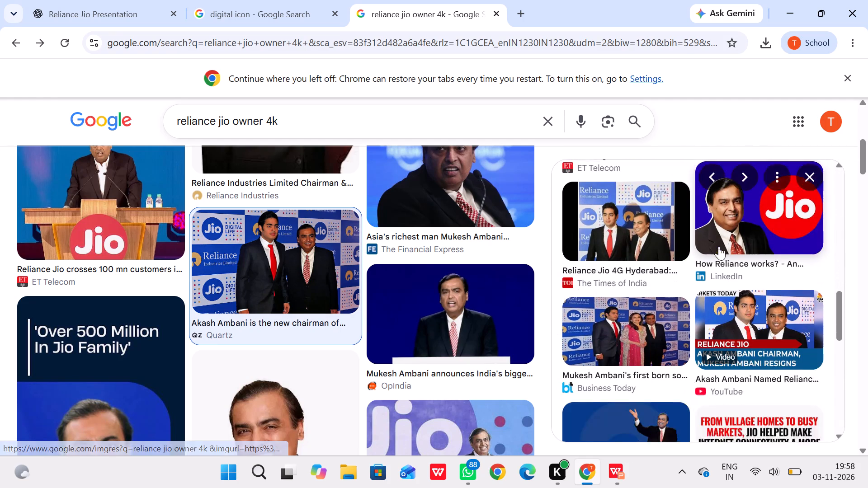
scroll(719, 246, up, 2)
click(767, 210)
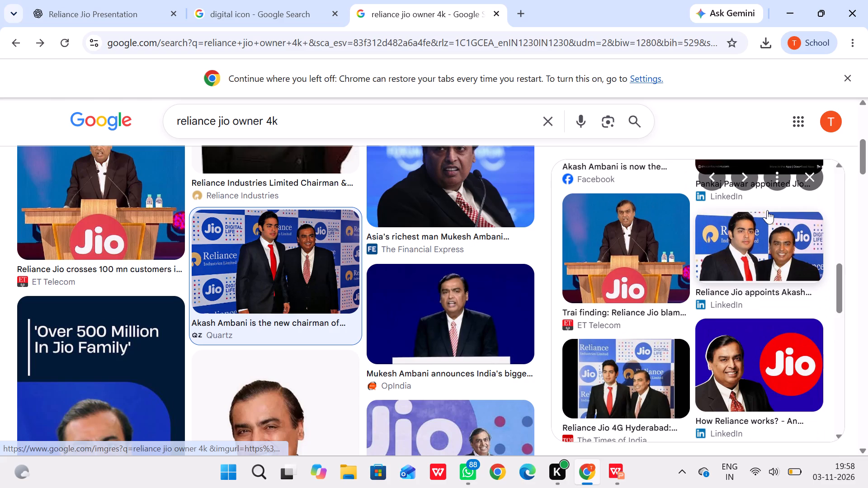
Examine the related images below the LinkedIn preview for a better picture of the two owners, ending back at the preview.
scroll(730, 328, down, 3)
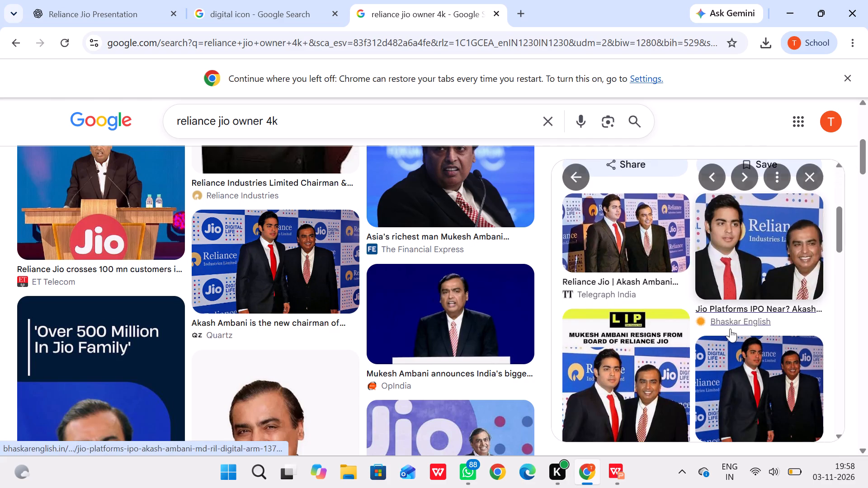
scroll(730, 328, down, 3)
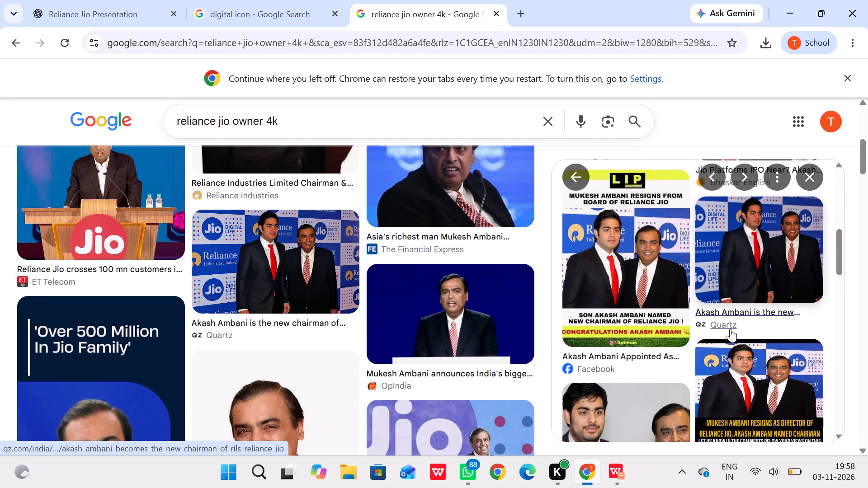
scroll(730, 328, down, 3)
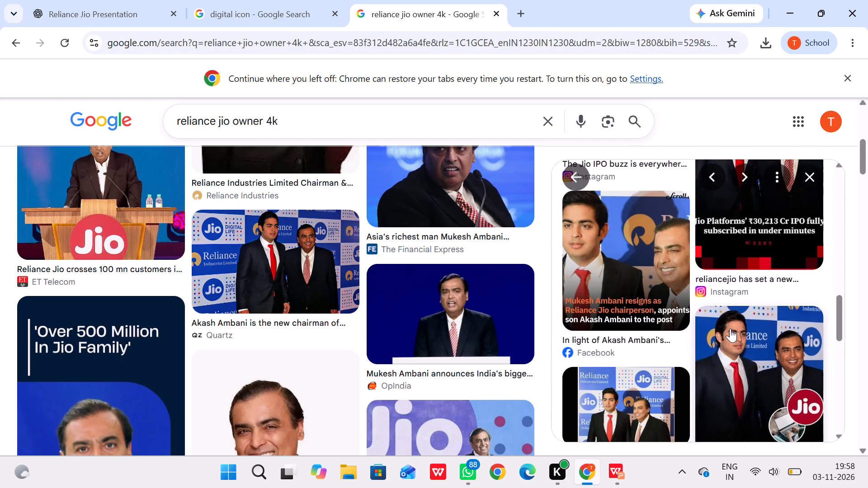
scroll(730, 328, down, 2)
scroll(730, 328, up, 3)
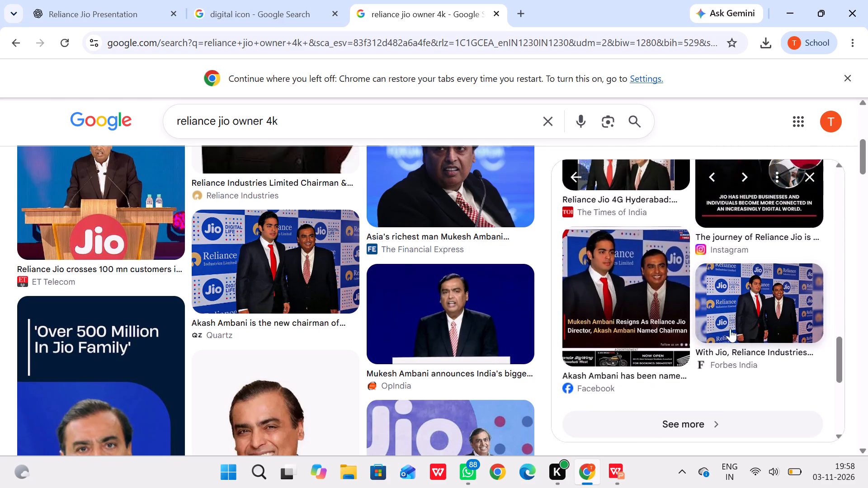
scroll(730, 328, up, 3)
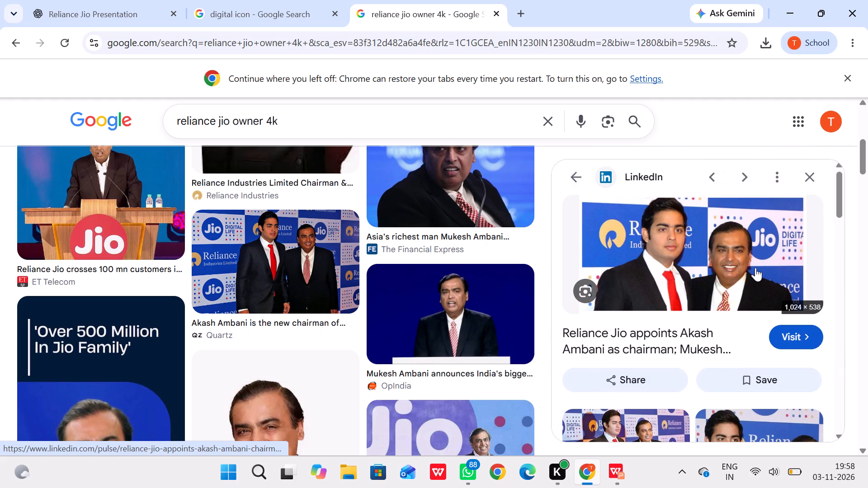
scroll(755, 267, down, 7)
scroll(755, 267, up, 1)
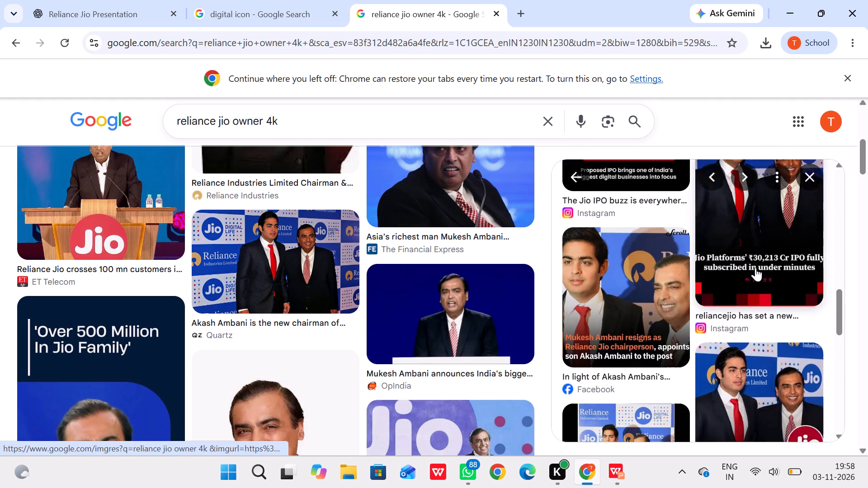
scroll(755, 267, up, 2)
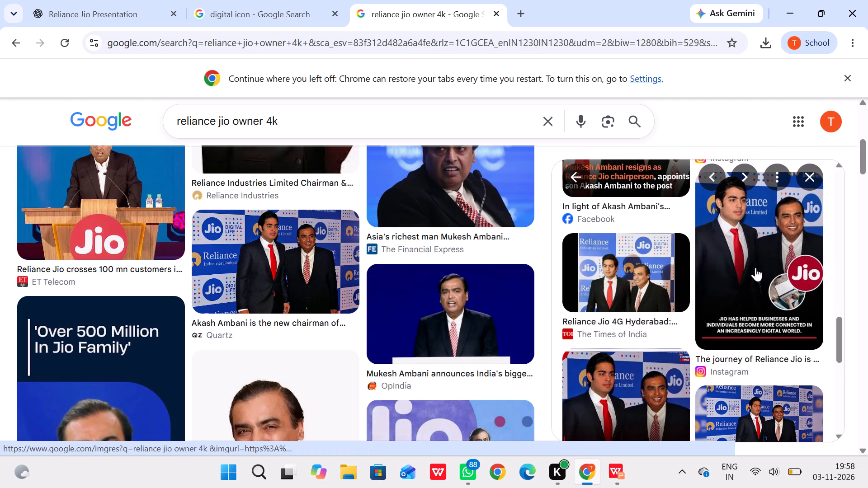
scroll(755, 267, up, 5)
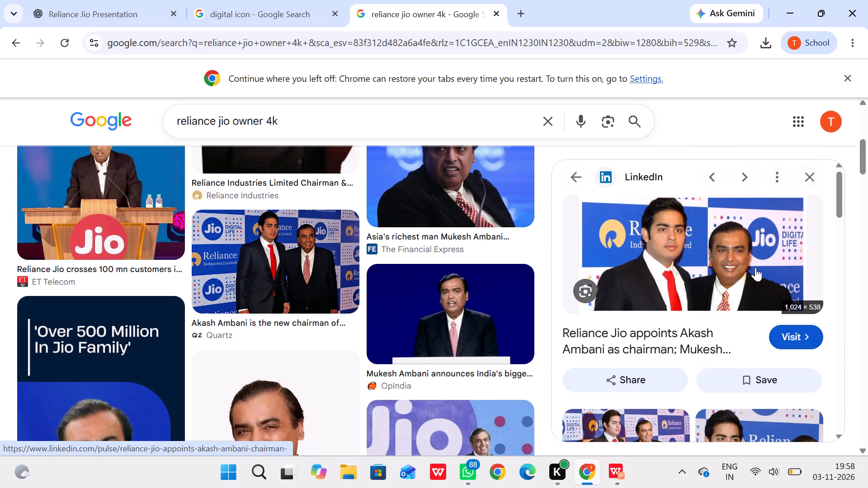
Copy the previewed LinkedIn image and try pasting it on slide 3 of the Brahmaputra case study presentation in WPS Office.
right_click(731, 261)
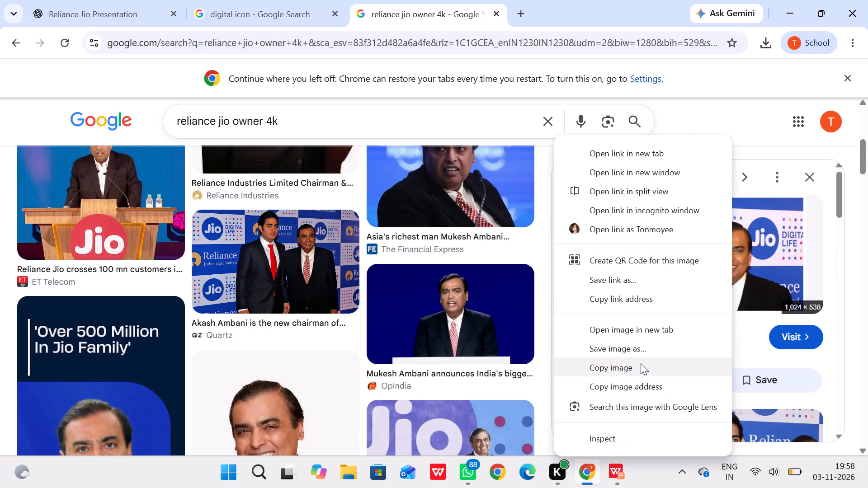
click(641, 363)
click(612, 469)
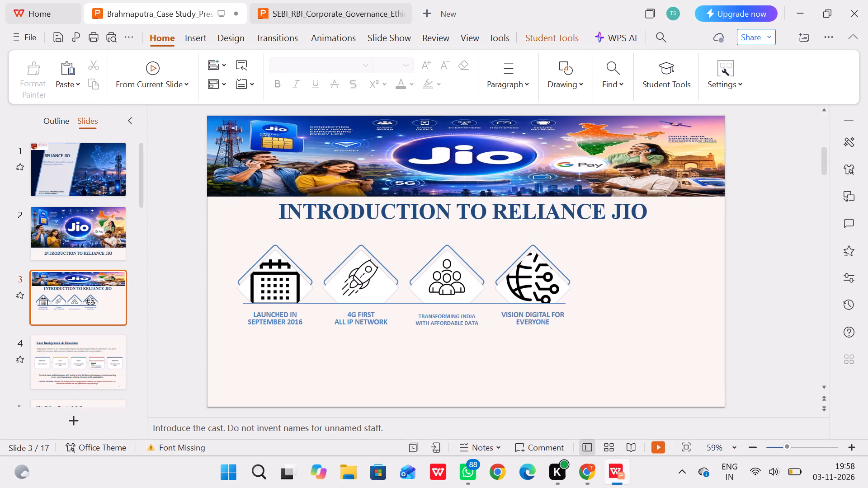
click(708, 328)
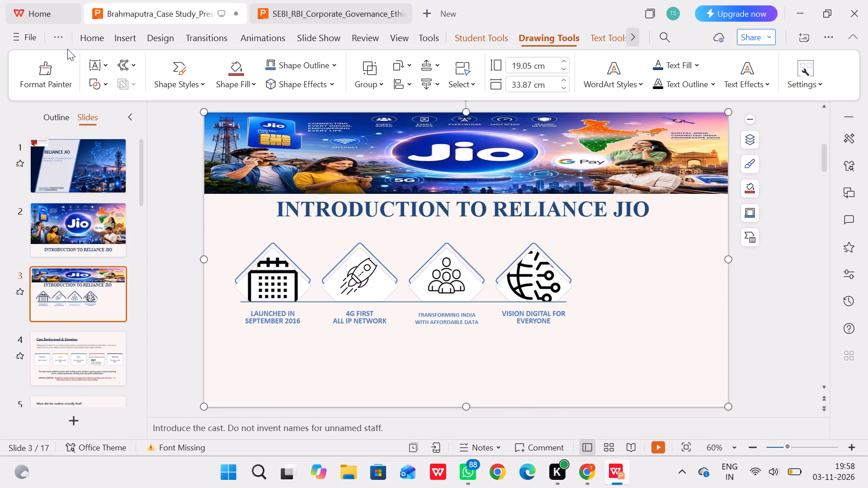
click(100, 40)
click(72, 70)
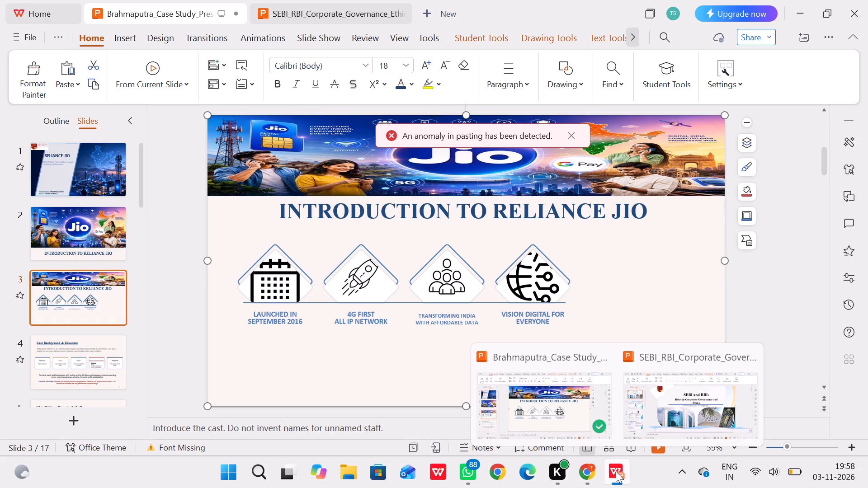
Save the LinkedIn image of Akash and Mukesh Ambani from Chrome to Downloads as a JPEG named ownerrrrr.
click(578, 477)
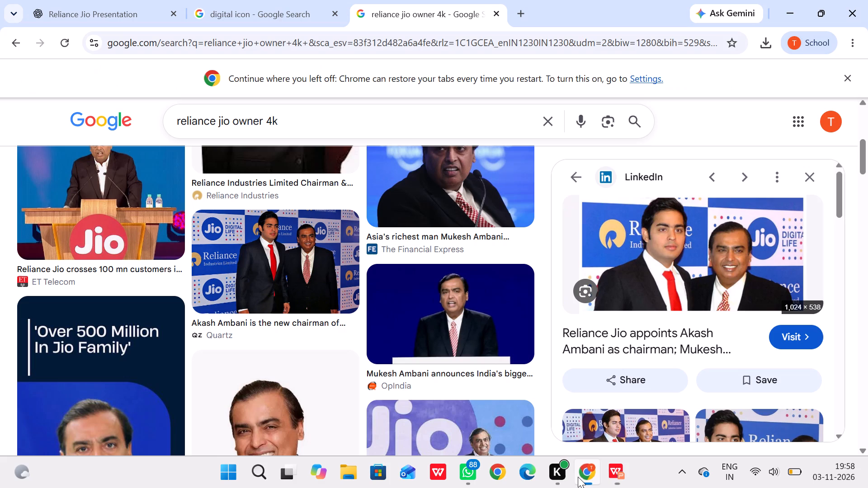
right_click(696, 256)
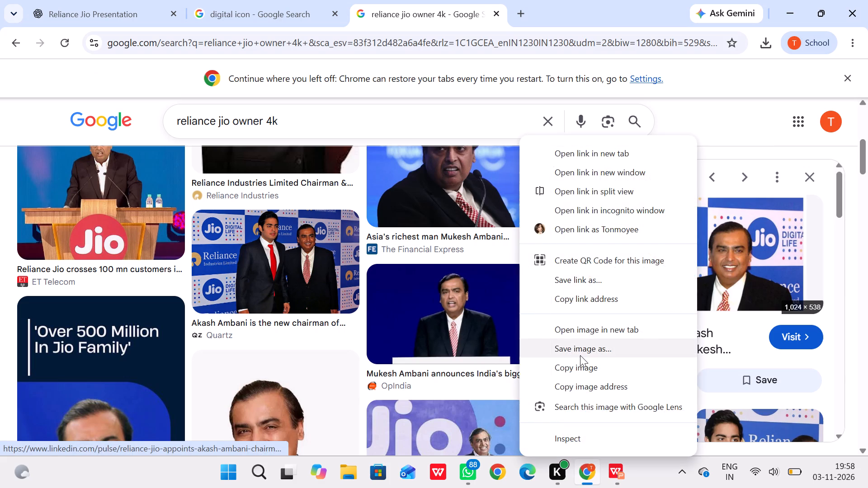
click(580, 355)
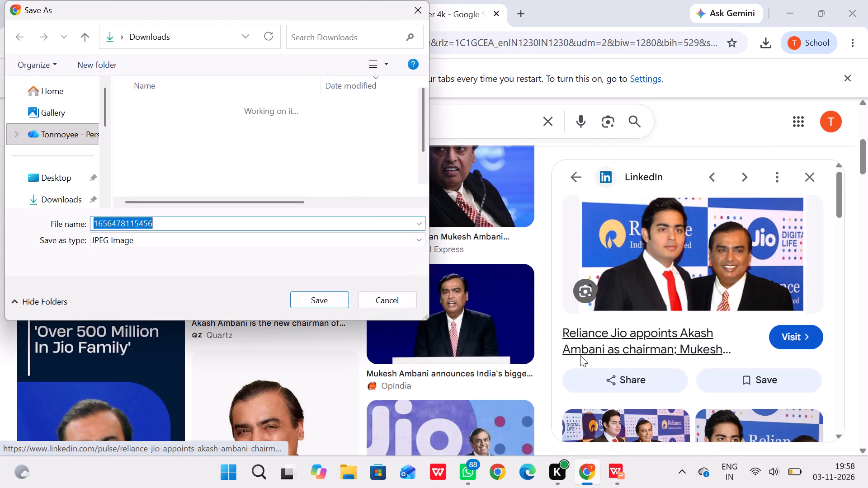
text(oenerrrrr)
key(BackSpace)
key(BackSpace)
key(BackSpace)
key(BackSpace)
key(BackSpace)
key(BackSpace)
key(BackSpace)
key(BackSpace)
key(BackSpace)
key(BackSpace)
key(BackSpace)
key(BackSpace)
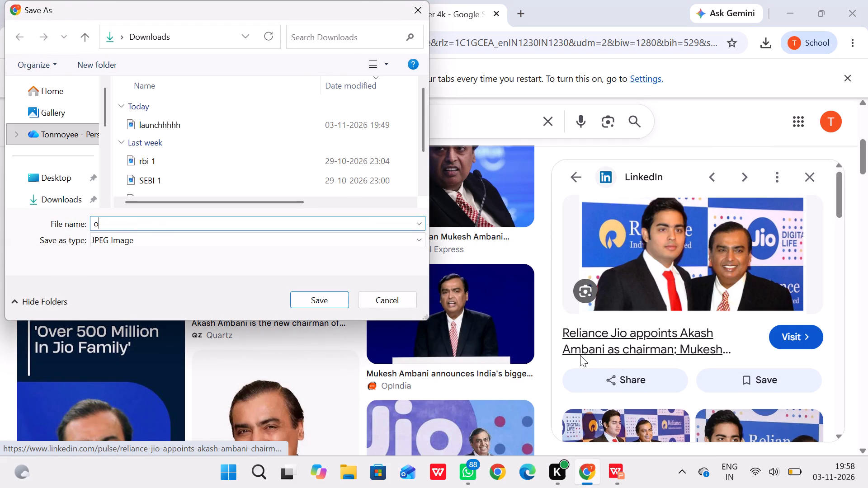
text(ownerrrrr)
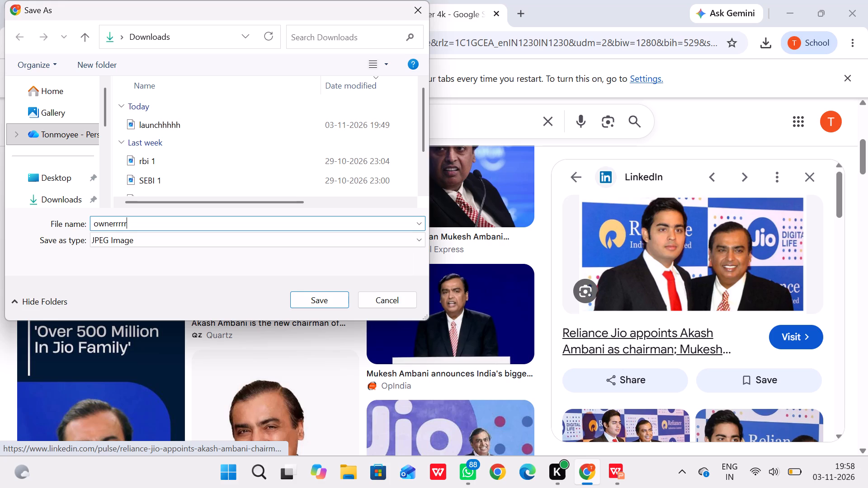
key(Return)
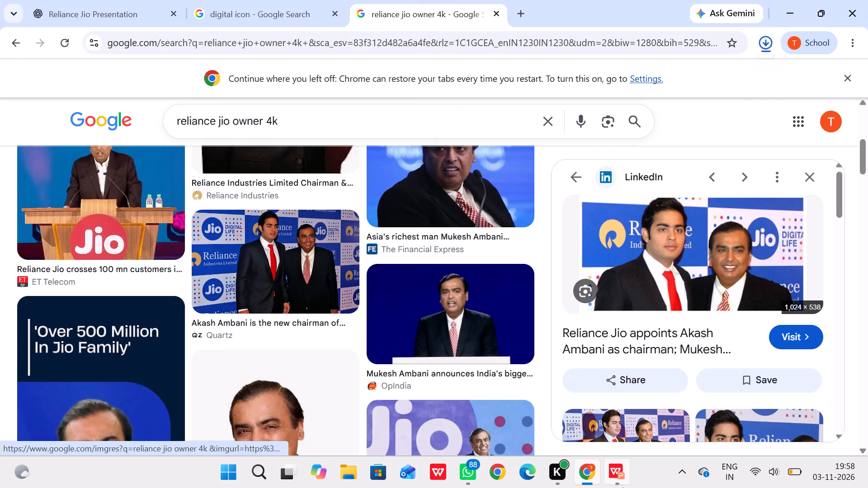
Insert the picture ownerrrrr.jpg from Downloads onto slide 3 of the Brahmaputra case study presentation in WPS Office.
click(619, 483)
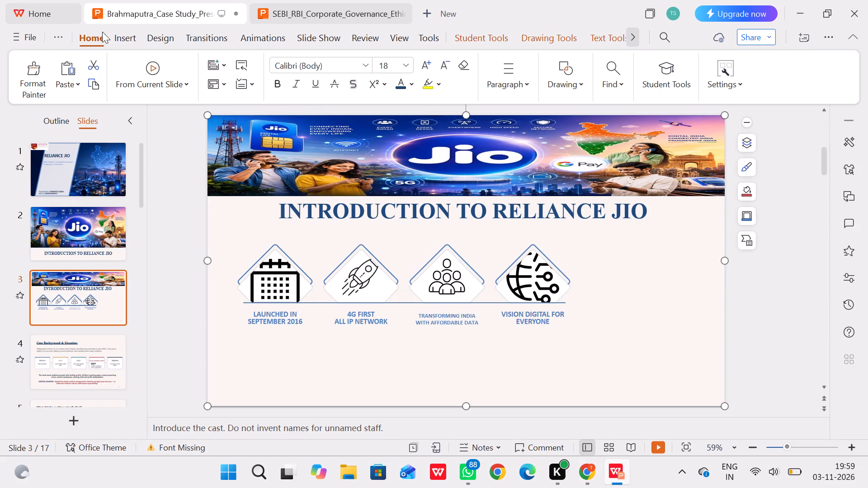
click(124, 32)
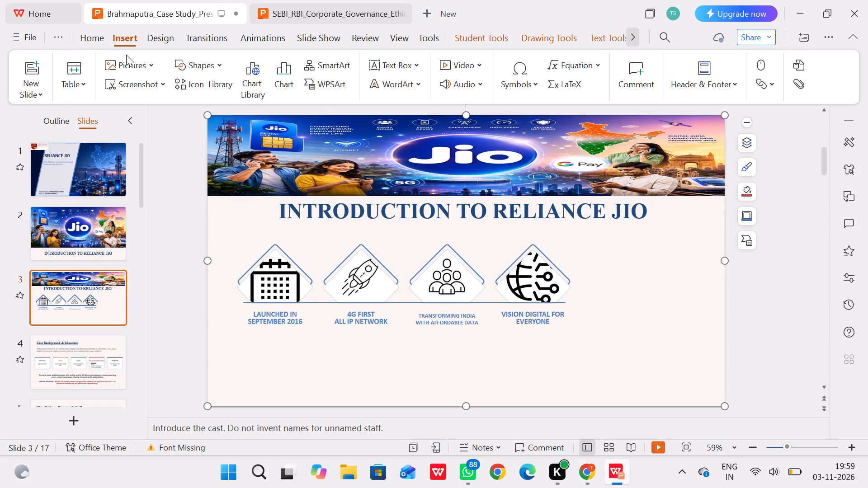
click(127, 61)
click(184, 95)
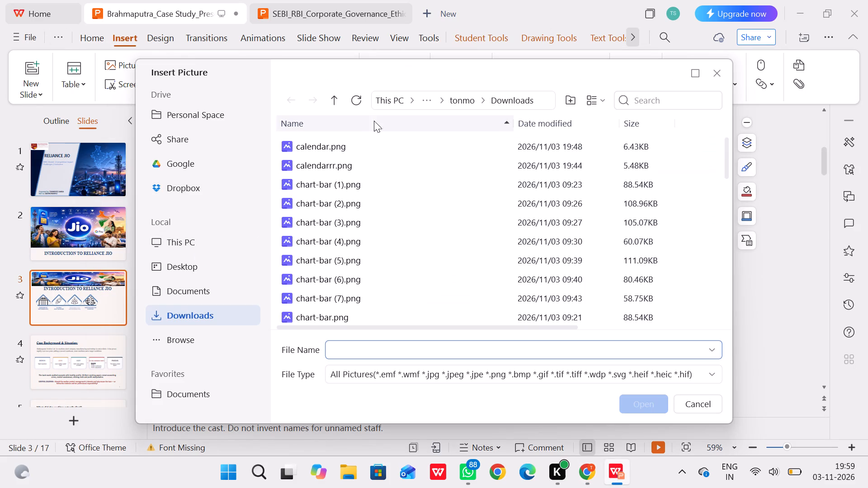
key(o)
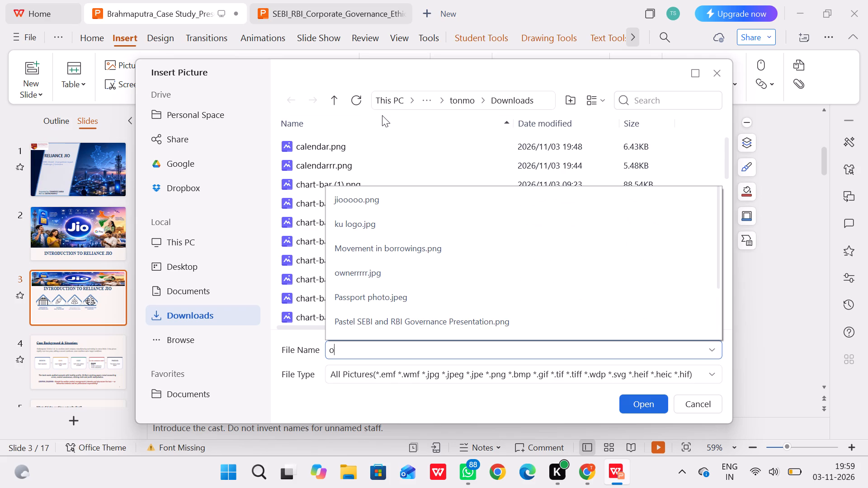
text(wne)
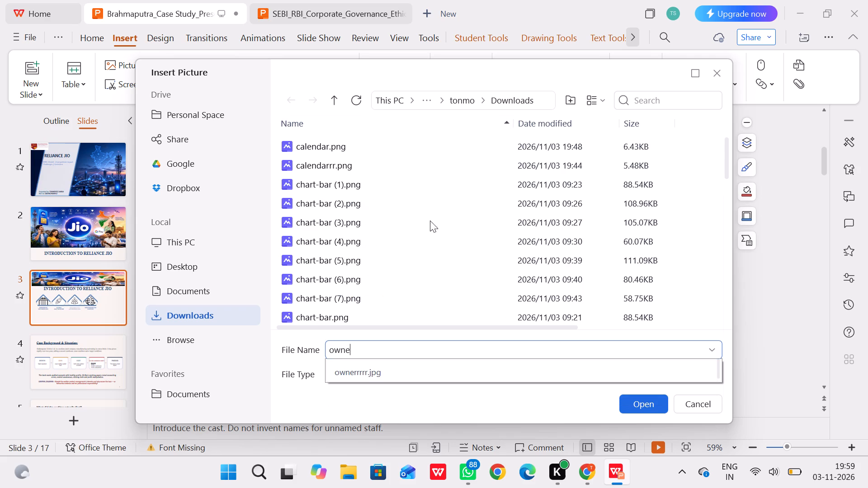
click(442, 367)
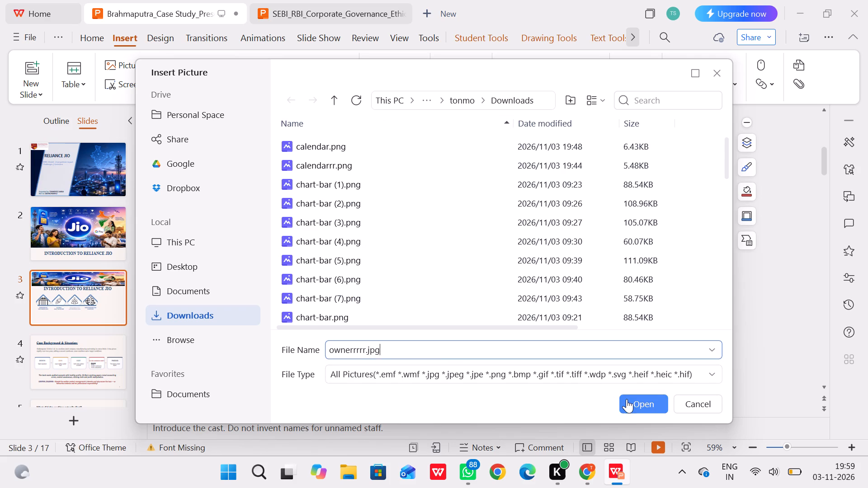
click(627, 399)
Move the owners' picture to the lower-right part of slide 3, against the slide's right edge below the title.
drag(462, 283, 552, 321)
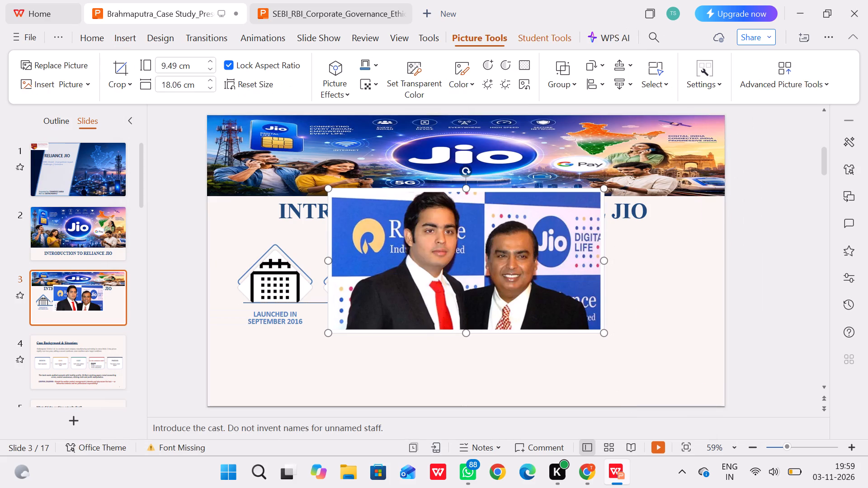
drag(552, 321, 585, 327)
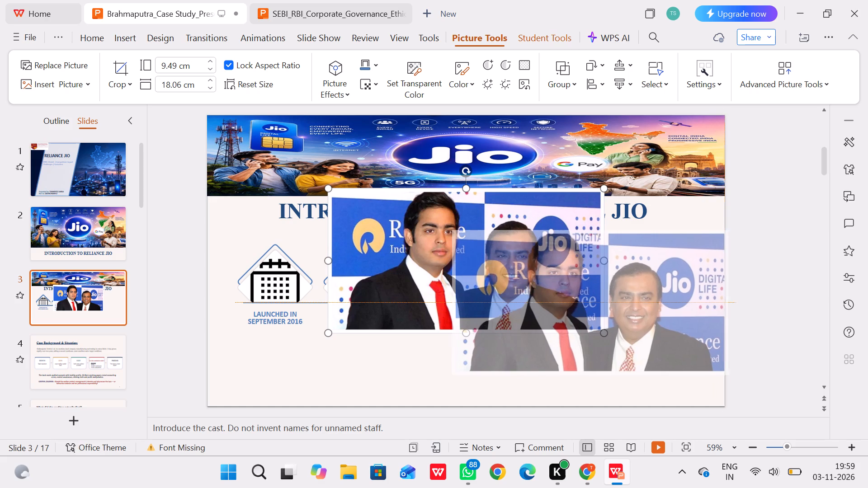
drag(585, 327, 586, 328)
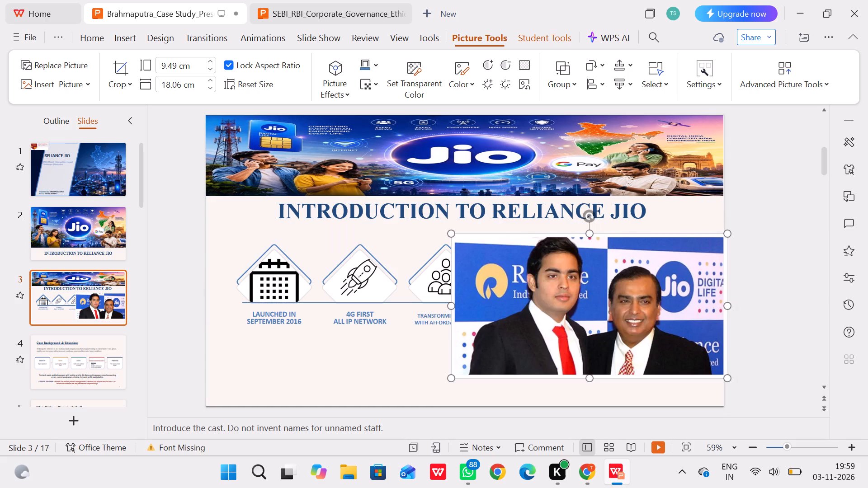
click(454, 310)
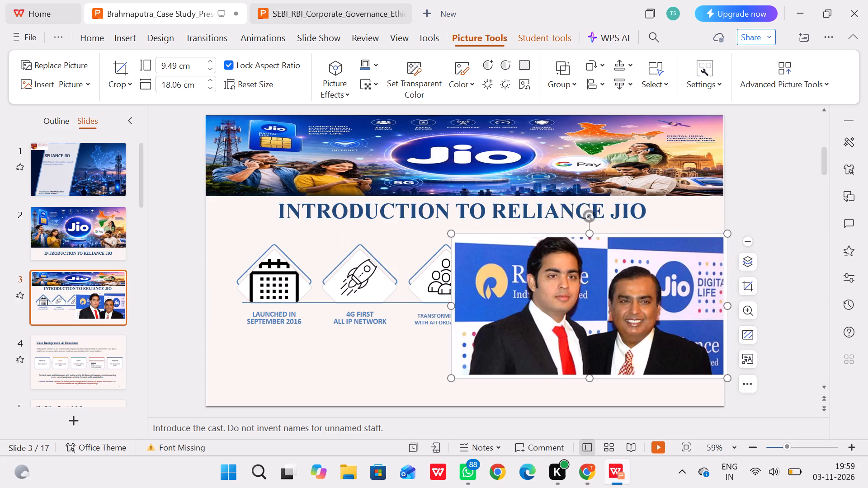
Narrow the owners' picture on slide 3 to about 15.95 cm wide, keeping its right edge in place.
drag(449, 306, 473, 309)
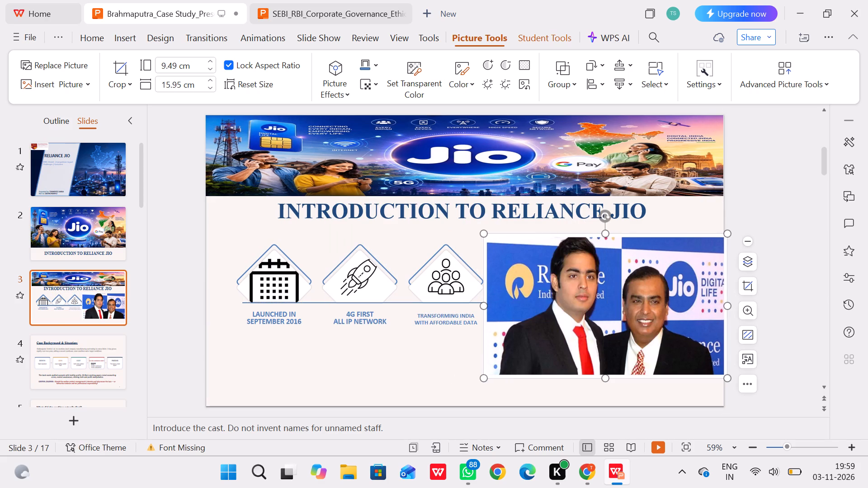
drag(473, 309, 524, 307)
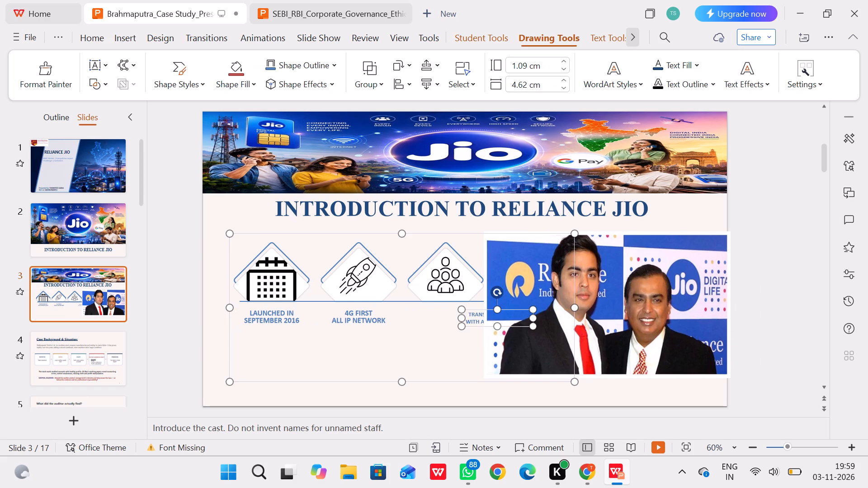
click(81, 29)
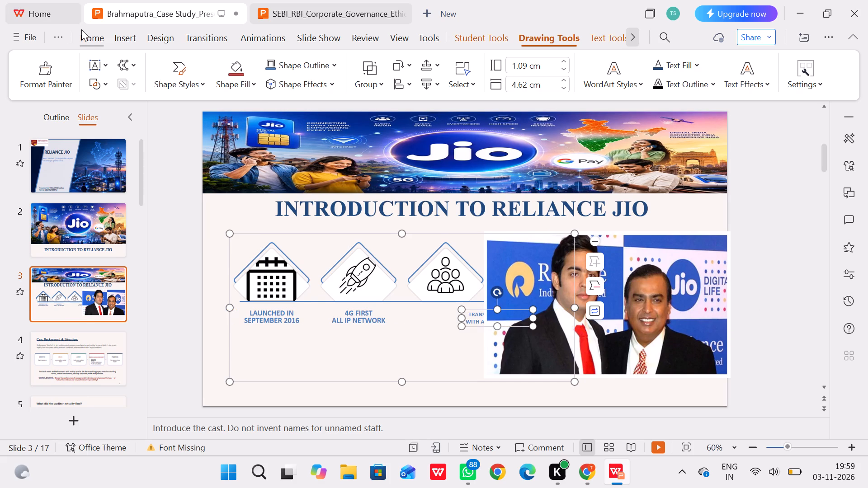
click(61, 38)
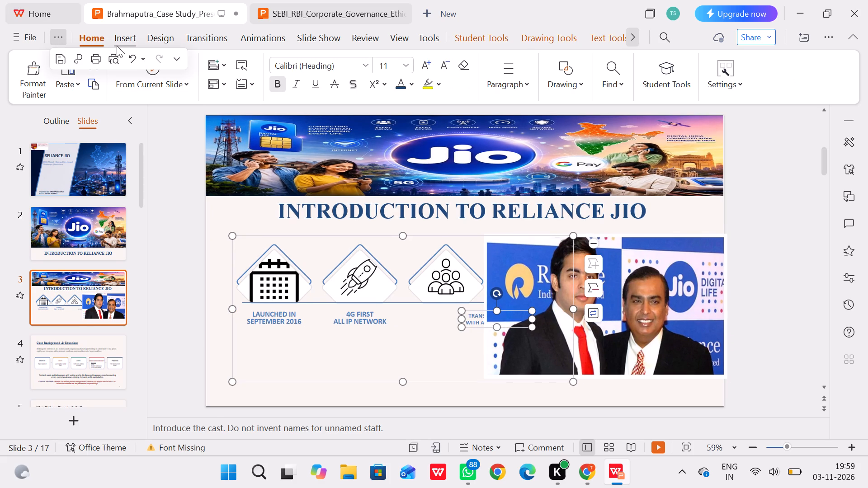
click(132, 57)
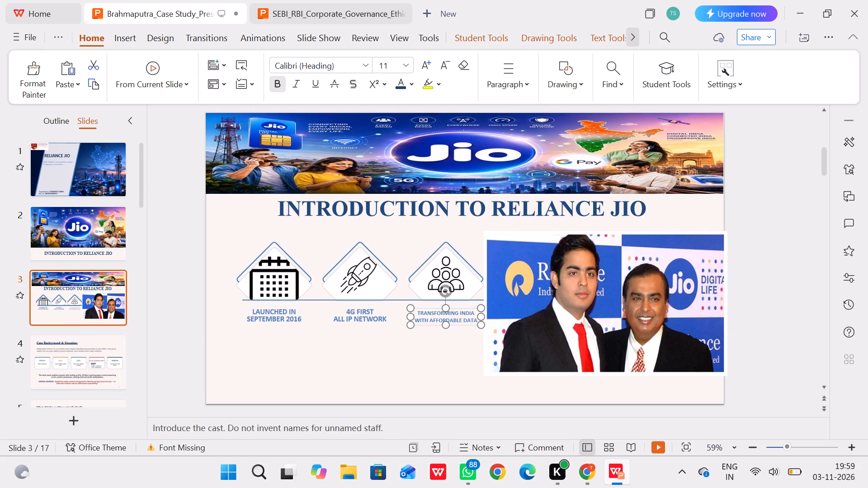
Narrow the owners' picture on slide 3 to about 12.35 cm wide, keeping its right edge and height in place.
click(623, 274)
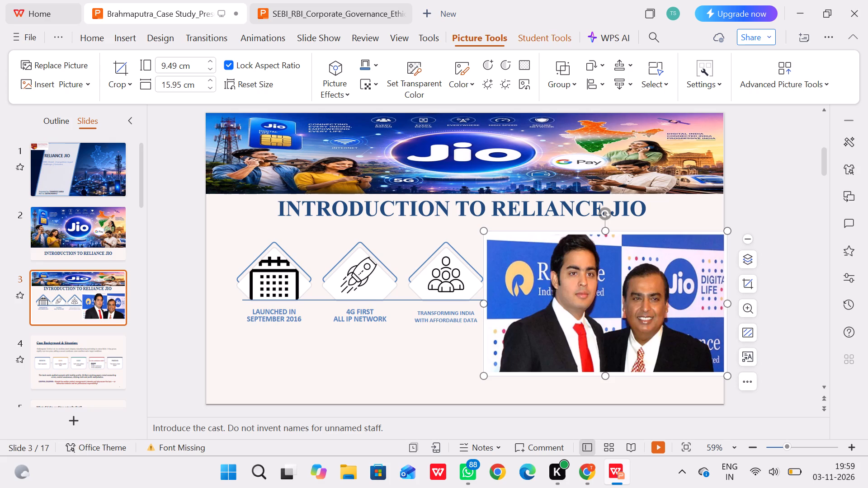
drag(485, 302, 540, 295)
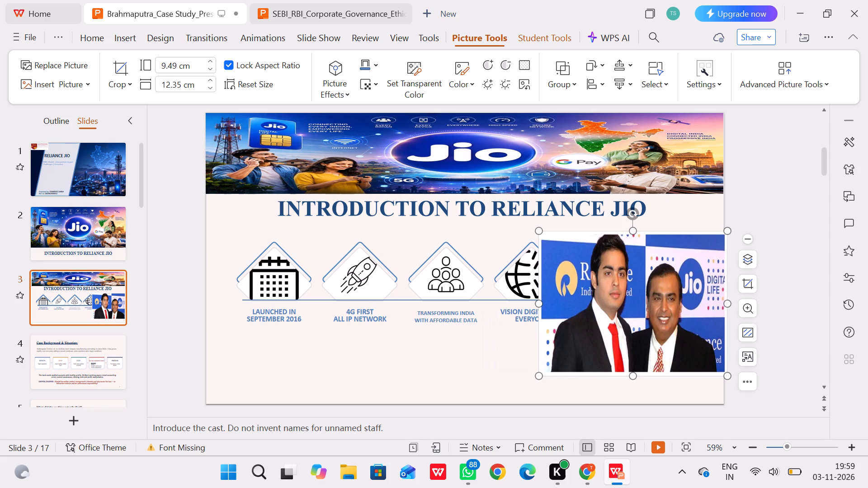
Reduce the height of the Jio banner picture on slide 3 to about 4.49 cm from its bottom edge.
click(508, 165)
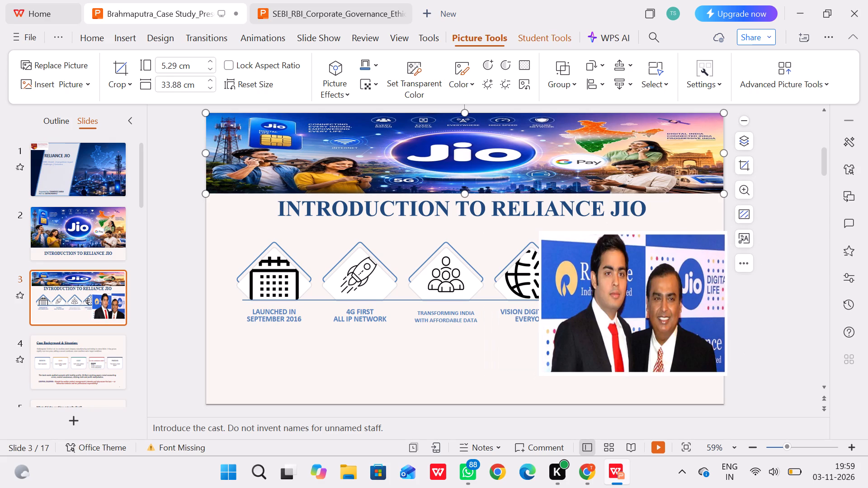
drag(463, 194, 462, 182)
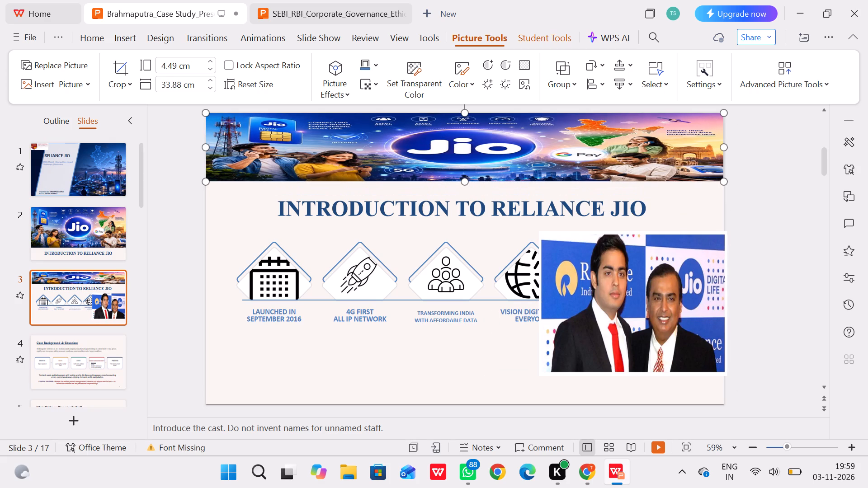
Move the title INTRODUCTION TO RELIANCE JIO slightly up, closer to the shortened banner.
click(431, 224)
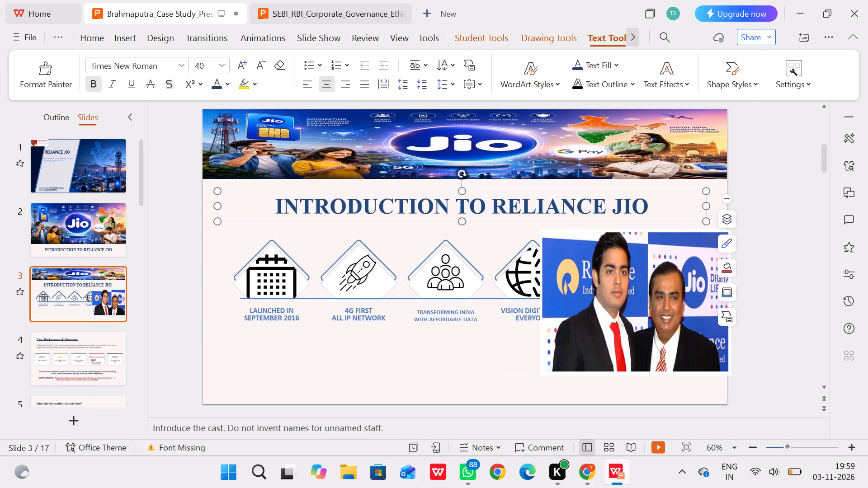
drag(434, 193, 436, 185)
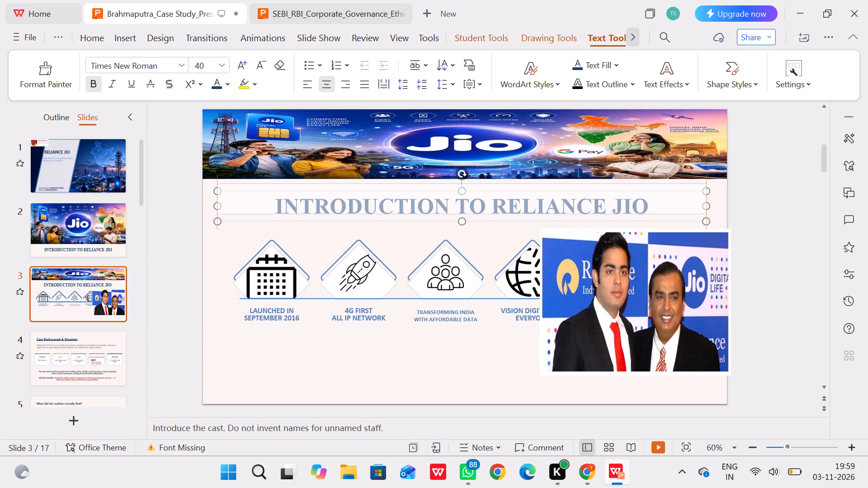
drag(436, 185, 436, 185)
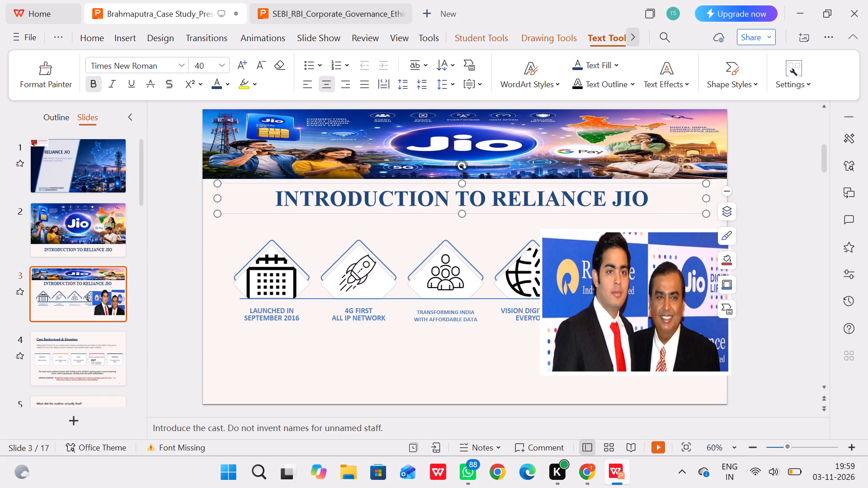
Switch to WhatsApp to view the reference image containing the Introduction to Jio slide.
click(629, 298)
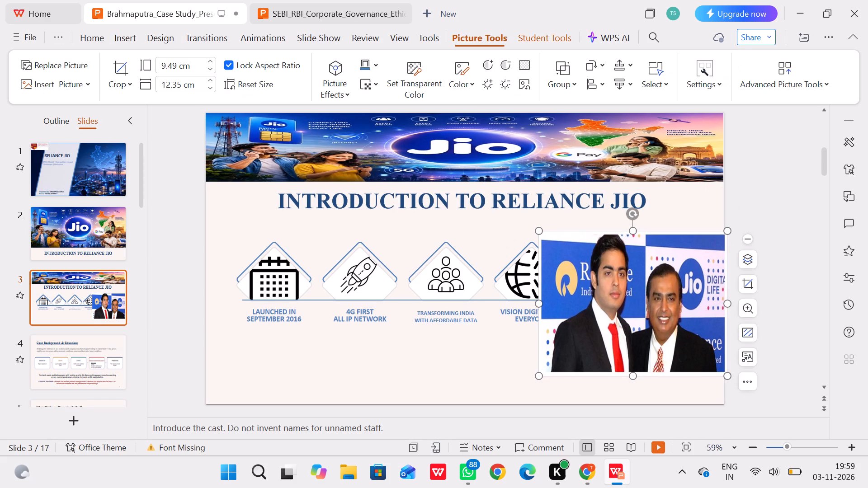
click(472, 474)
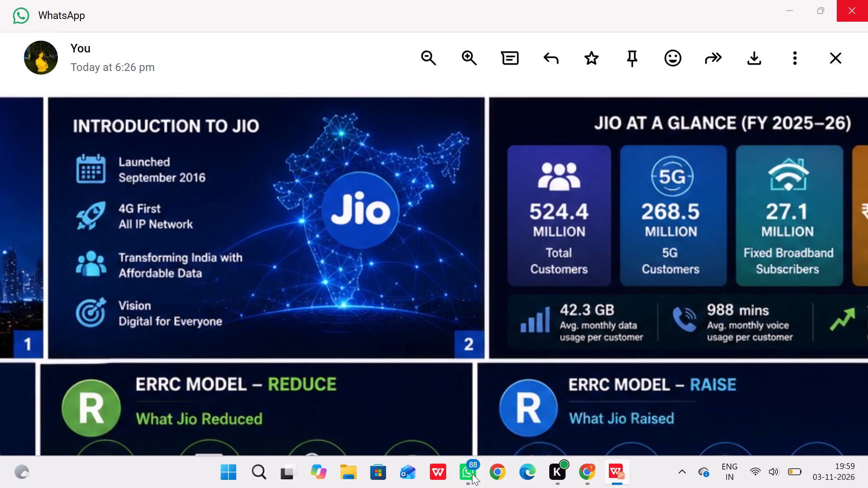
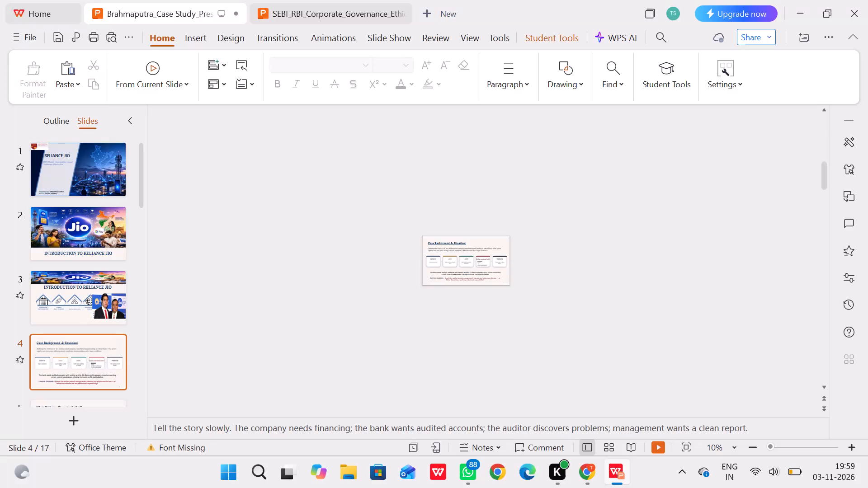
Return to slide 3, Introduction to Reliance Jio, and enlarge its editing view to 60%.
scroll(93, 241, up, 3)
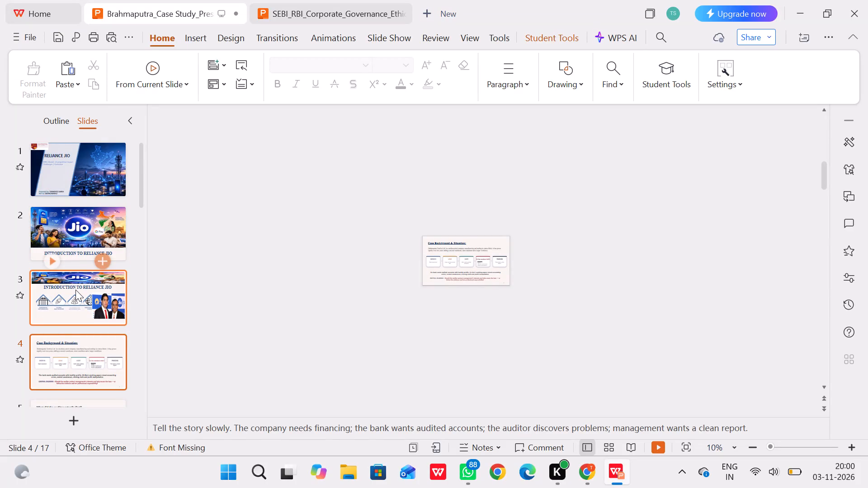
click(75, 290)
double_click(453, 247)
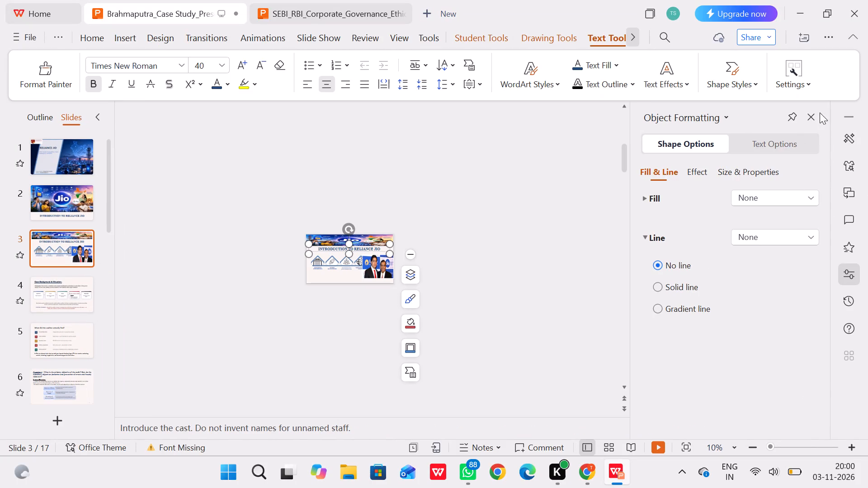
click(810, 112)
ctrl+scroll(425, 286, up, 4)
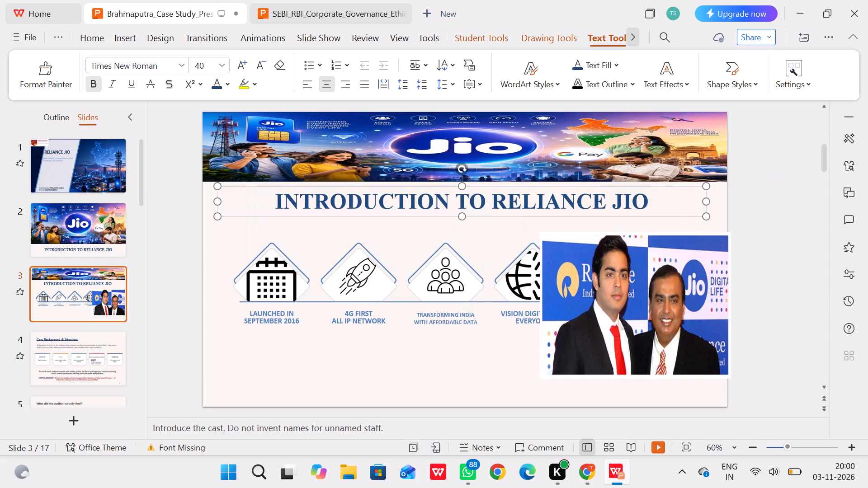
Delete the owners' picture that overlaps the icon row on slide 3.
click(646, 293)
key(BackSpace)
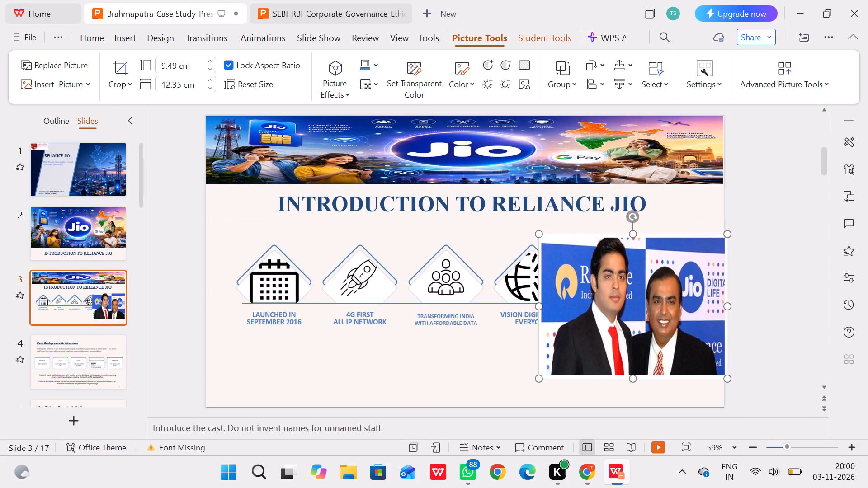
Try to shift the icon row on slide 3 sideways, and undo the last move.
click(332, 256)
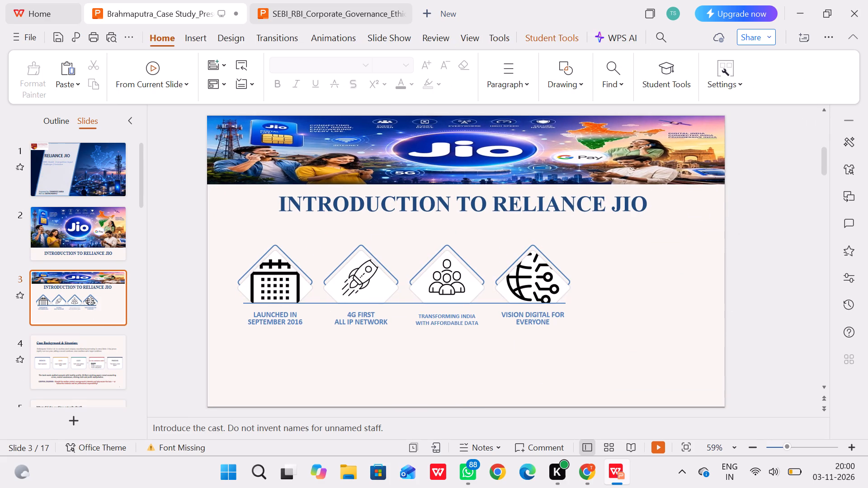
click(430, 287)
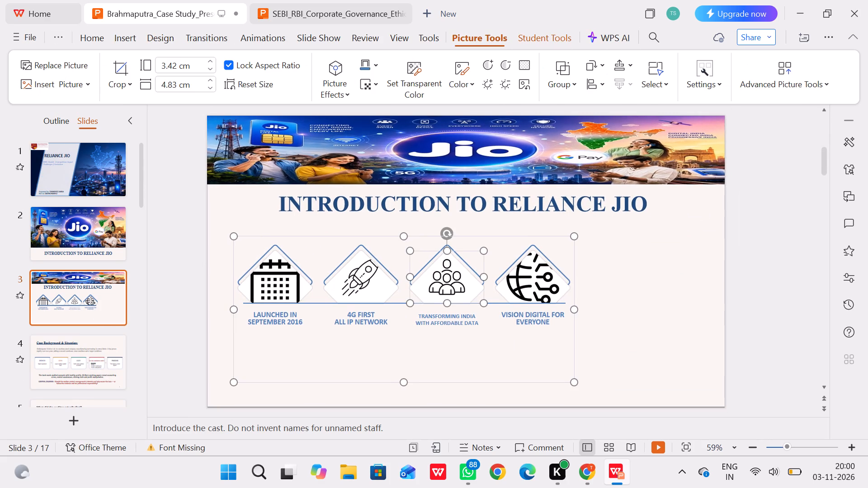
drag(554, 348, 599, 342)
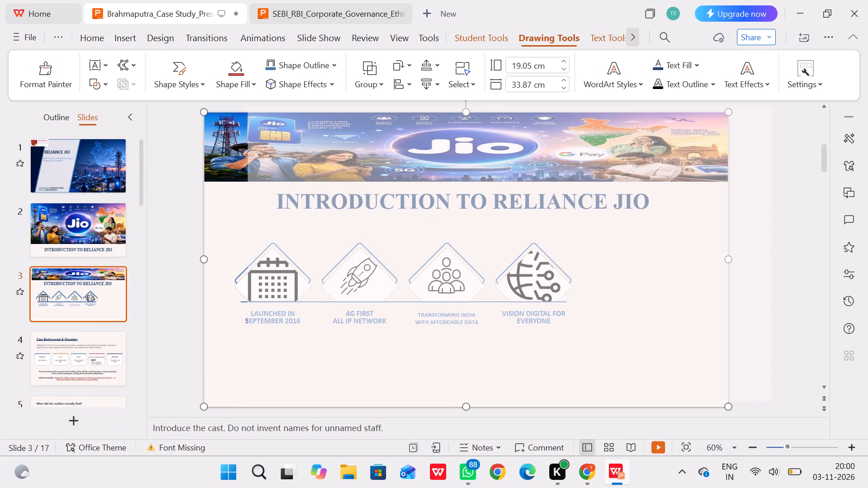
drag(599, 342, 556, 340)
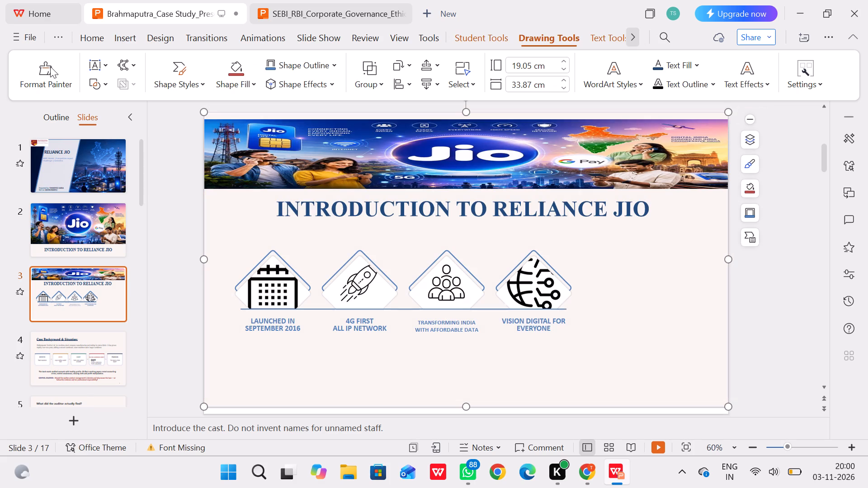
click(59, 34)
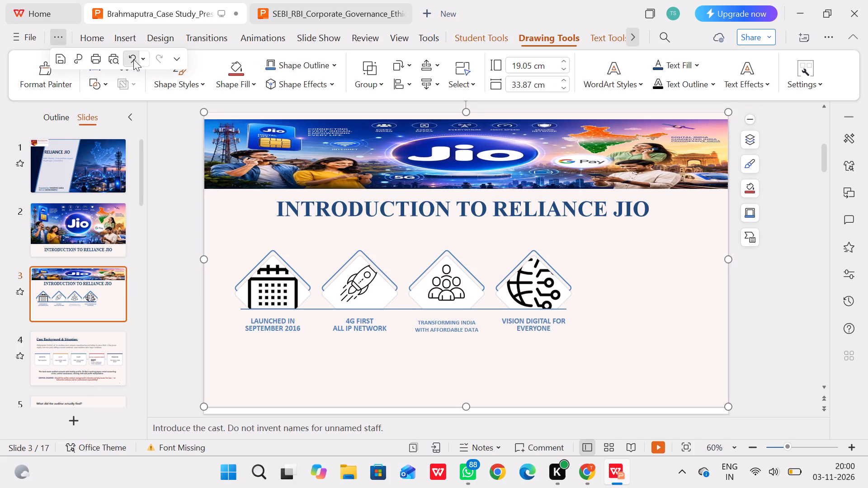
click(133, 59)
Move the whole four-icon graphic to the right on slide 3 so it sits roughly centred below the title.
click(301, 291)
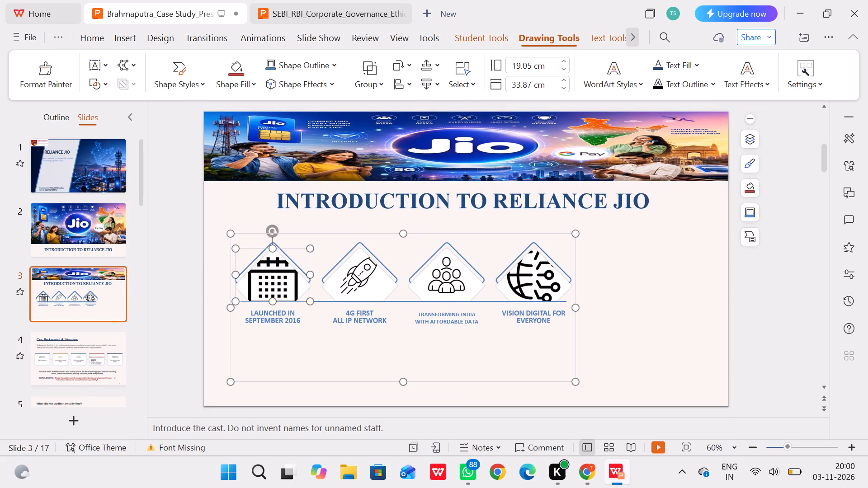
click(234, 335)
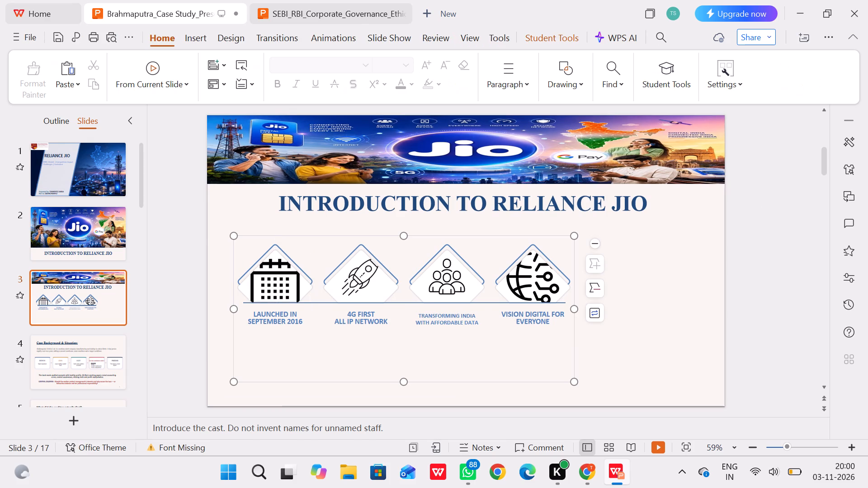
drag(234, 335, 282, 334)
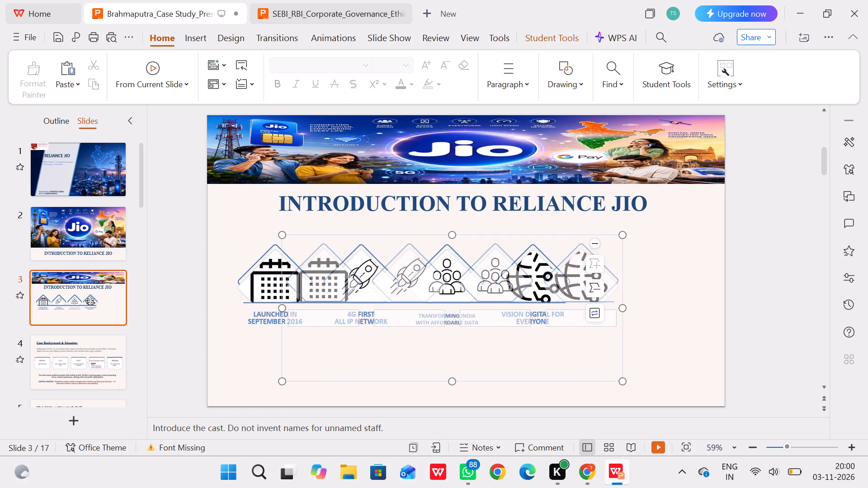
drag(282, 334, 300, 333)
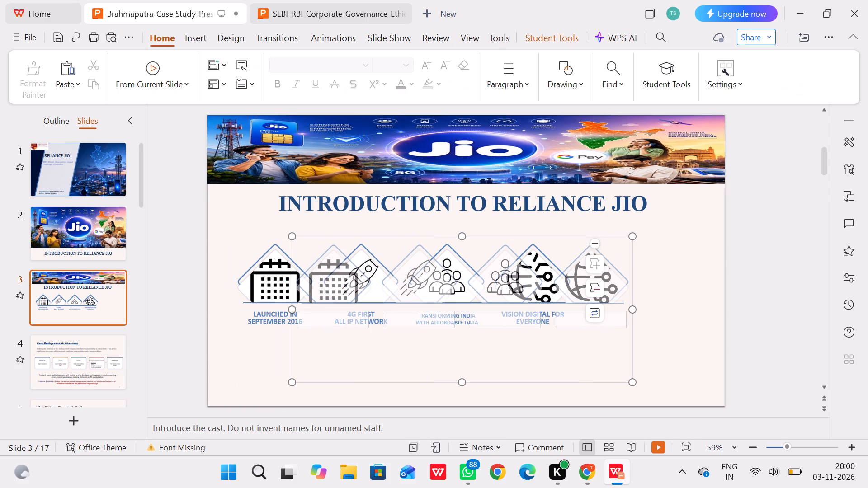
drag(300, 333, 283, 335)
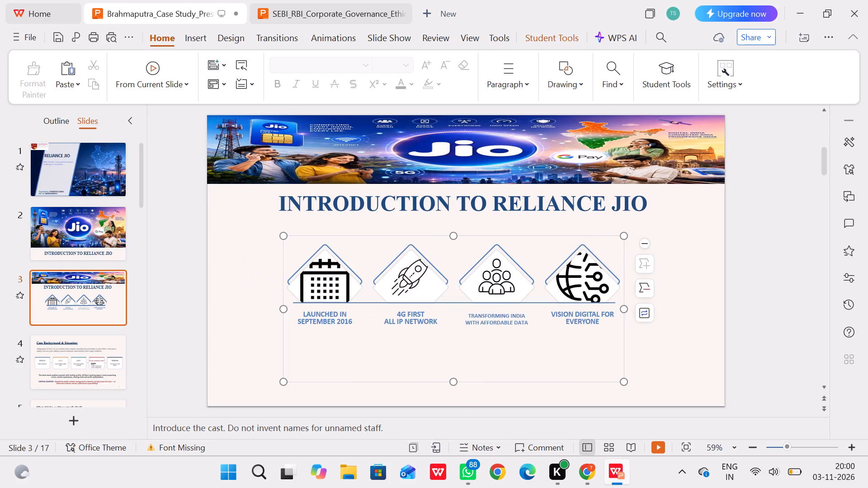
Widen the four-icon graphic on both sides to enlarge its icons and captions and fill most of the slide's width, and deselect it.
drag(282, 309, 258, 310)
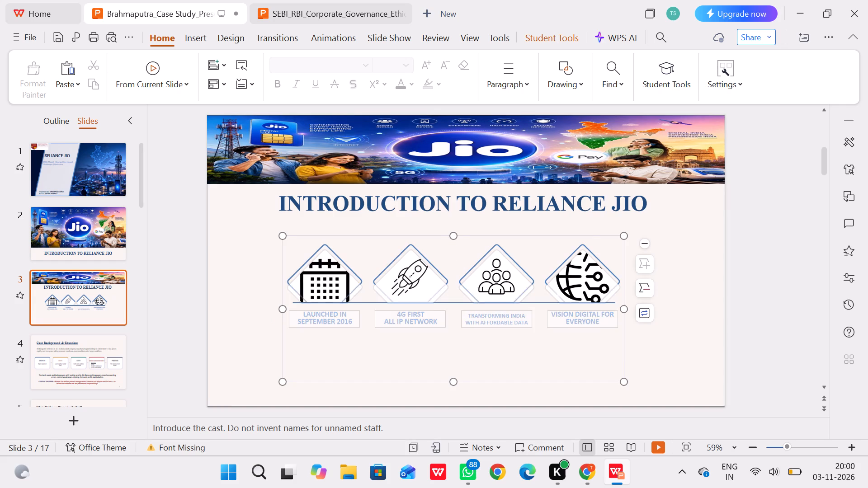
drag(258, 310, 247, 310)
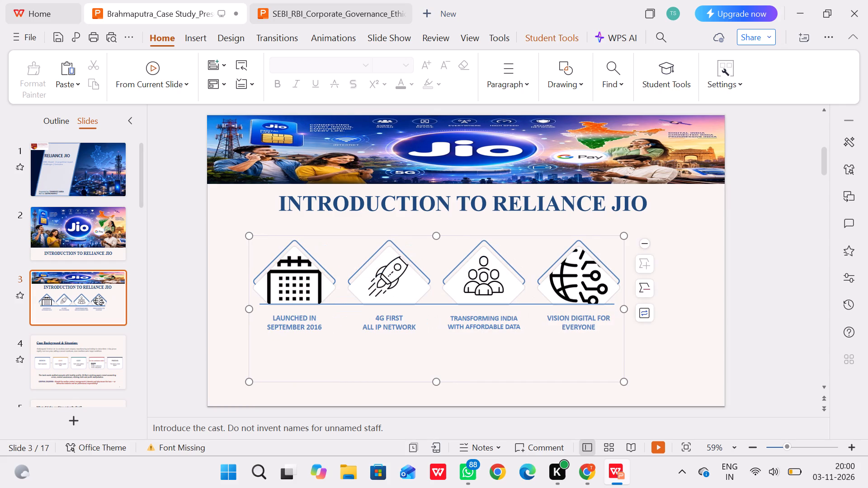
drag(625, 309, 678, 305)
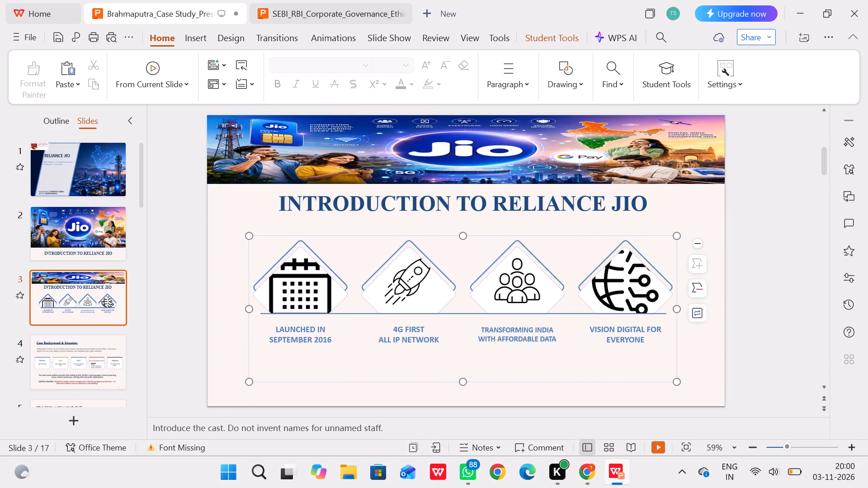
click(797, 226)
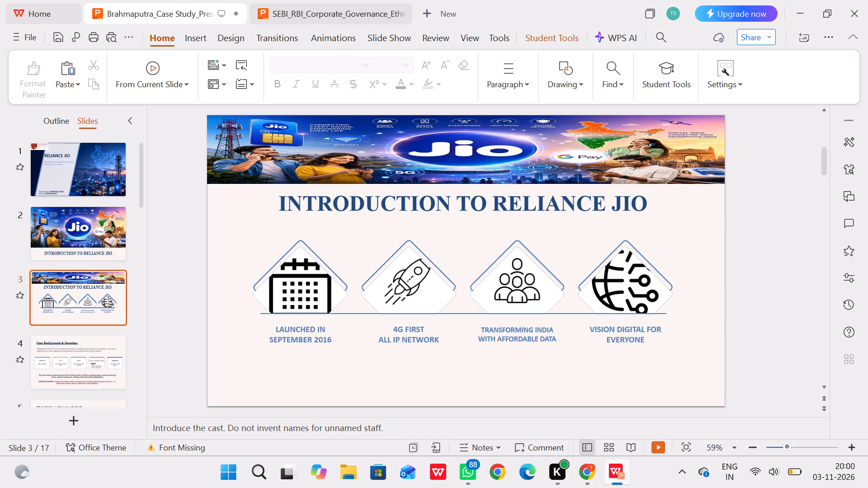
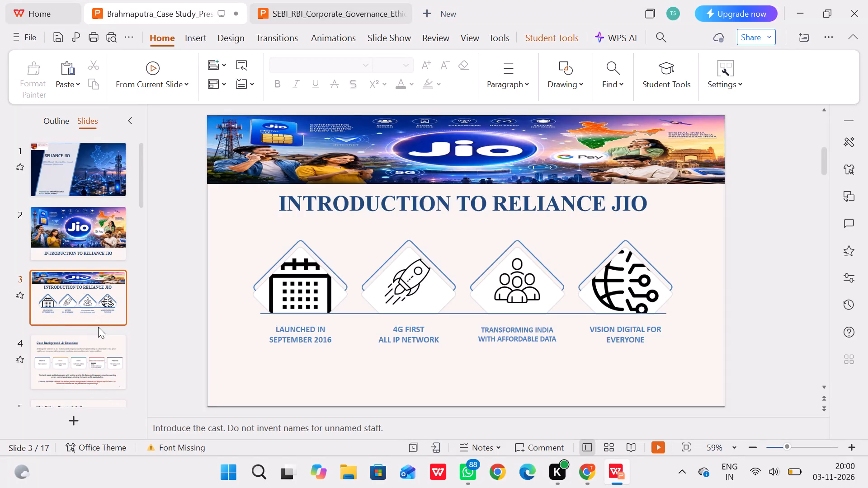
On slide 4, delete all the content below the "Case Background & Situation:" heading, keeping only the heading.
click(85, 347)
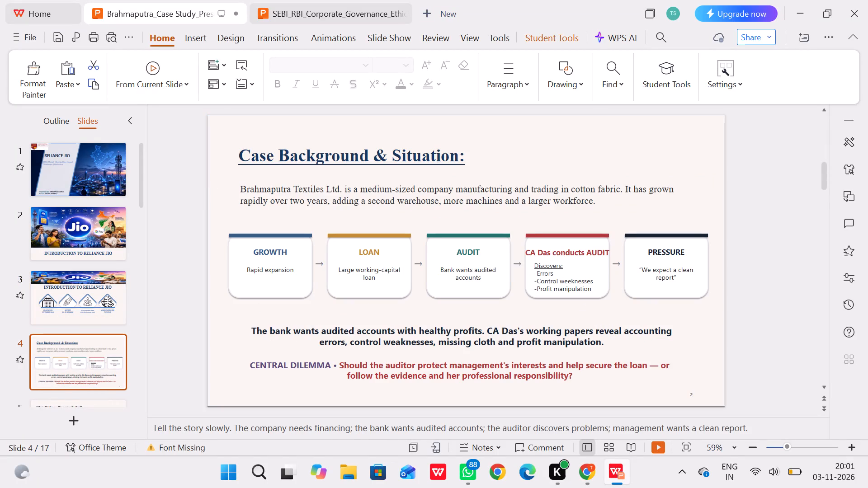
click(54, 296)
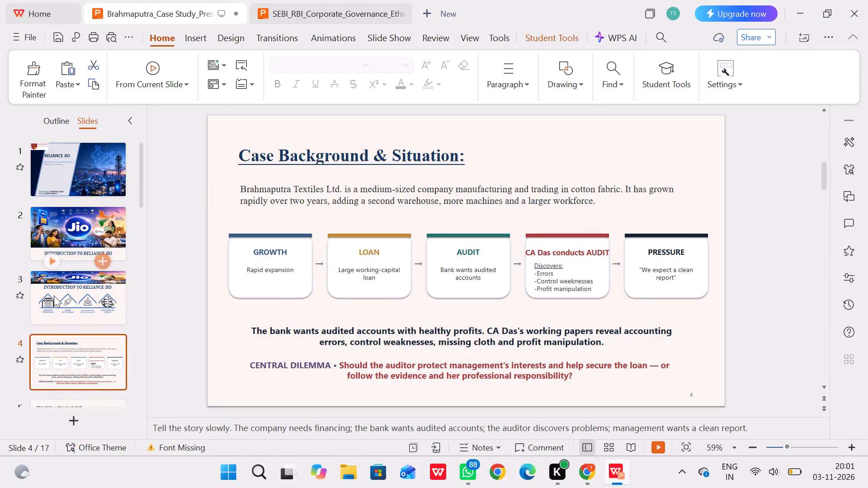
click(89, 341)
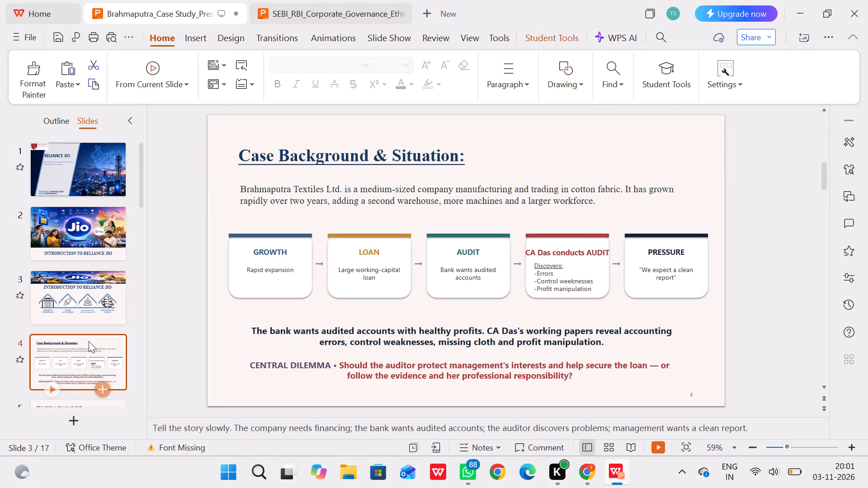
drag(182, 126, 802, 401)
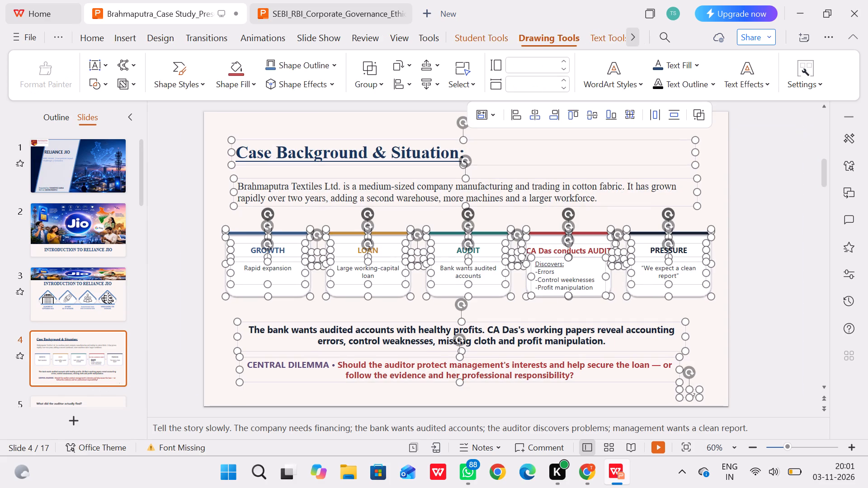
click(176, 197)
drag(188, 174, 583, 172)
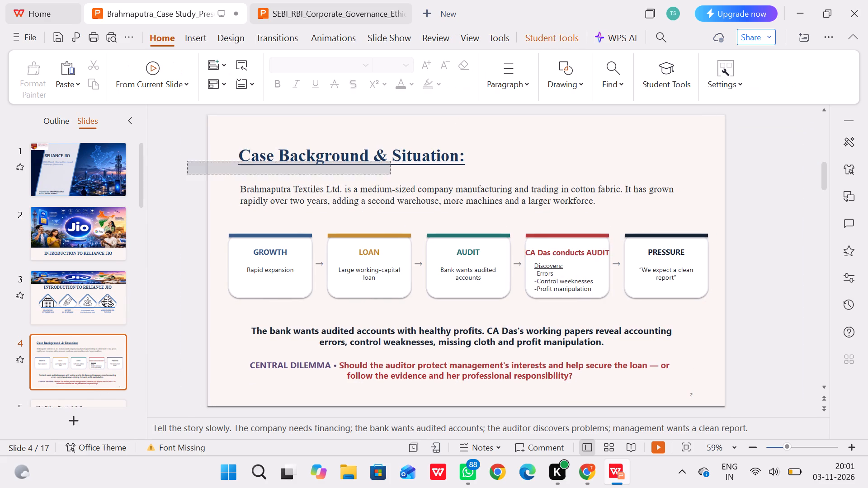
drag(583, 172, 820, 389)
key(BackSpace)
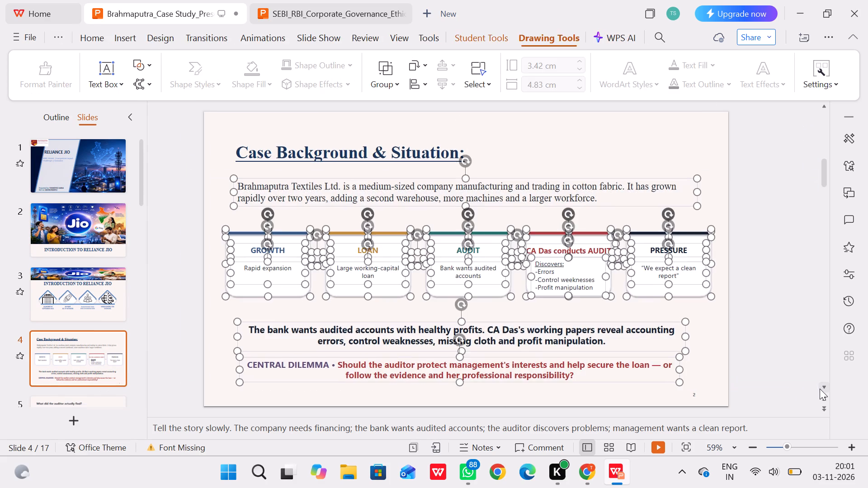
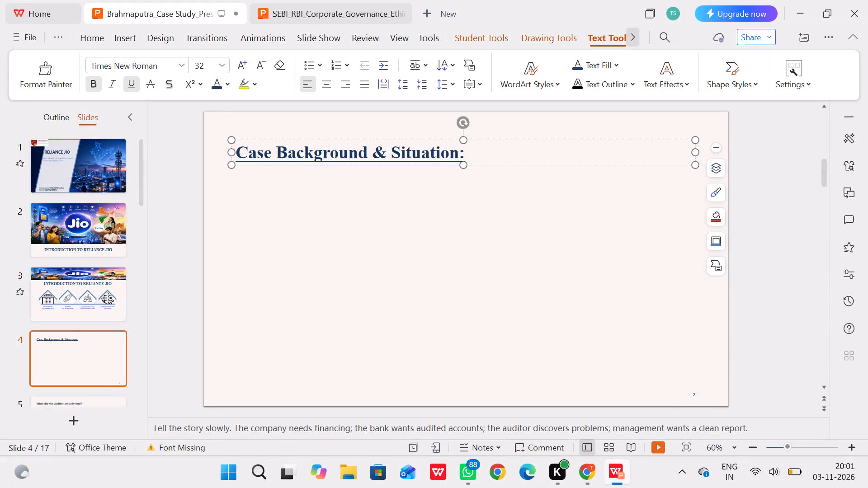
Replace slide 4's heading "Case Background & Situation:" with "JIO AT A GLANCE:".
click(465, 152)
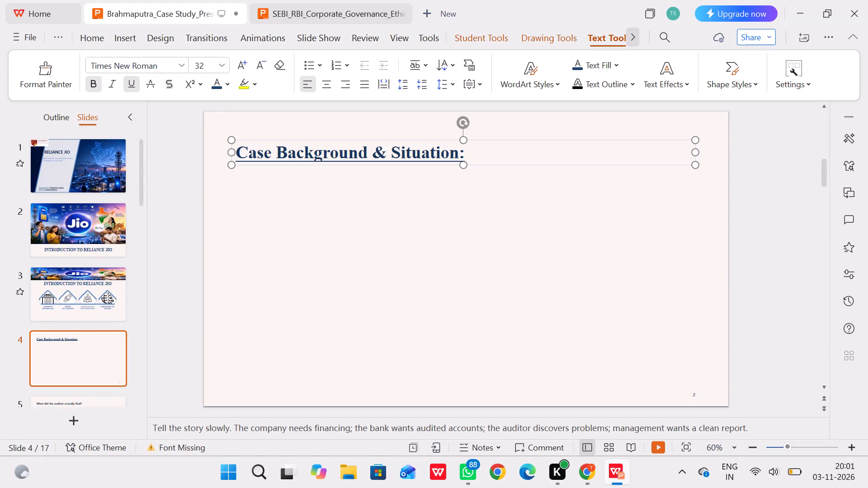
drag(463, 153, 208, 151)
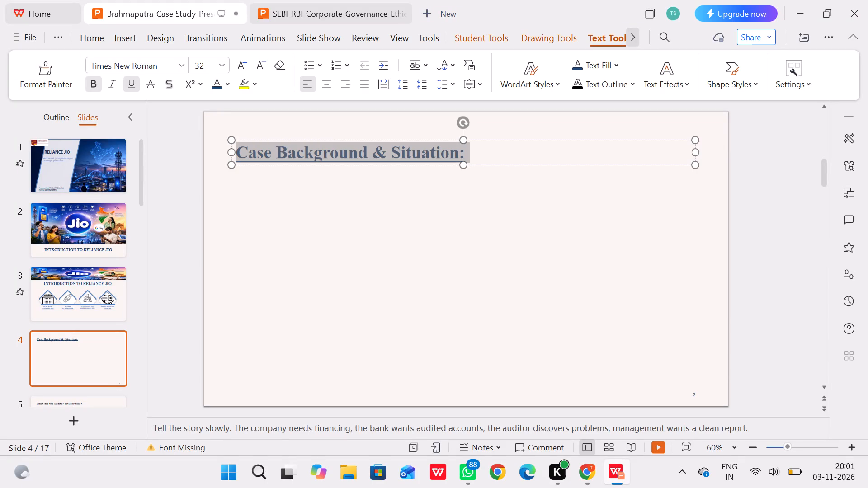
drag(208, 151, 248, 155)
click(248, 155)
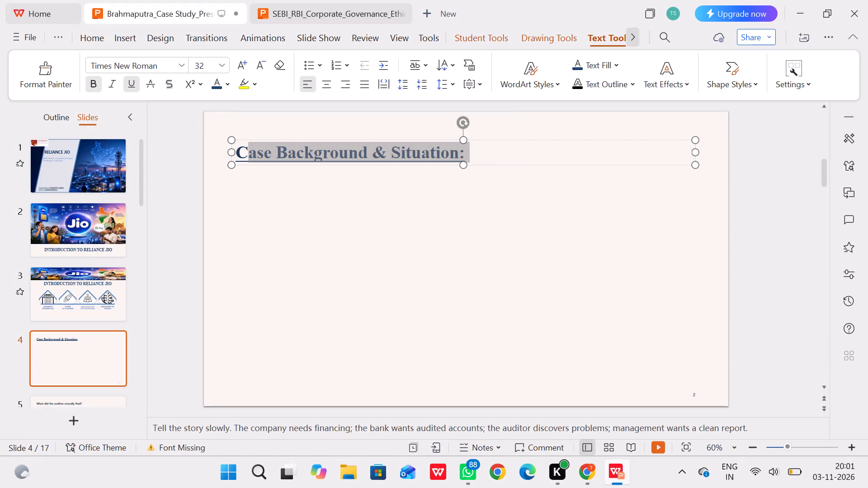
drag(248, 155, 451, 154)
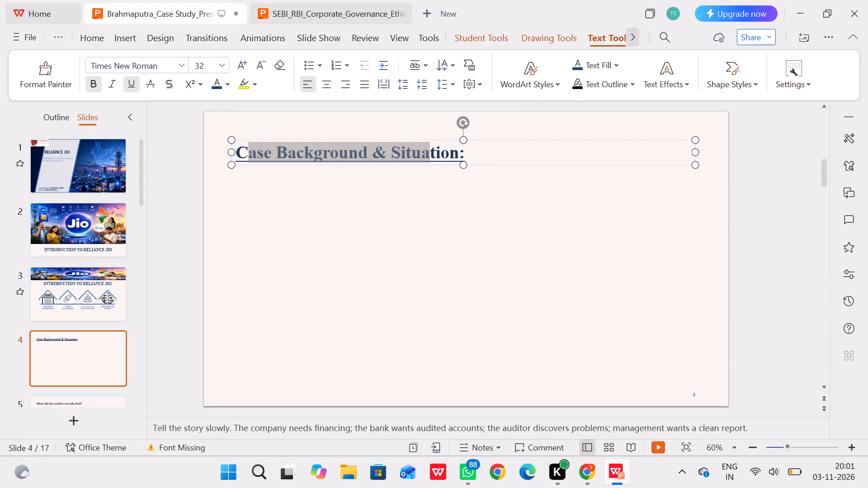
drag(451, 154, 475, 155)
key(BackSpace)
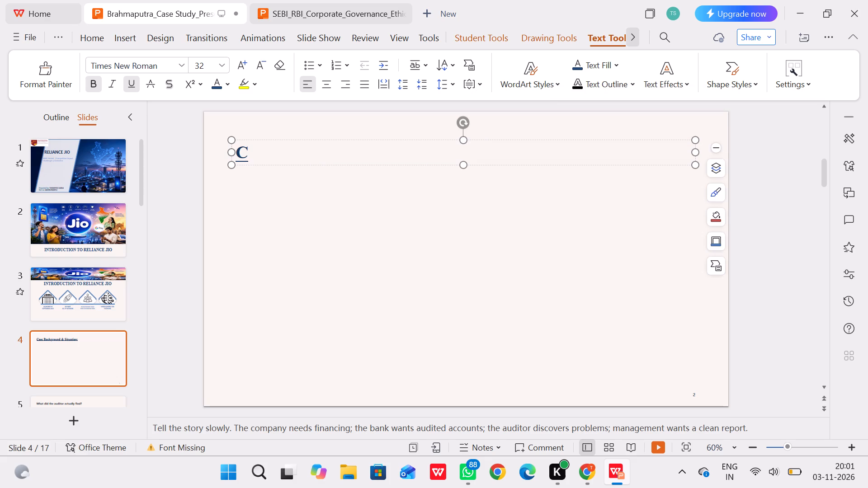
key(j)
click(247, 148)
key(BackSpace)
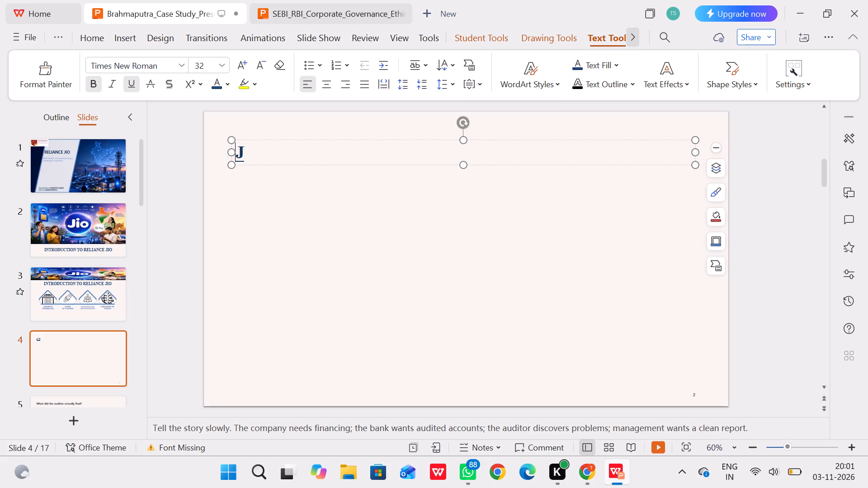
click(255, 149)
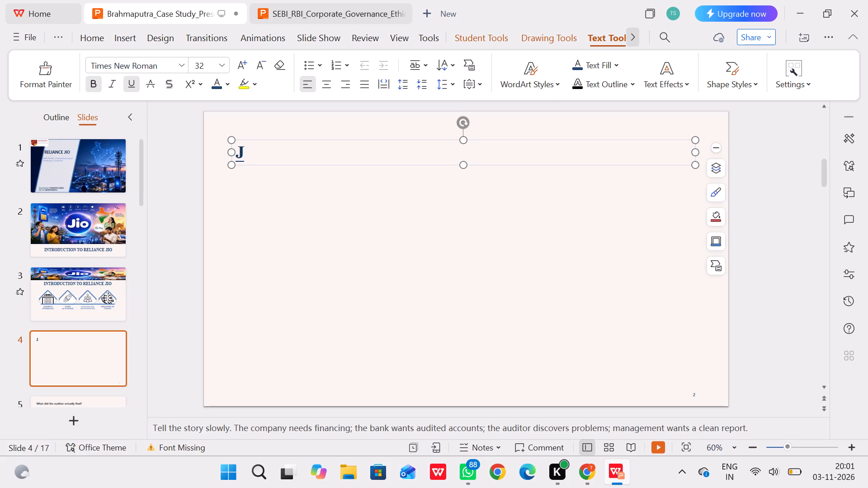
click(243, 151)
text(IO)
key(space)
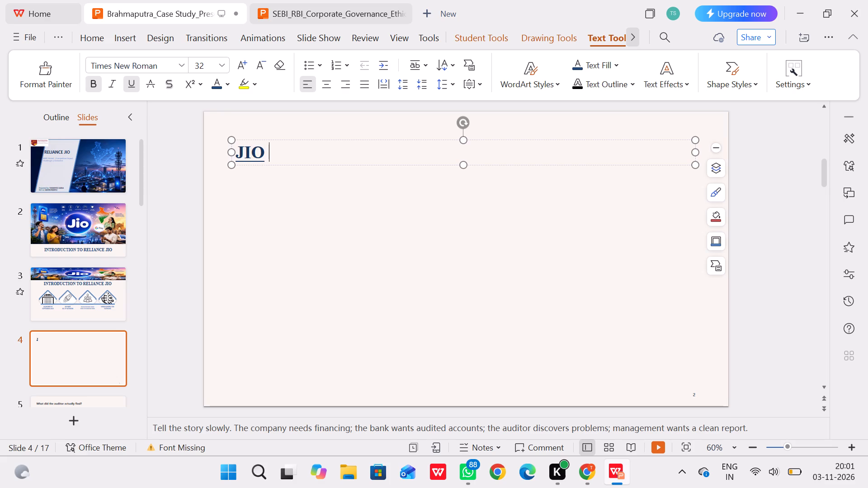
key(a)
text(T A GLANCE)
key(shift+colon)
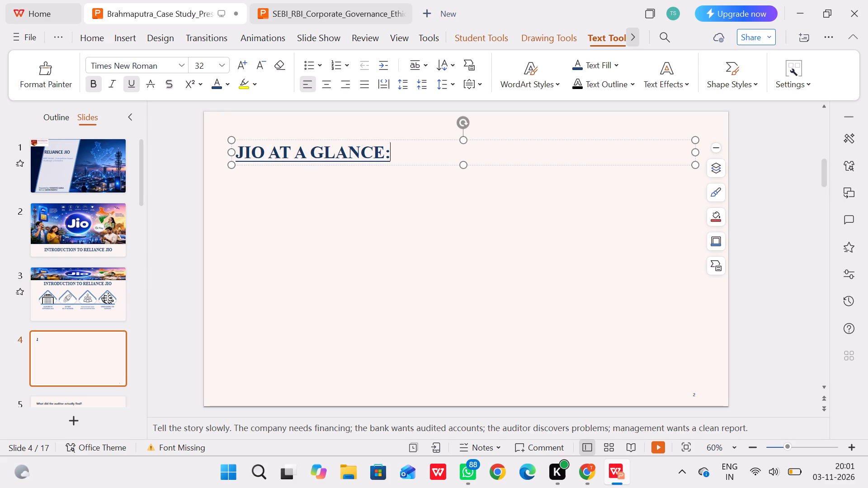
Move the "JIO AT A GLANCE:" heading slightly upward, closer to the slide's top edge.
drag(407, 142, 407, 131)
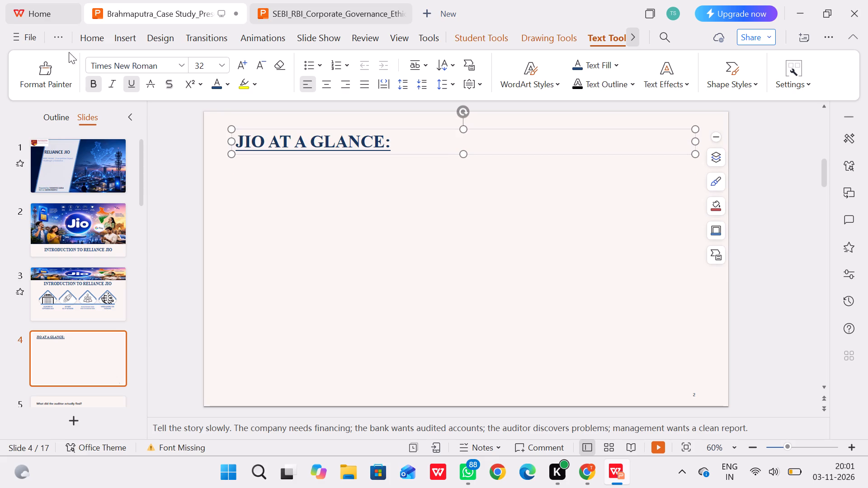
Bring up the insertion options for adding new content to slide 4.
click(366, 249)
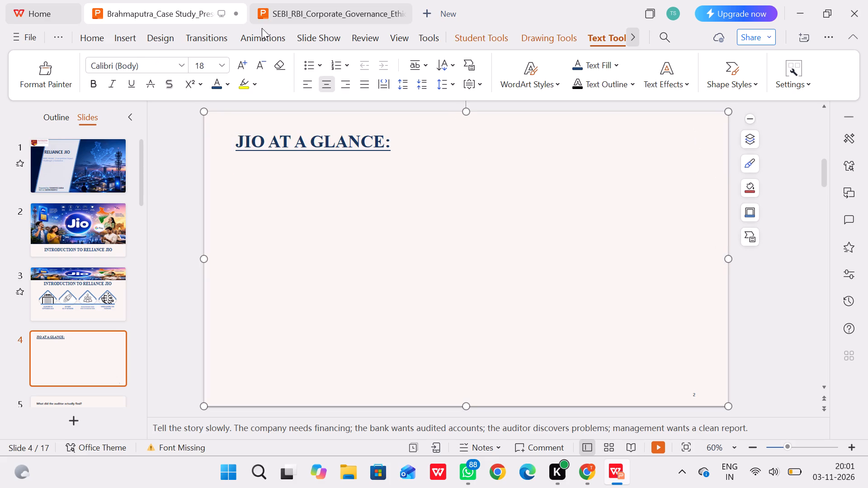
click(140, 36)
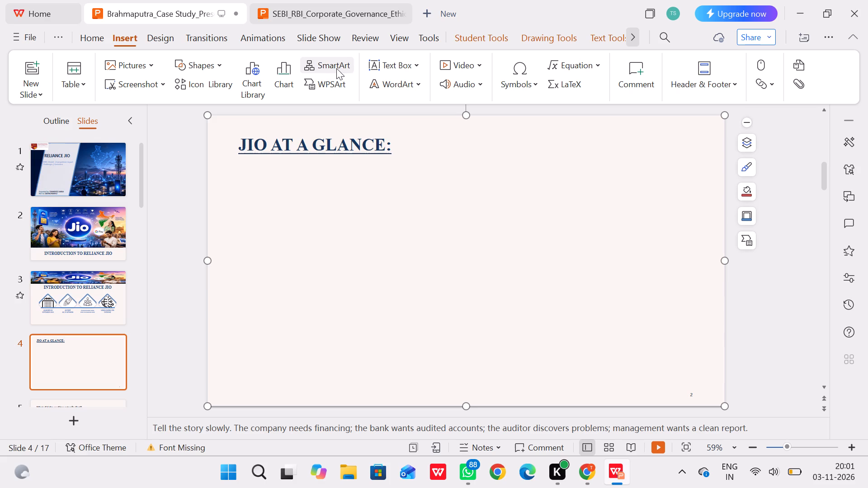
Open the WPSArt Smart Graphics gallery and browse the recommended three-item layouts for the "JIO AT A GLANCE:" slide.
click(321, 89)
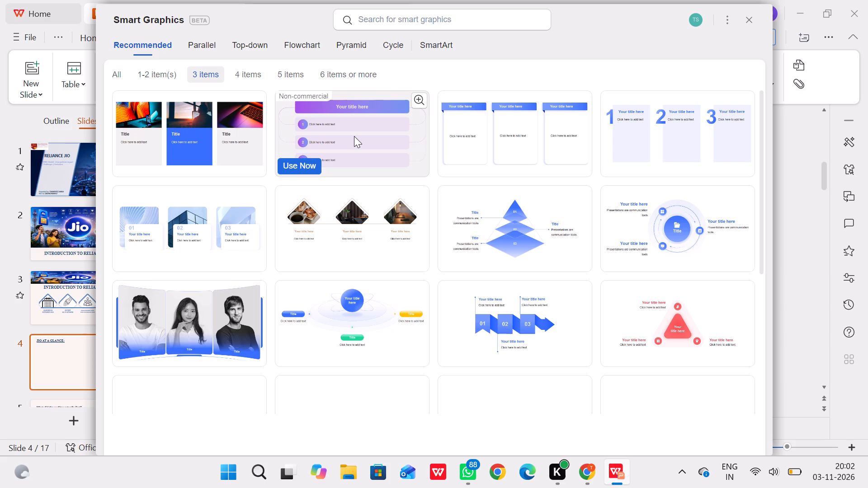
scroll(382, 209, up, 1)
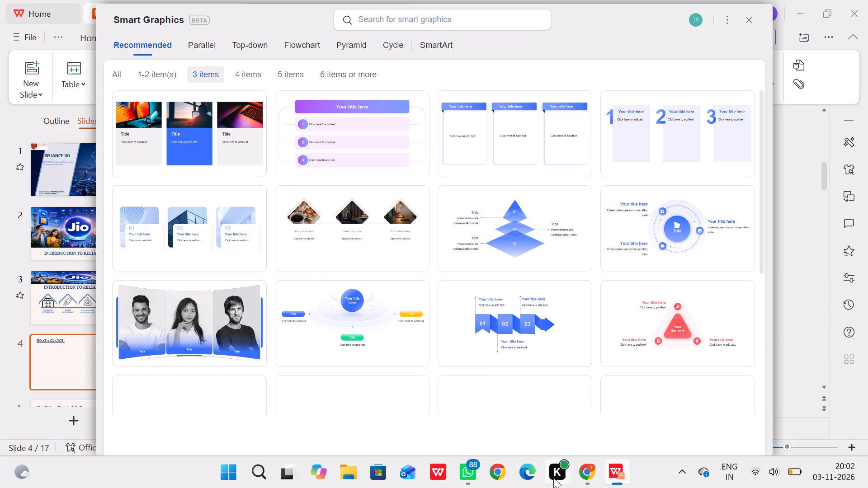
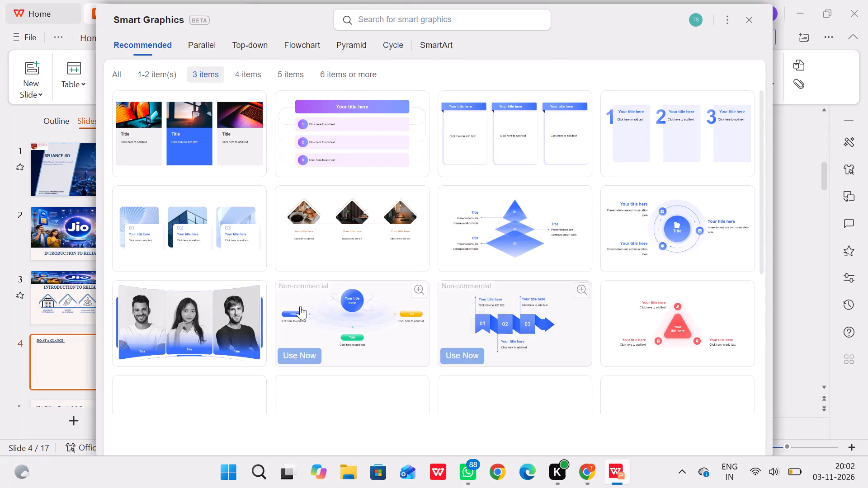
Insert the three-item smart graphic with the curved row of portrait photos below the "JIO AT A GLANCE:" heading.
click(215, 317)
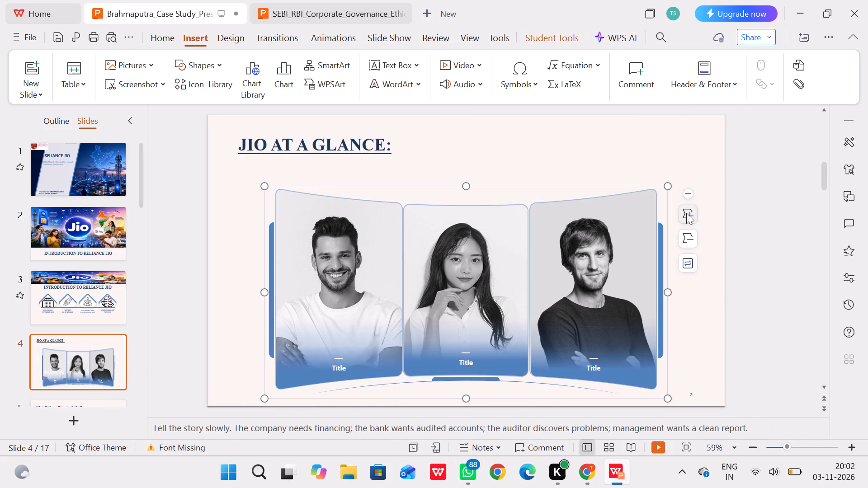
Add one more picture-and-title item to the three-photo graphic below the "JIO AT A GLANCE:" heading on slide 4.
click(686, 213)
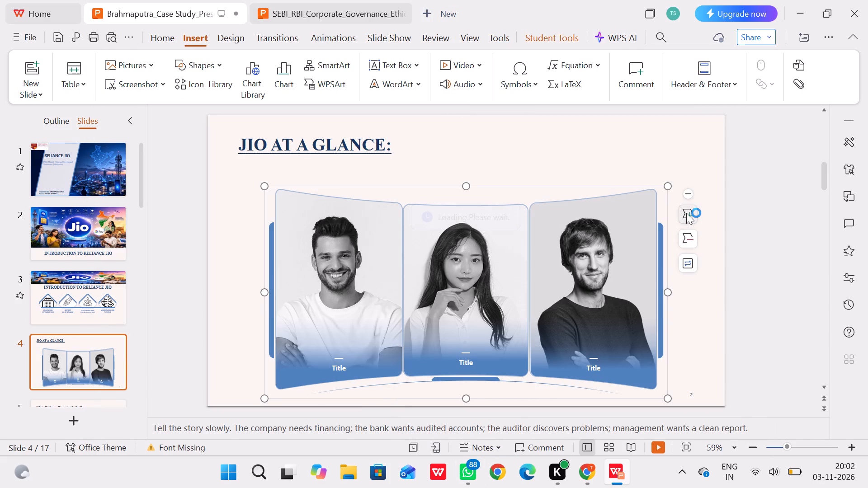
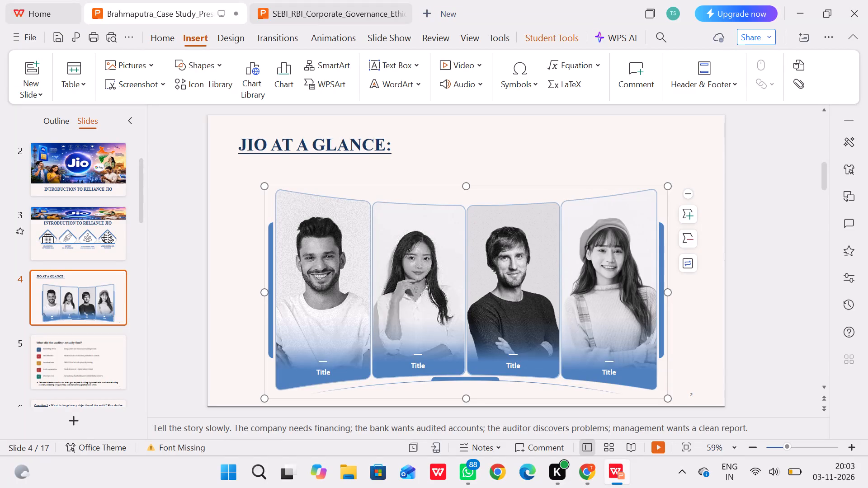
Replace the first photo's title with the four-line caption "524.4 / MILLION / TOTAL / CUSTOMERS".
click(322, 361)
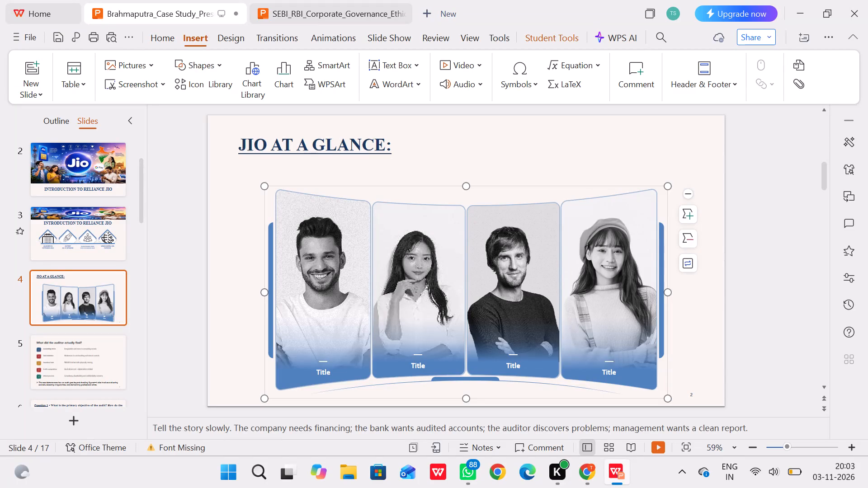
click(322, 369)
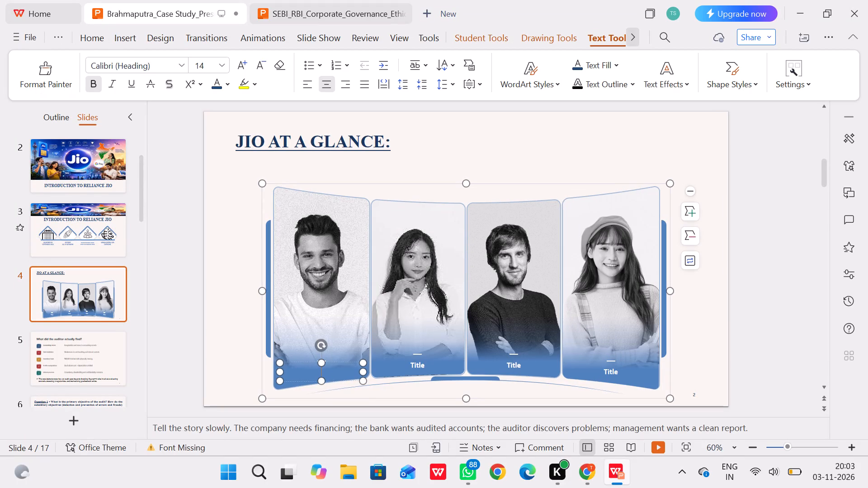
key(8)
key(2)
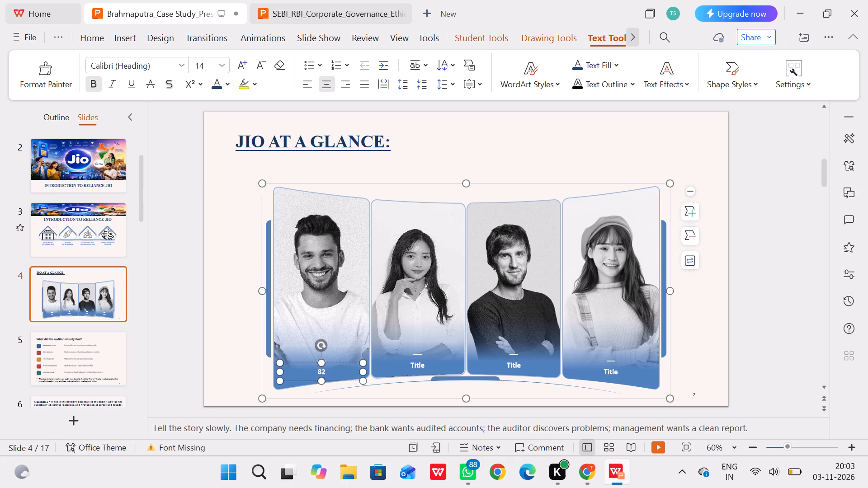
key(BackSpace)
key(BackSpace)
text(52)
text(4.)
key(4)
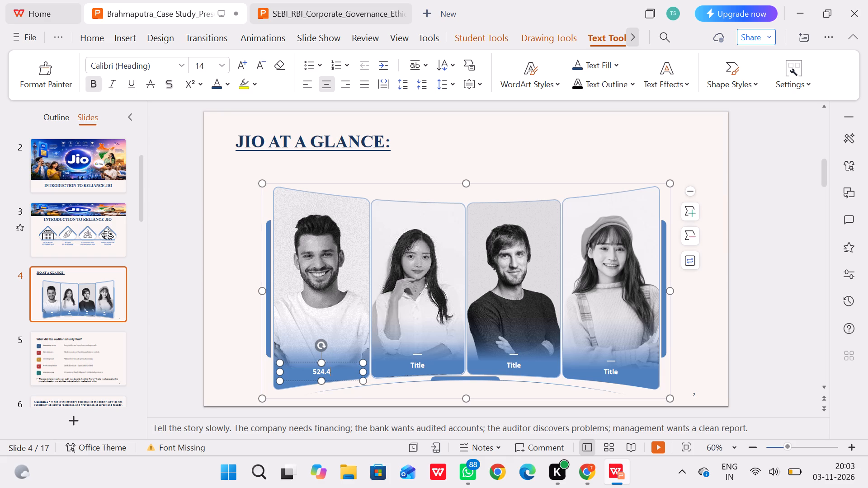
key(Return)
text(MILLION)
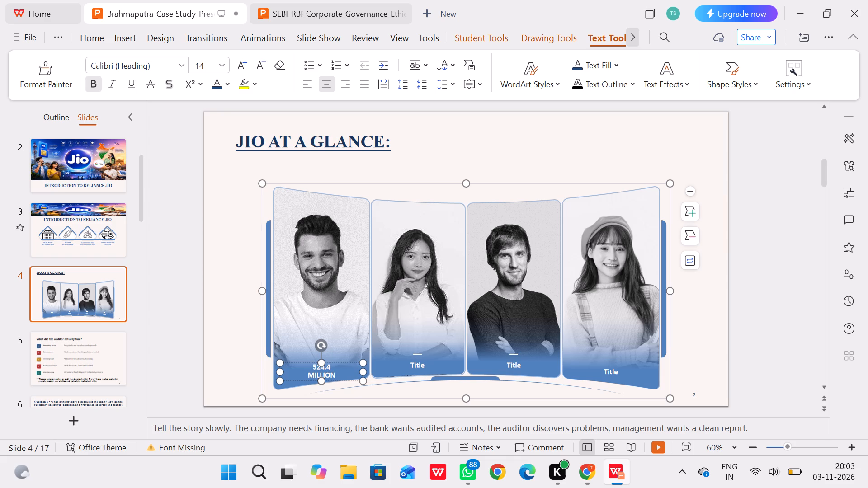
key(Return)
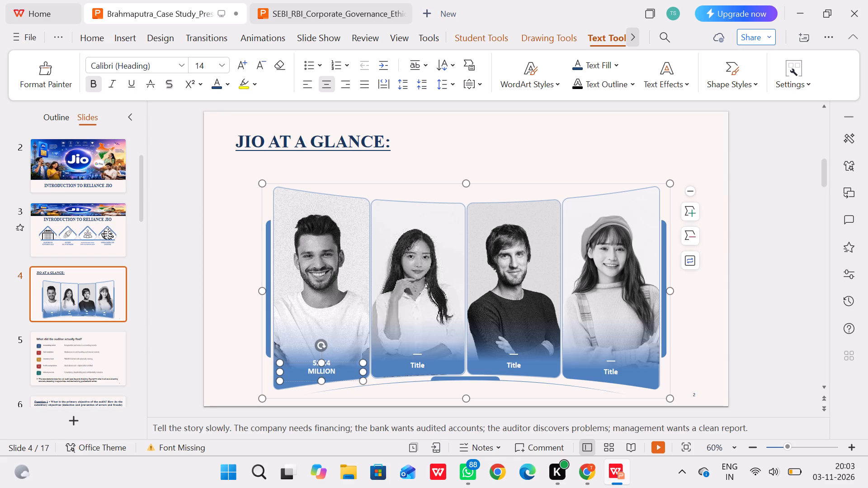
text(TOTA)
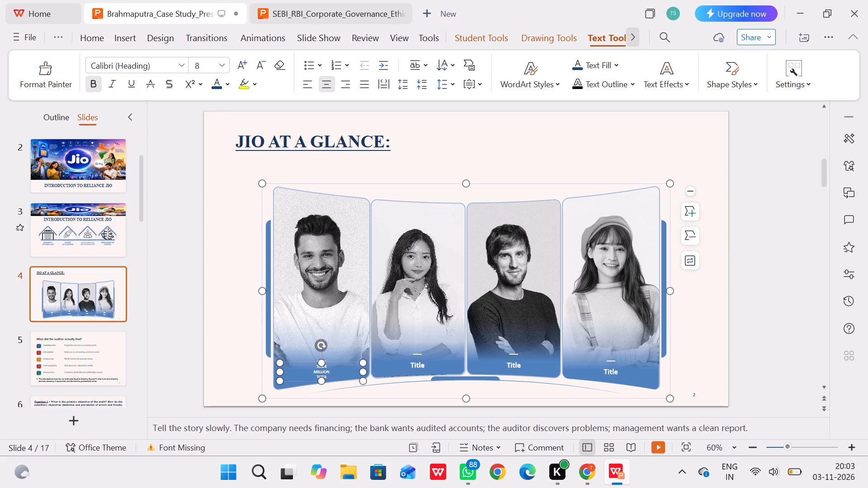
text(L CU)
key(BackSpace)
key(BackSpace)
key(Return)
text(CUSY)
key(BackSpace)
key(r)
key(BackSpace)
text(TOMERS)
Extend the first photo's caption box upward to a height of about 3.59 cm.
drag(321, 365, 326, 327)
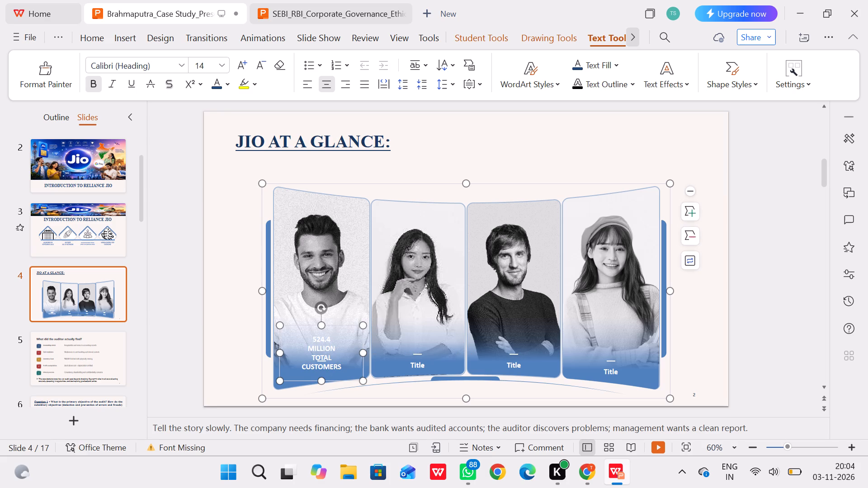
Move the total customers caption aside and delete the short white line on the first photo.
drag(337, 322, 414, 345)
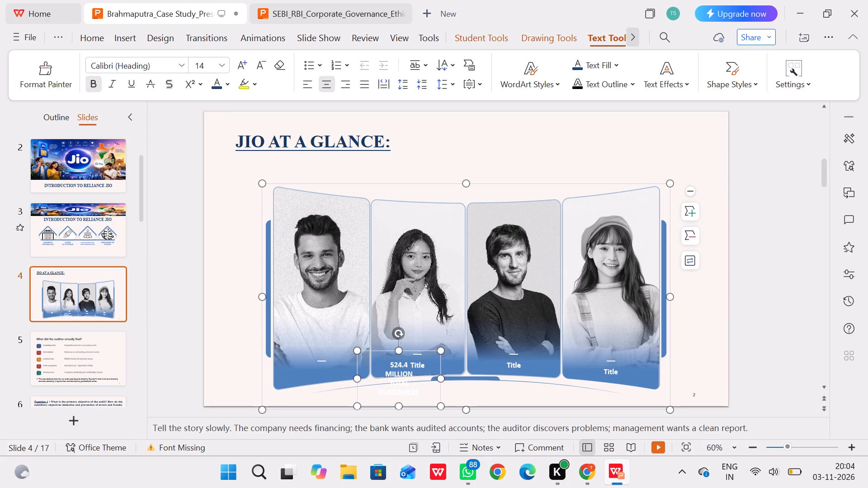
click(322, 359)
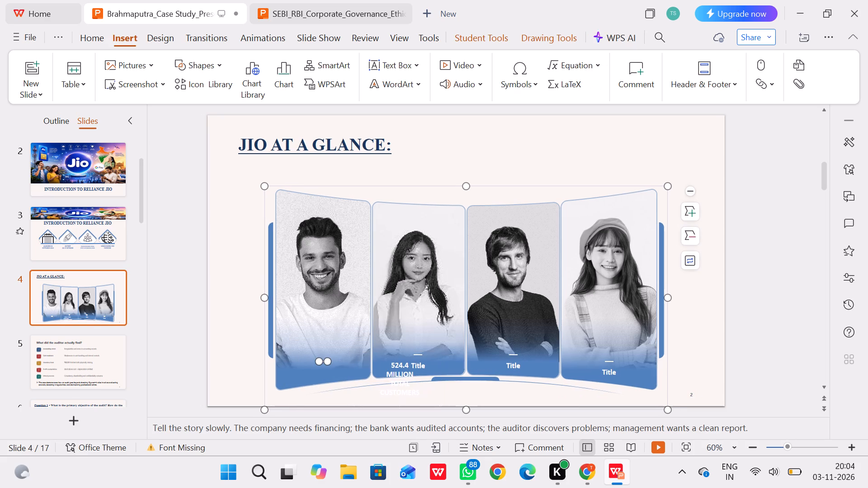
key(BackSpace)
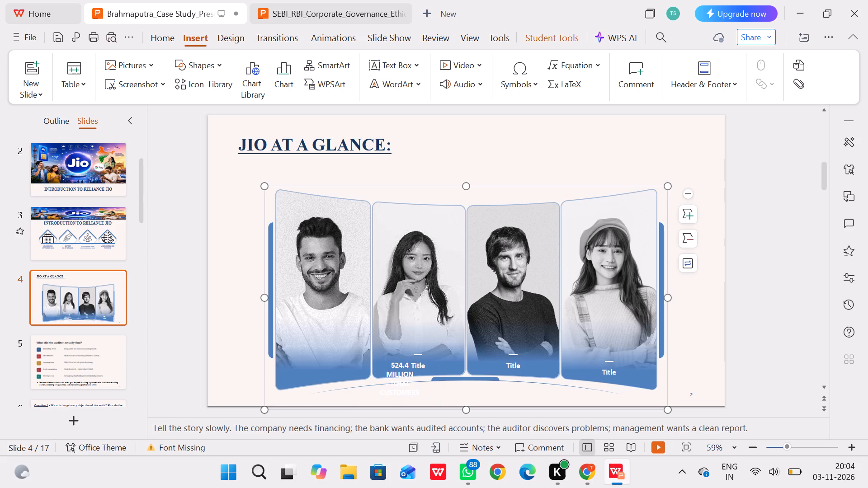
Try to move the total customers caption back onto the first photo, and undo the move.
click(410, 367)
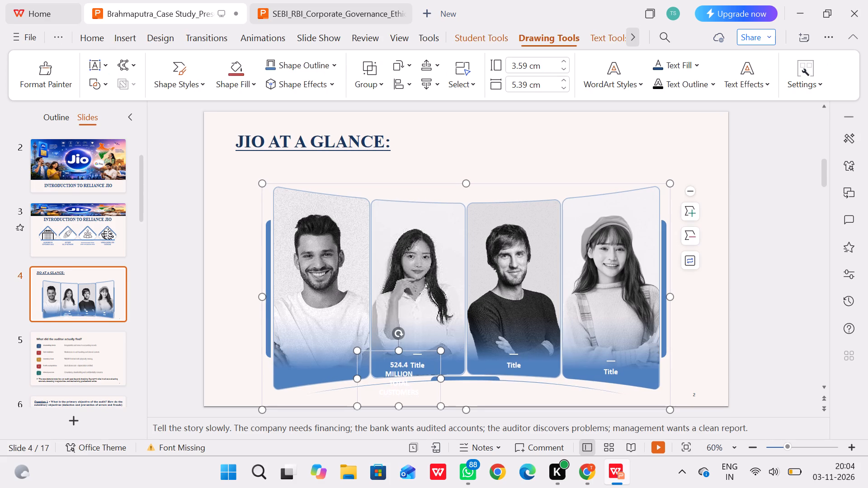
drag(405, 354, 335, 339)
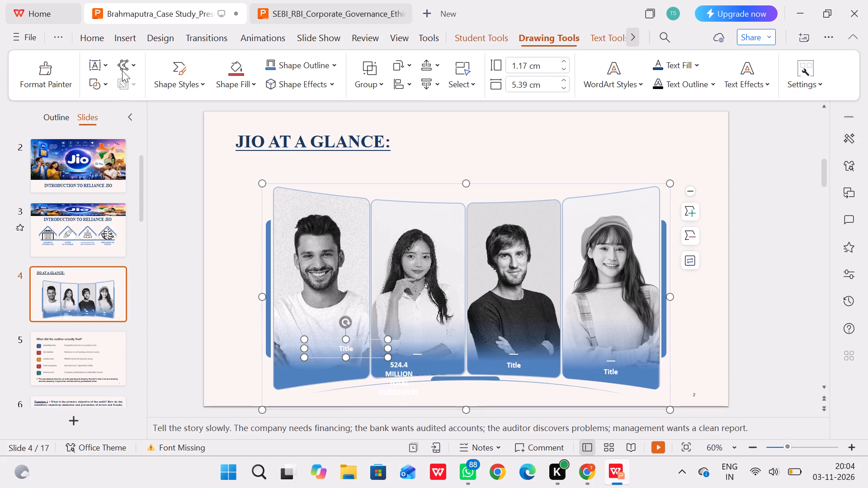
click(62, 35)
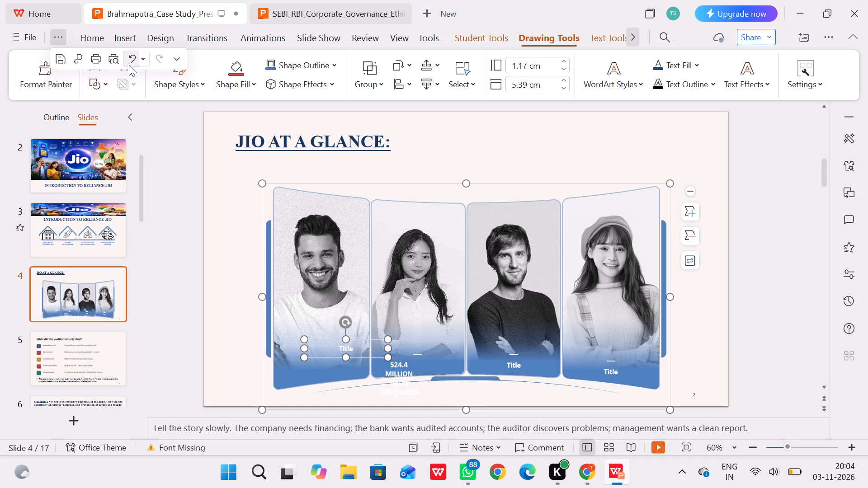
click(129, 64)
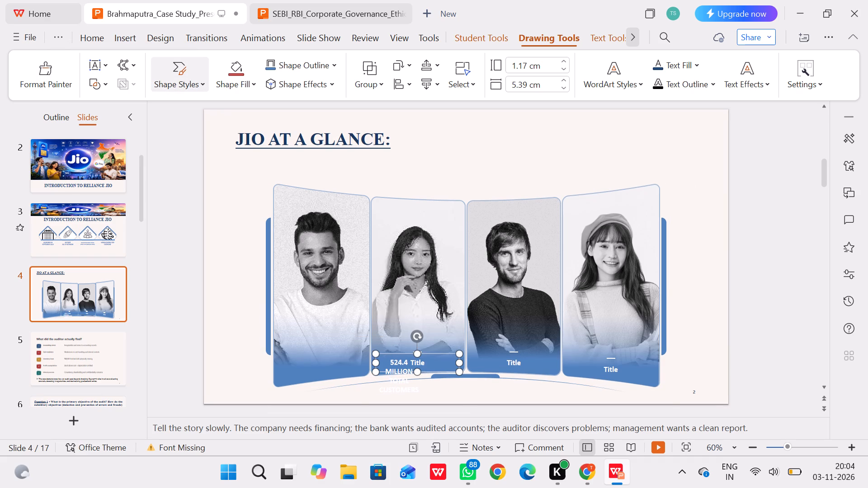
Move the total customers caption back onto the lower part of the first photo and extend its box upward to about 4.59 cm high.
click(395, 385)
drag(360, 365, 340, 361)
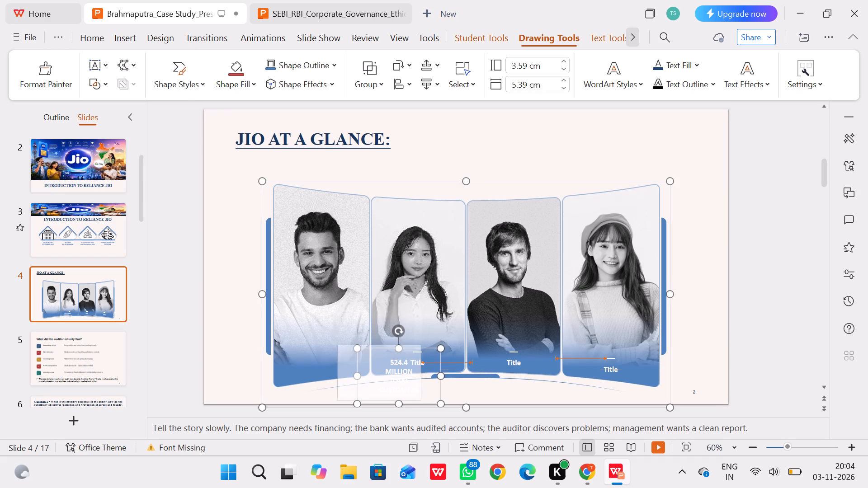
drag(340, 361, 284, 332)
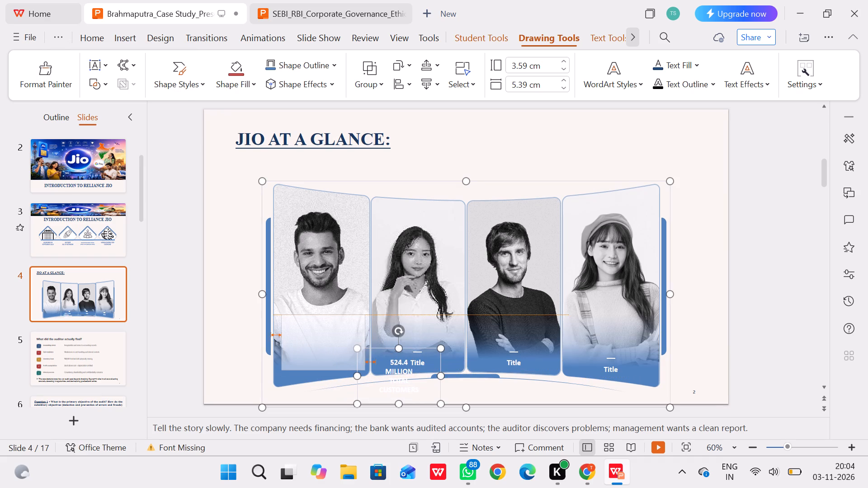
drag(284, 332, 285, 333)
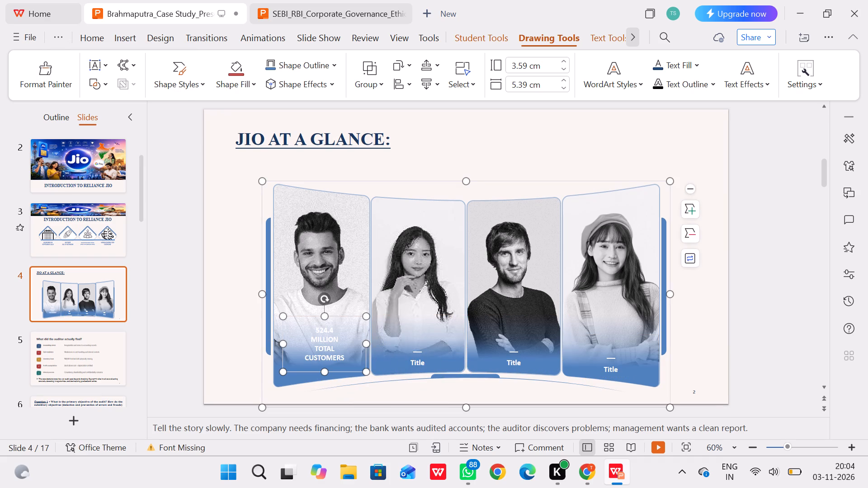
drag(325, 316, 324, 301)
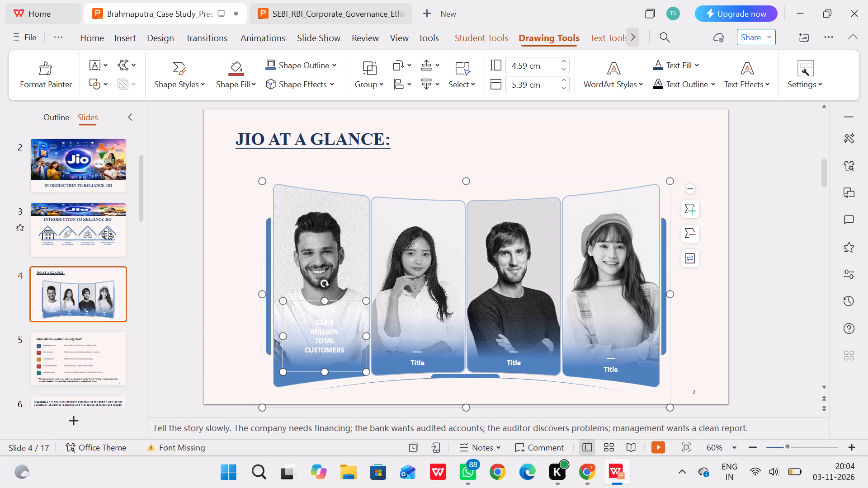
Replace the second photo's title with the four-line caption "268.5 / MILLION / 5G / CUSTOMERS".
click(416, 361)
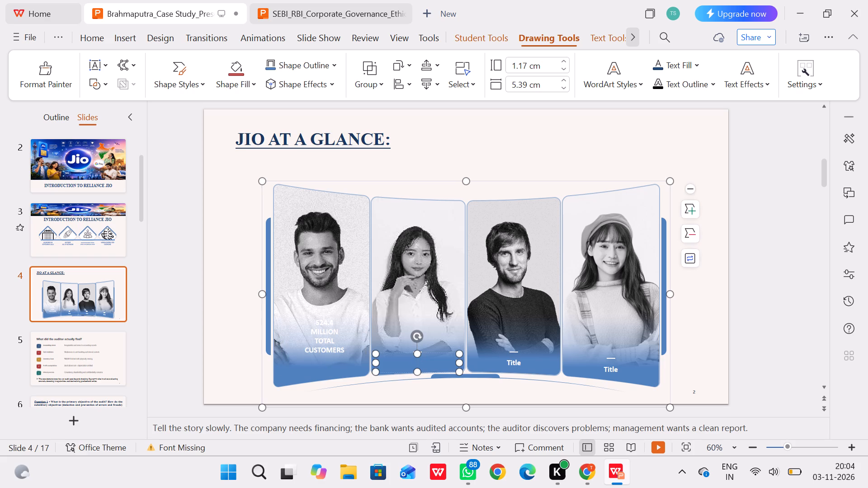
text(26)
key(8)
key(period)
key(5)
key(Return)
text(MILLION)
key(Return)
text(5G)
key(Return)
text(CUSTOMERS)
Replace the third photo's title with the four-line caption "27.1 / MILLION / FIXED BROADBAND / SUBSCRIBERS".
click(513, 361)
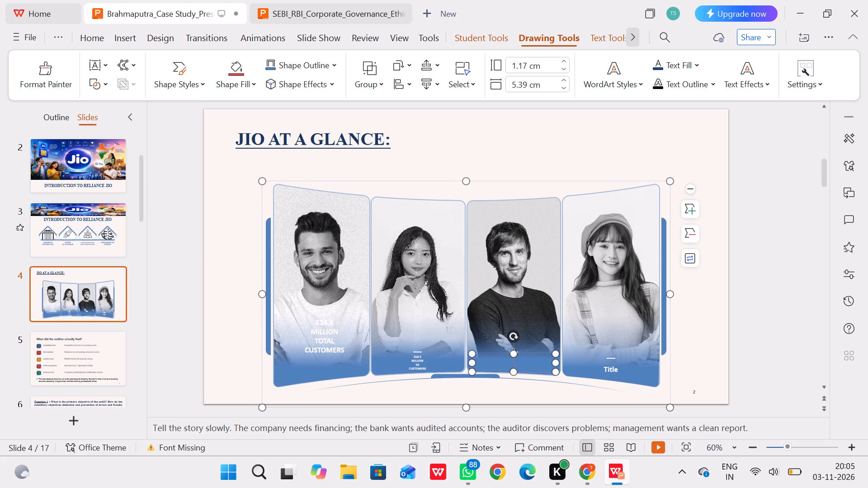
text(27.1)
key(Return)
text(MILLION)
key(Return)
text(FIXED)
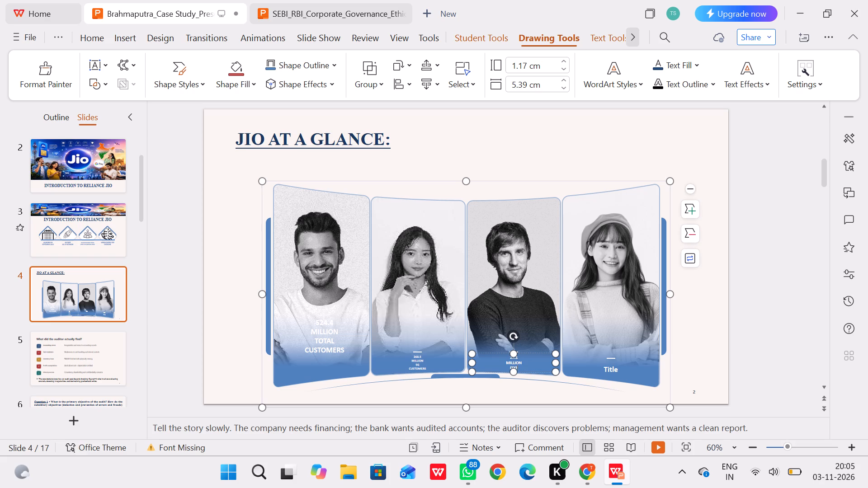
key(space)
text(BROADBAND)
key(space)
key(BackSpace)
key(Return)
text(SUBSCRIBERS)
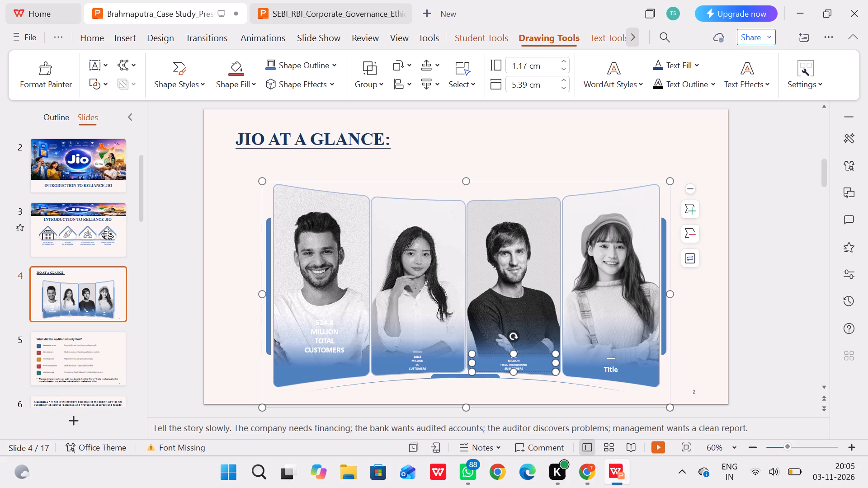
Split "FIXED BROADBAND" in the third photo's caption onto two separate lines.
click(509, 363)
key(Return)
Extend the third photo's caption box upward to about 4.63 cm high.
drag(515, 354, 512, 305)
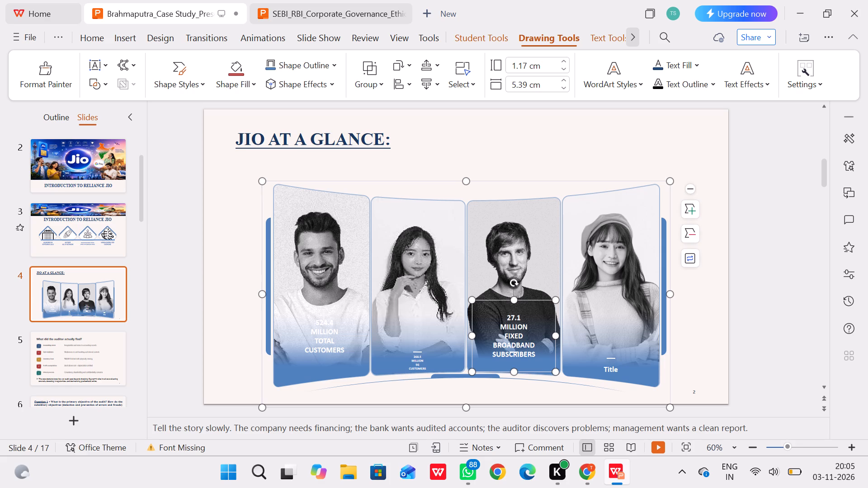
Extend the second photo's 5G customers caption box upward until its text sits above the short white line.
click(413, 359)
drag(416, 353, 411, 307)
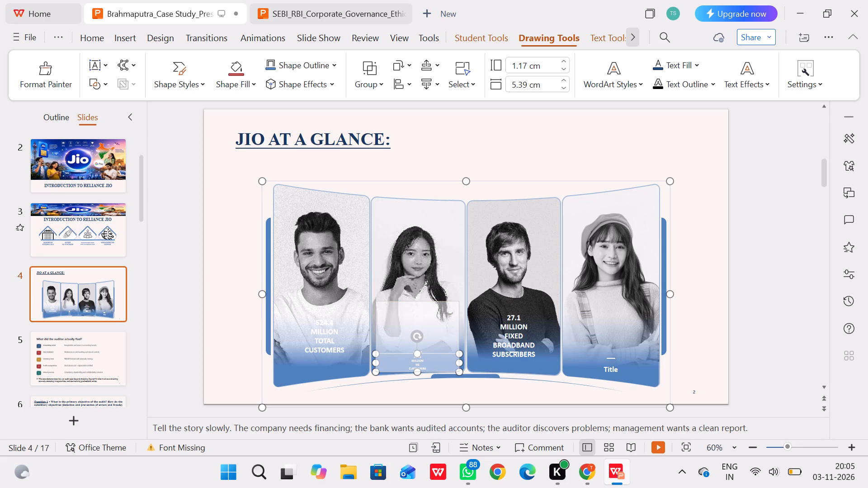
drag(411, 307, 411, 309)
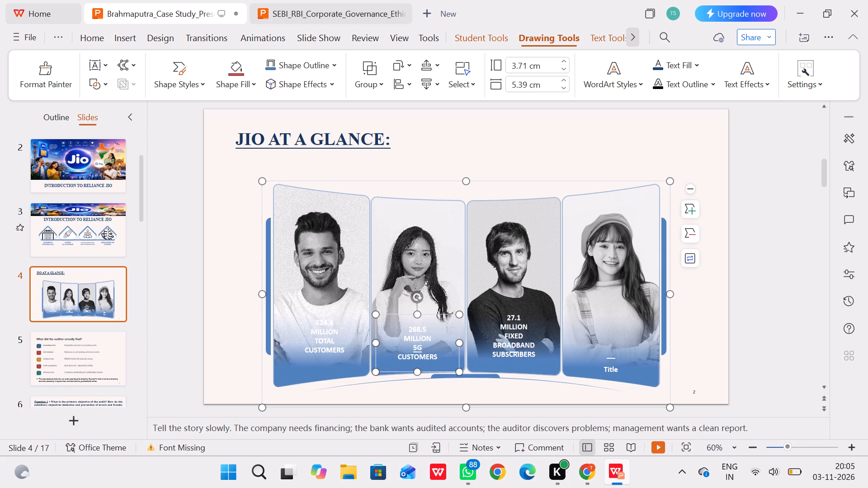
drag(416, 314, 417, 310)
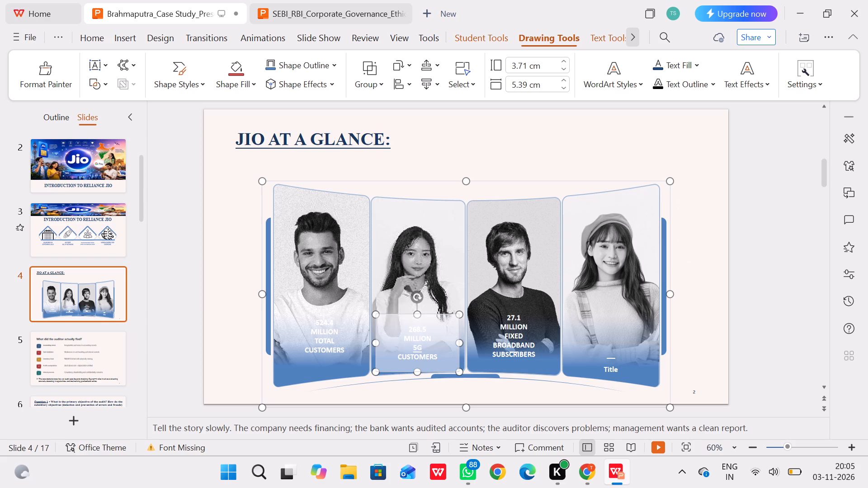
drag(417, 310, 422, 289)
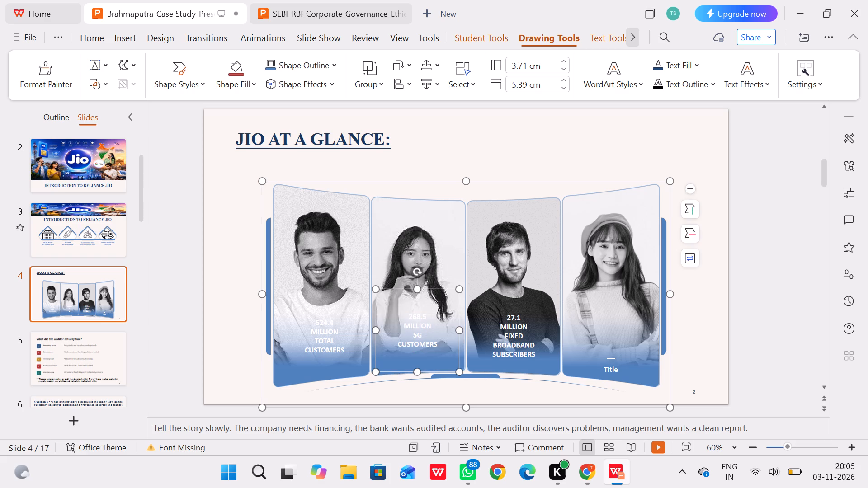
Replace the fourth photo's title with the three-line caption "1,49,965 / CRORE / DIGITAL SERVICES".
click(609, 366)
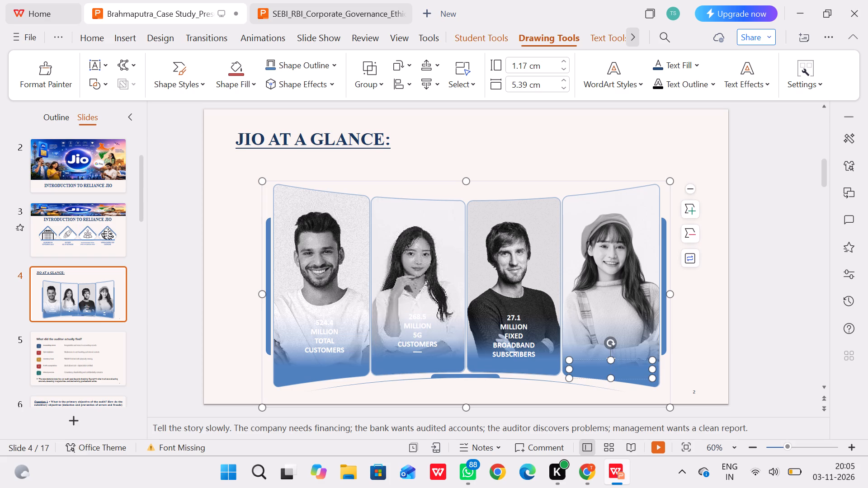
click(617, 356)
click(609, 356)
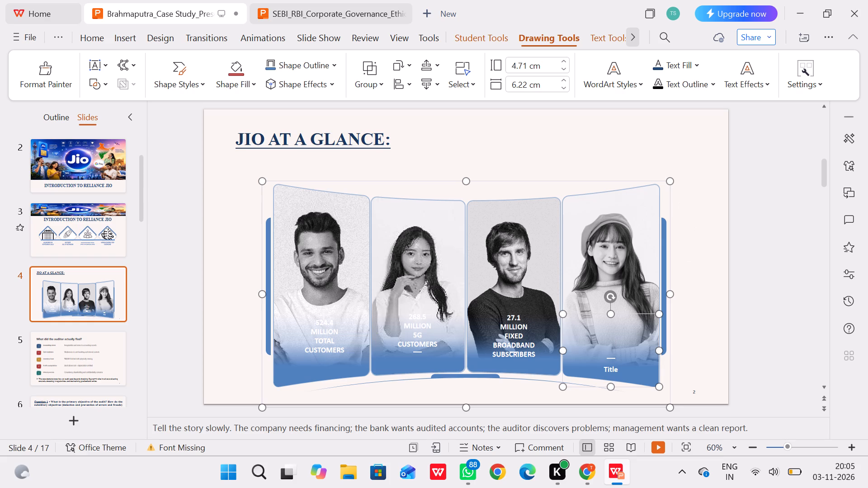
click(613, 374)
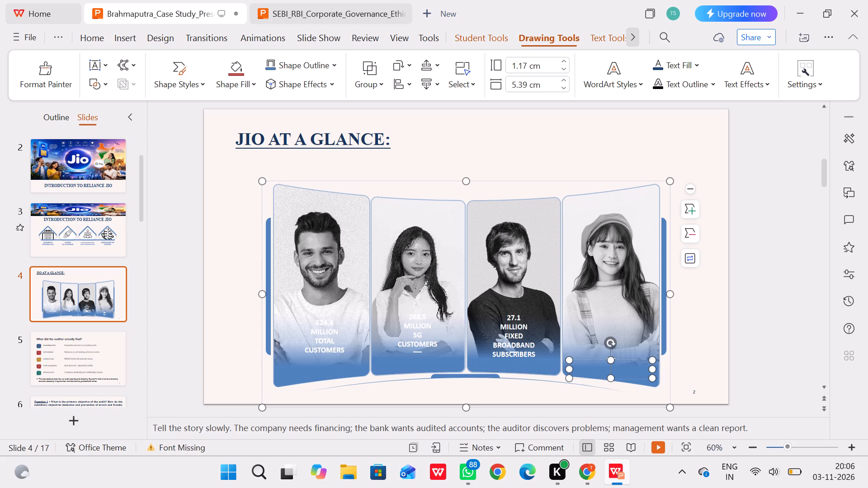
key(1)
key(period)
key(BackSpace)
key(comma)
text(49)
text(,9)
text(65)
key(Return)
text(CRPRE)
key(BackSpace)
key(BackSpace)
key(BackSpace)
text(ORE)
key(Return)
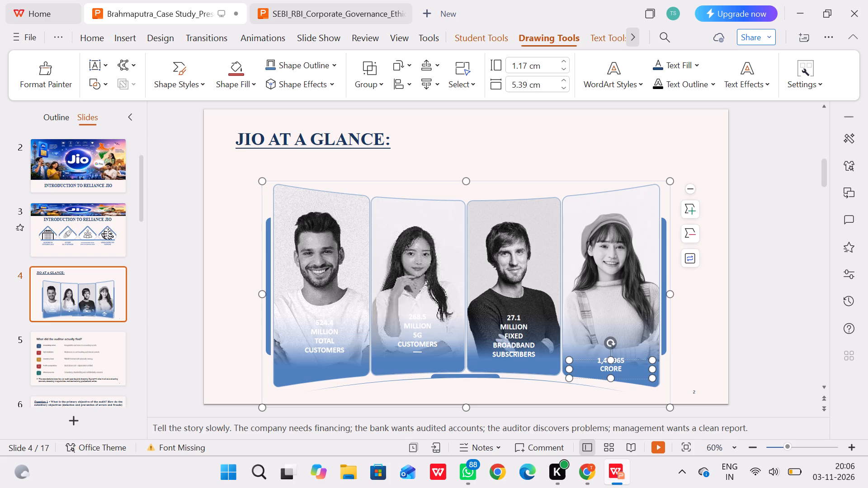
text(DIGITAL)
key(space)
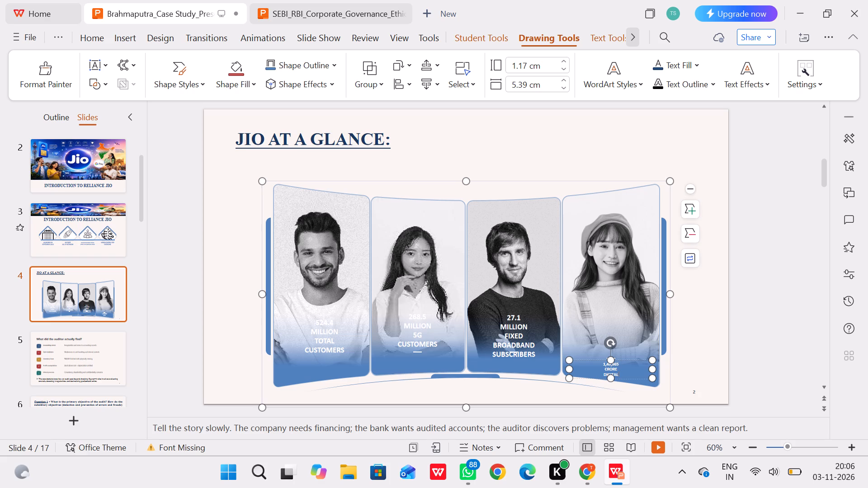
key(BackSpace)
key(space)
text(SERVICES)
Rejoin "FIXED BROADBAND" on a single line in the third photo's caption.
click(494, 346)
key(BackSpace)
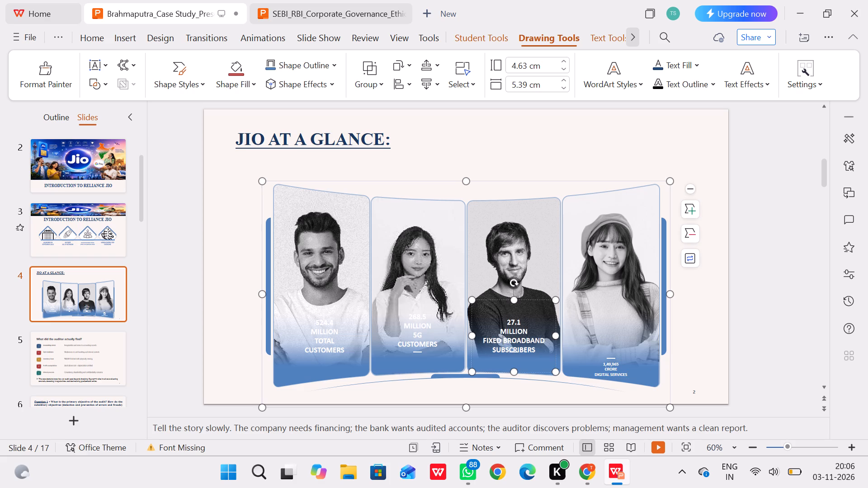
Extend the fourth photo's digital services caption box upward to about 5.19 cm high.
click(620, 366)
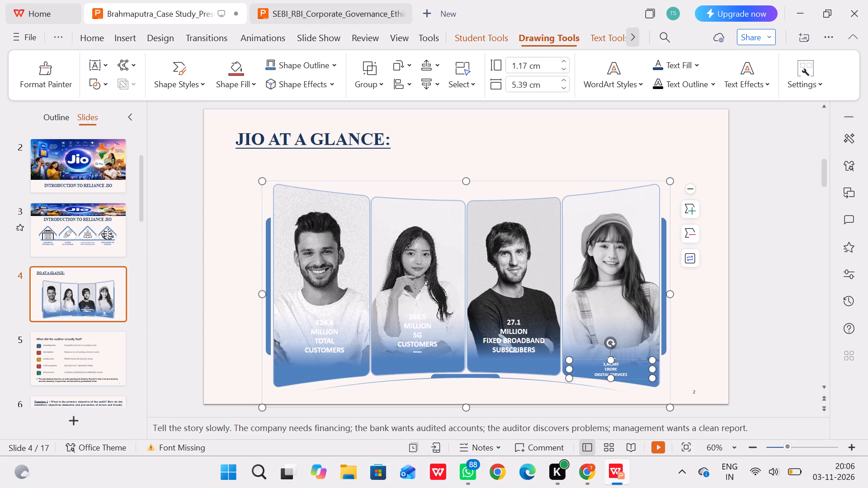
click(625, 371)
drag(611, 362, 599, 314)
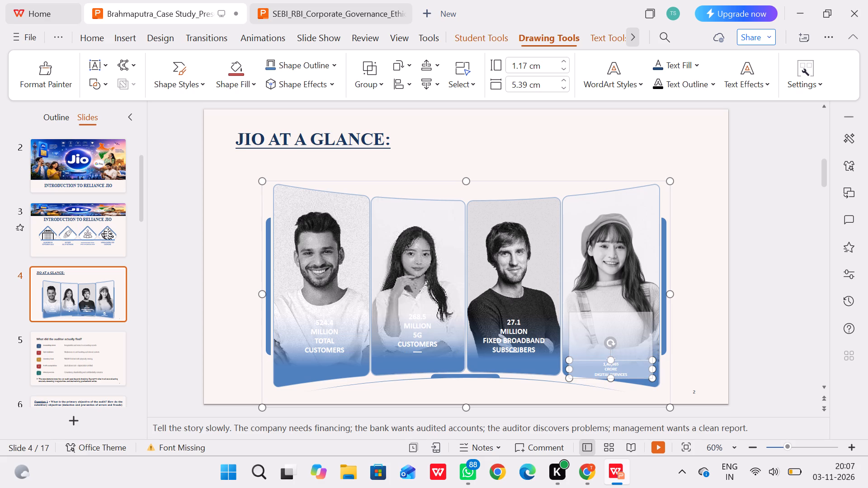
drag(599, 314, 604, 298)
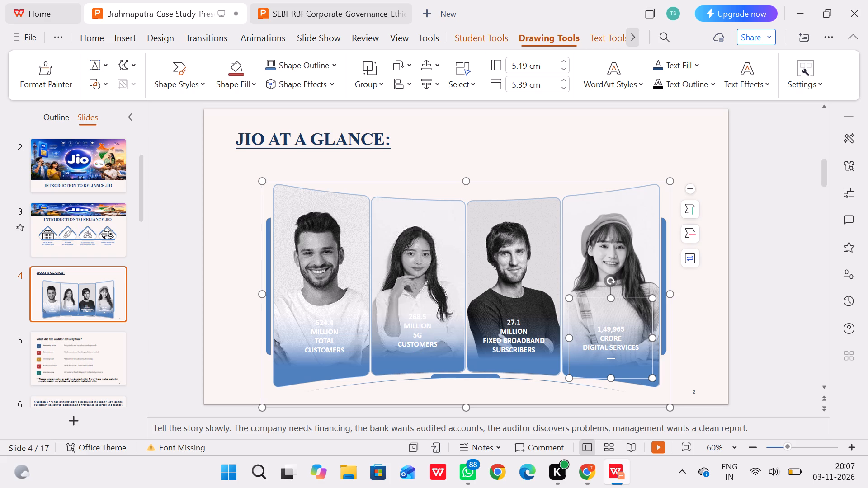
Add the line "REVENUE (FY26)" beneath "DIGITAL SERVICES" in the fourth photo's caption.
click(638, 346)
key(Return)
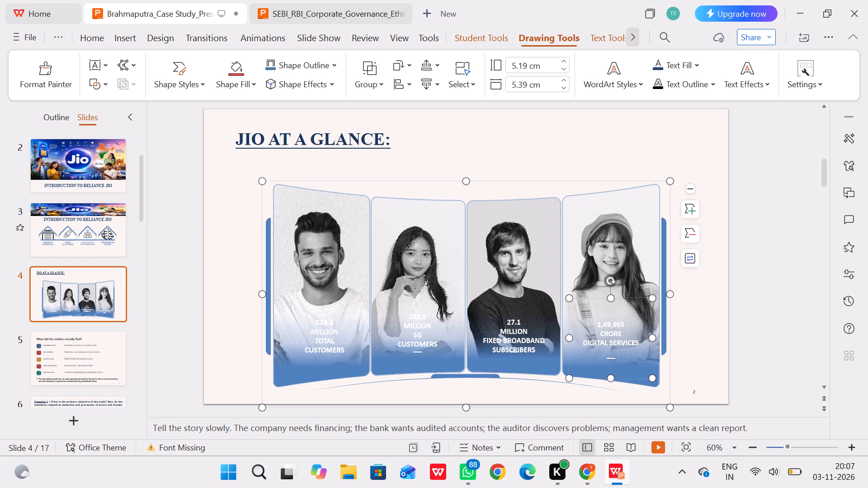
text(REVENUE)
key(space)
key(shift+parenleft)
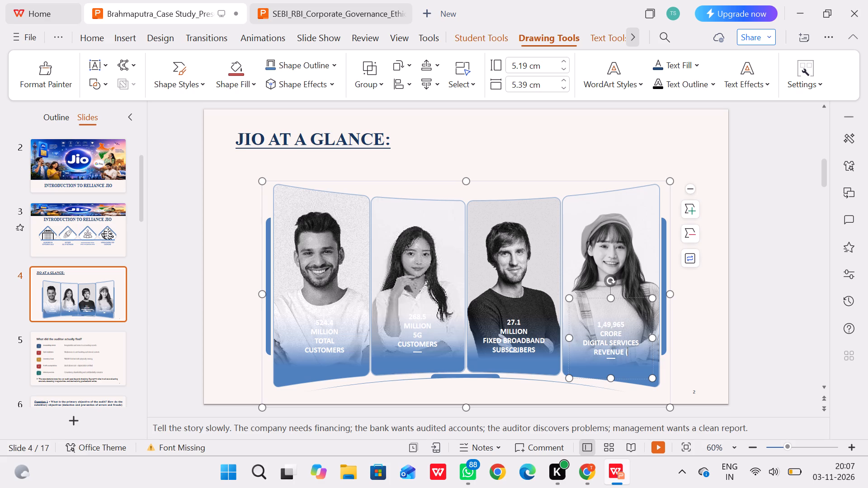
text(FY)
text(26)
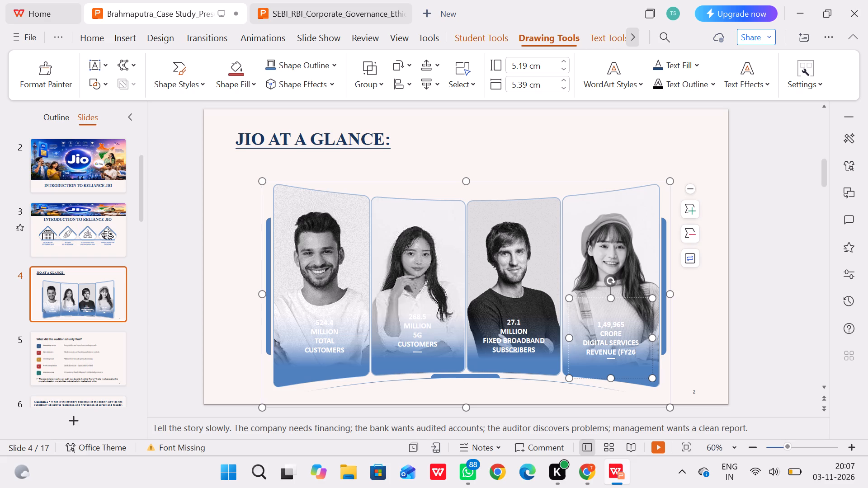
key(shift+parenright)
Extend the first, third and fourth photos' caption boxes upward so their text sits higher, roughly level with the second photo's caption.
click(317, 324)
drag(324, 301, 325, 296)
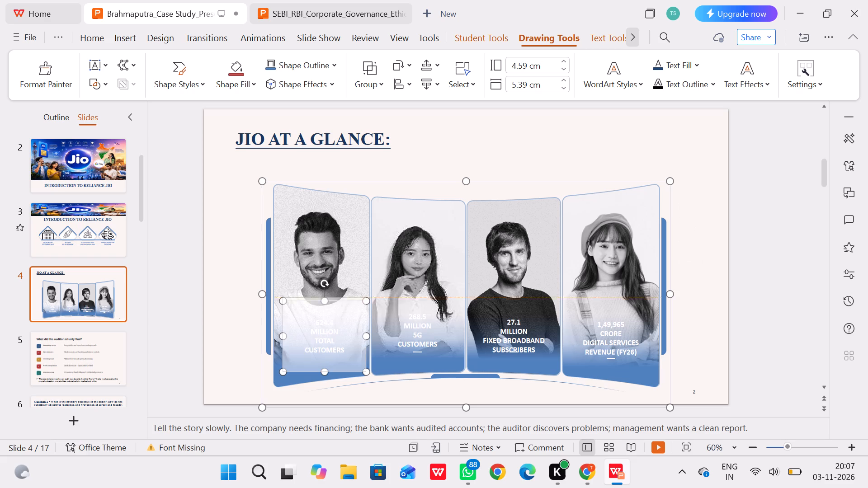
drag(325, 296, 327, 290)
click(413, 331)
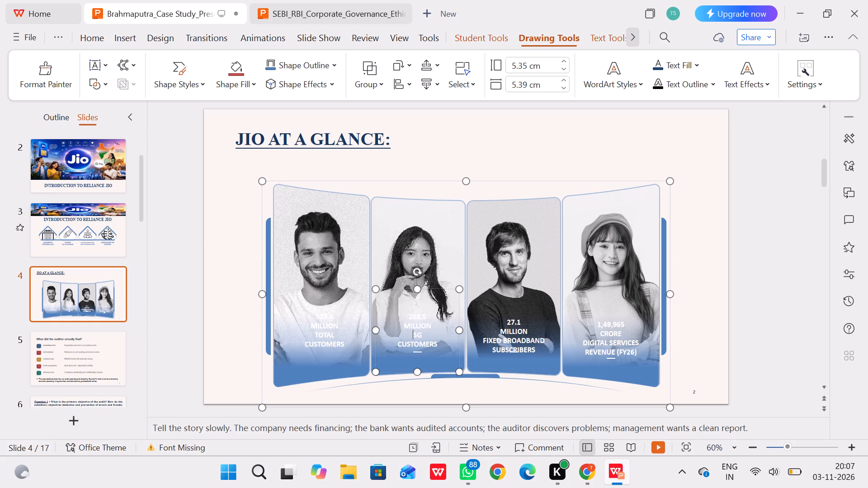
click(417, 288)
click(511, 334)
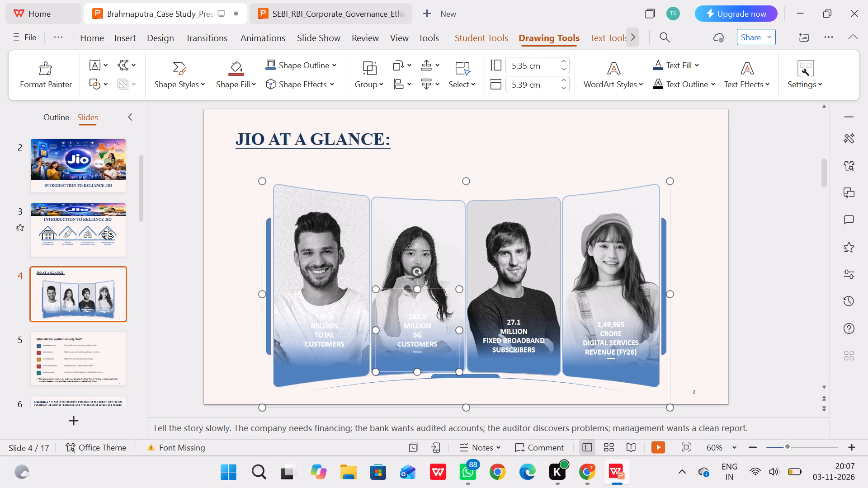
drag(514, 300, 517, 286)
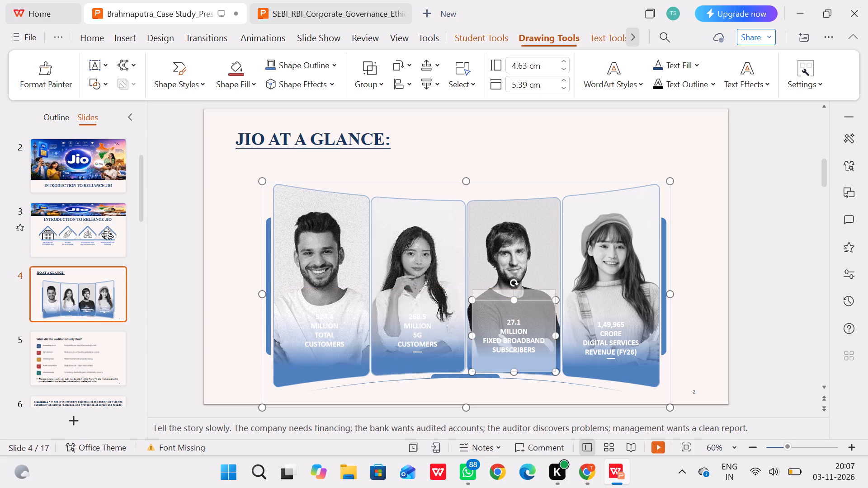
drag(517, 286, 518, 286)
click(610, 321)
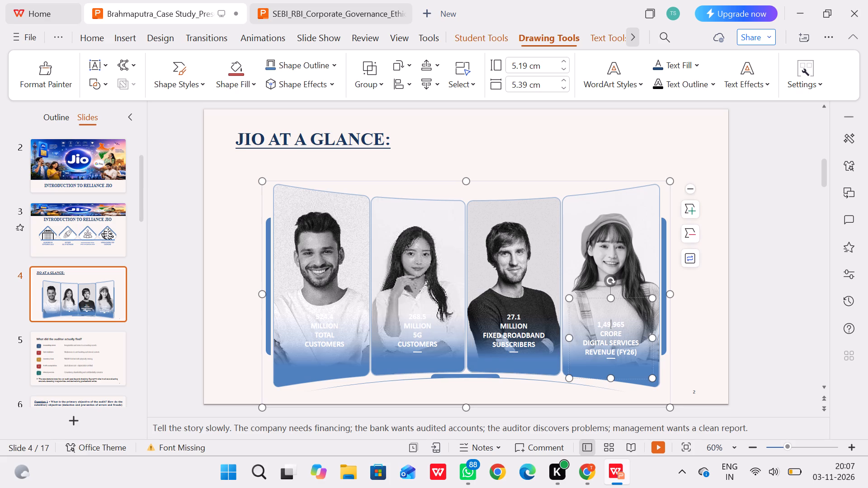
drag(613, 299, 613, 293)
click(727, 279)
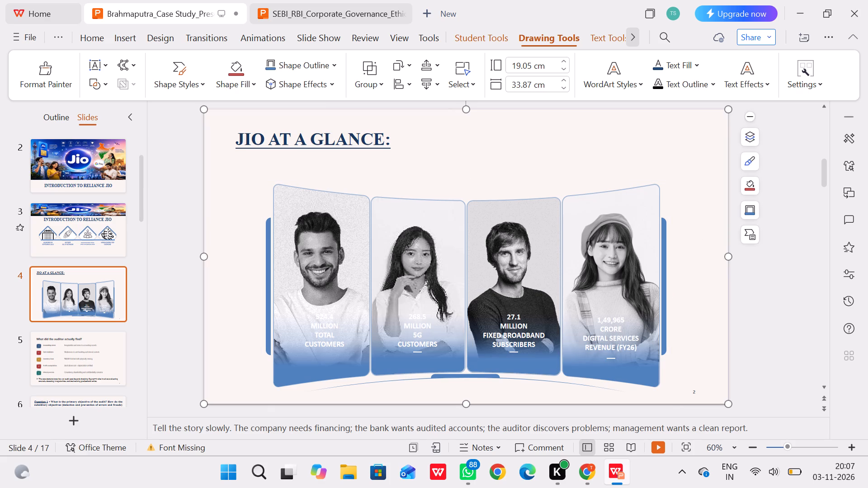
Copy the short white line under the second photo's caption and paste a duplicate on the slide.
click(417, 352)
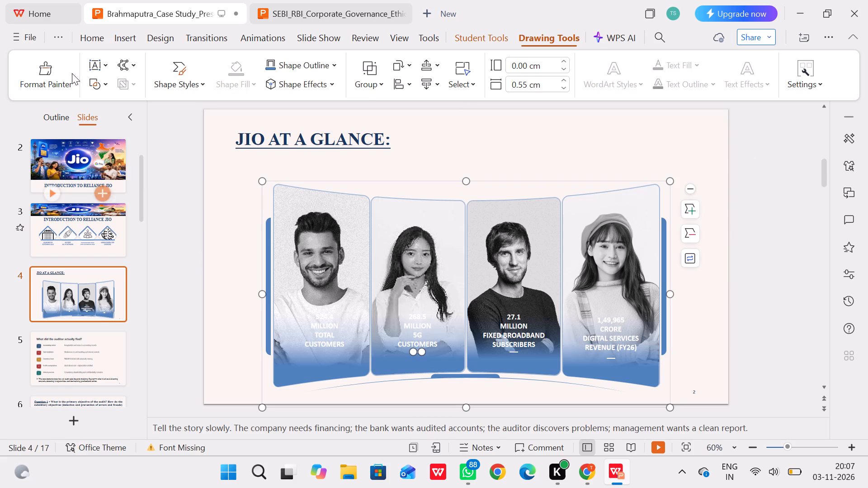
click(93, 37)
click(92, 85)
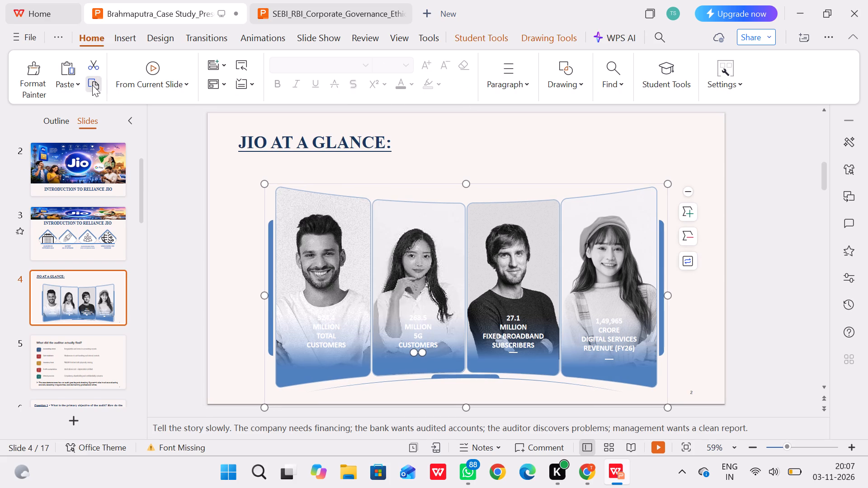
click(324, 356)
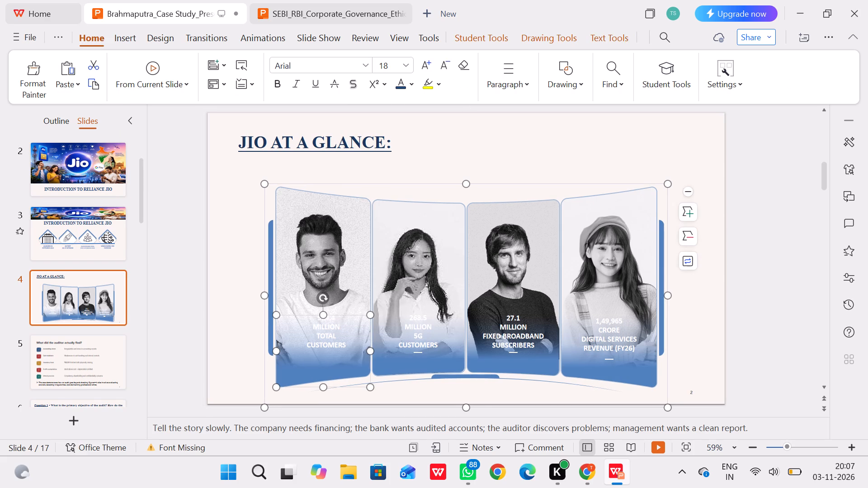
click(71, 63)
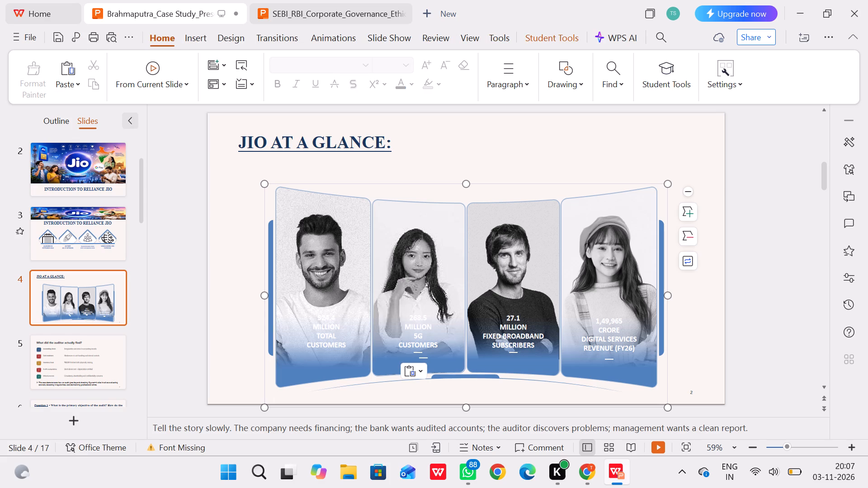
Move the duplicated white line to just below "CUSTOMERS" in the first photo's caption, centred under the text.
drag(423, 357, 349, 359)
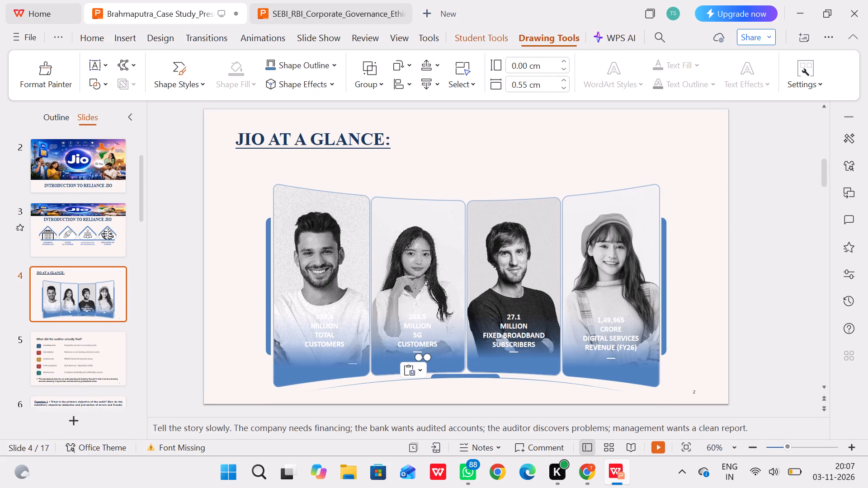
drag(349, 359, 326, 357)
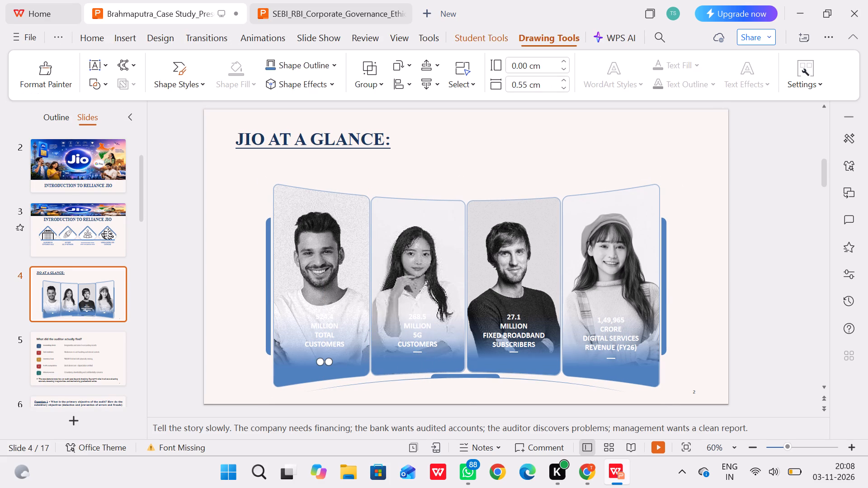
drag(324, 366, 324, 356)
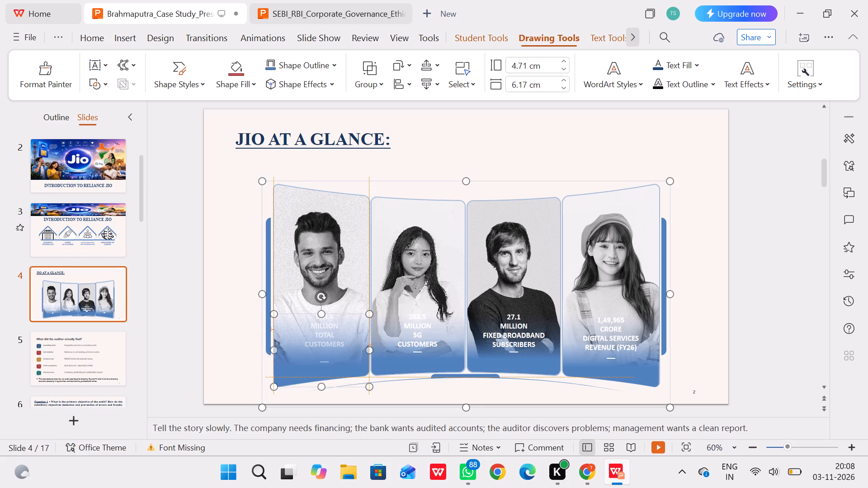
drag(324, 356, 324, 356)
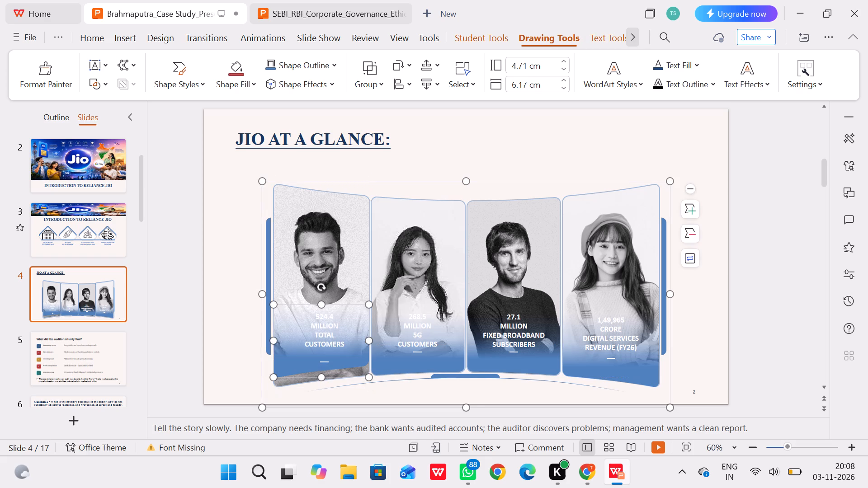
drag(324, 356, 324, 365)
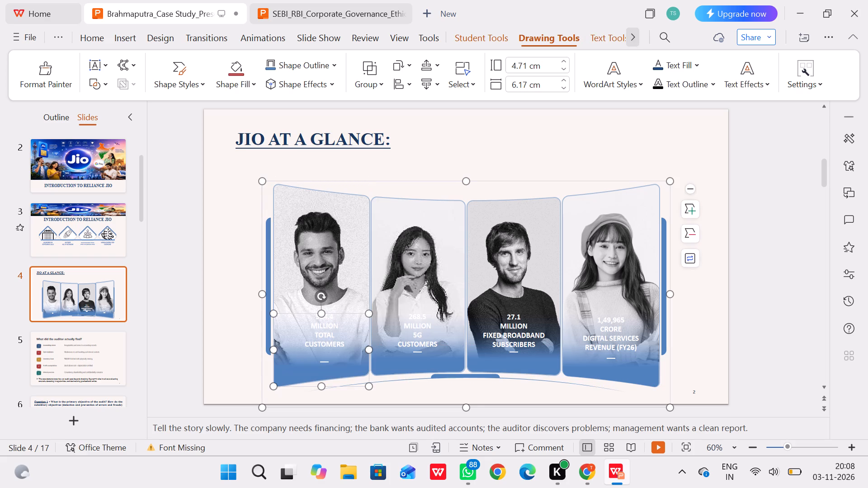
click(322, 361)
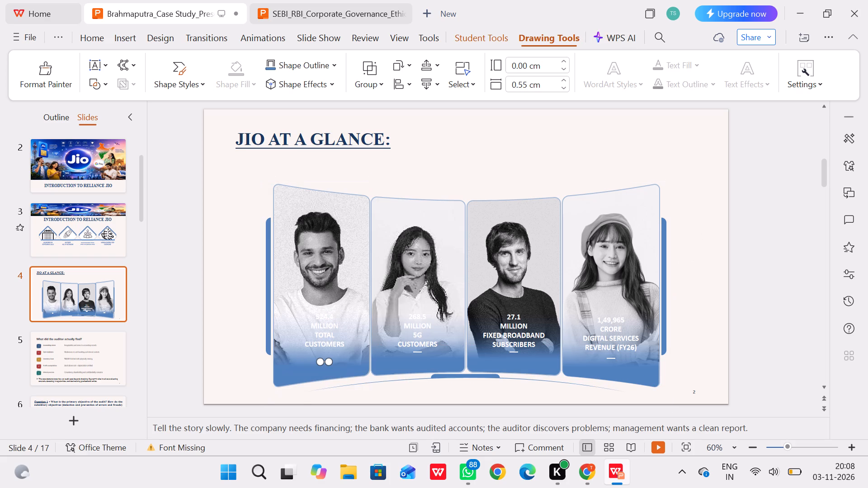
drag(324, 361, 321, 353)
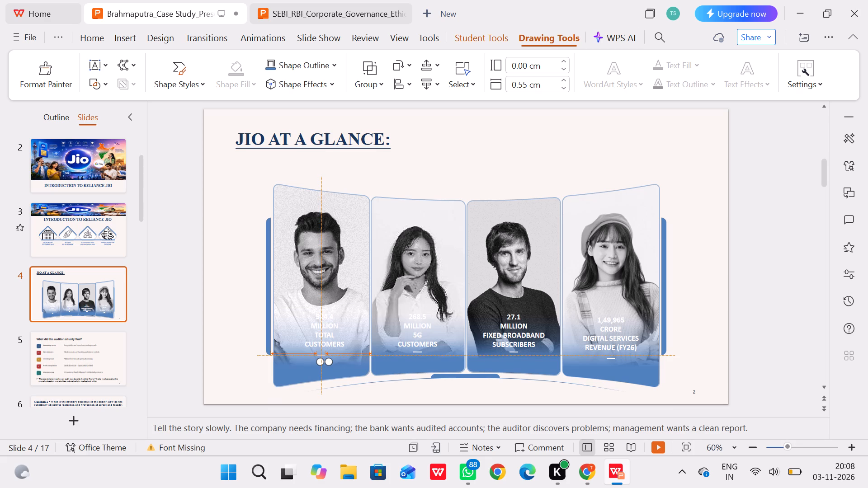
drag(321, 353, 319, 356)
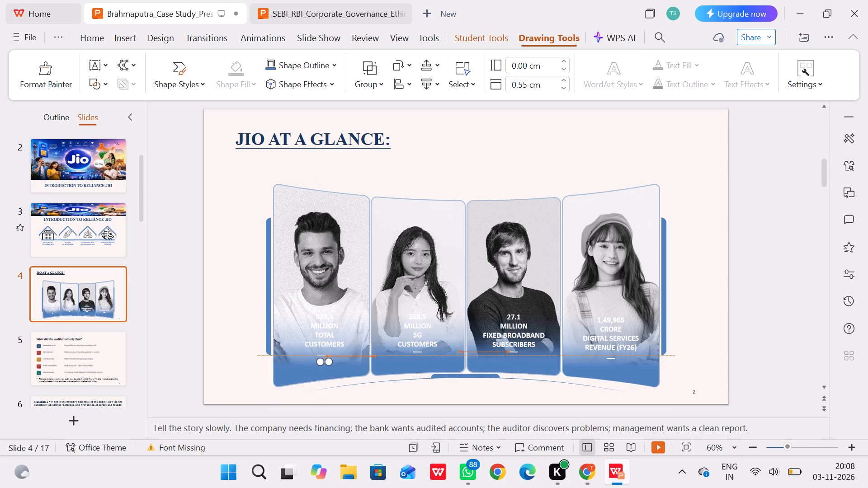
drag(319, 356, 323, 356)
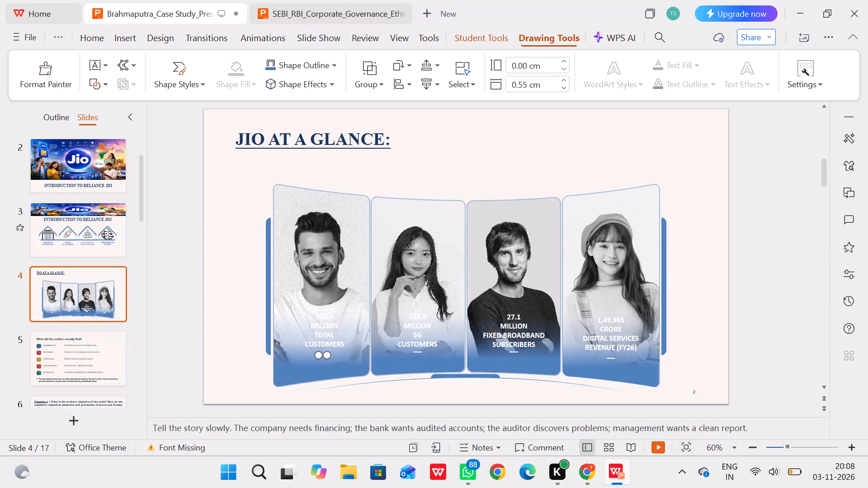
click(765, 282)
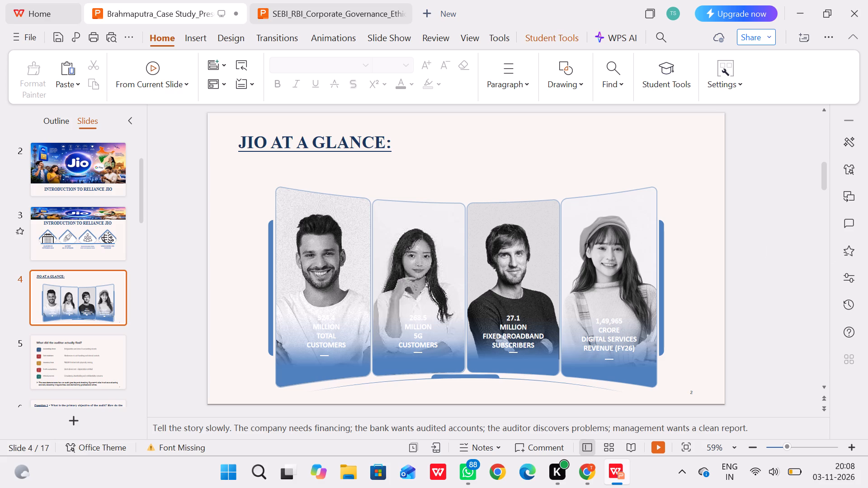
Switch to Google Chrome and open a new browser tab.
click(581, 471)
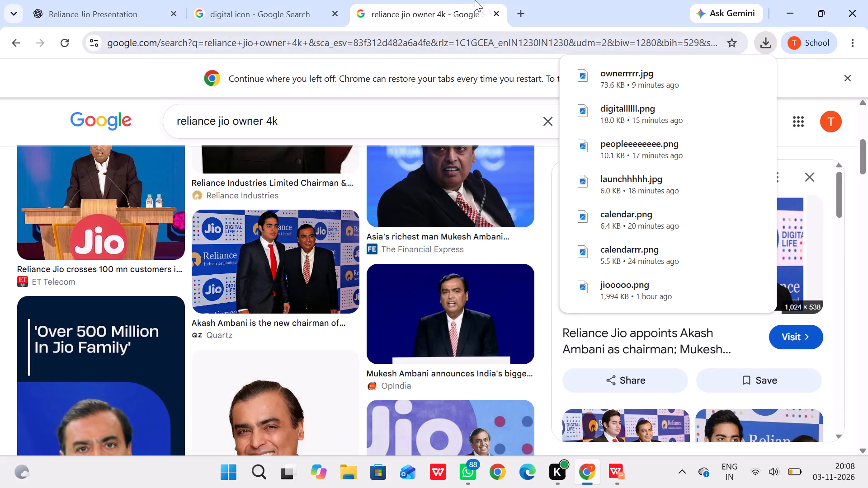
click(530, 9)
click(521, 15)
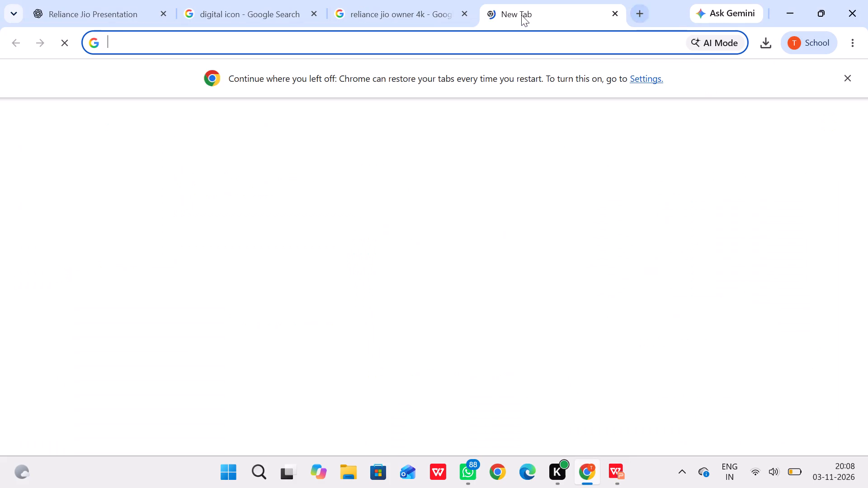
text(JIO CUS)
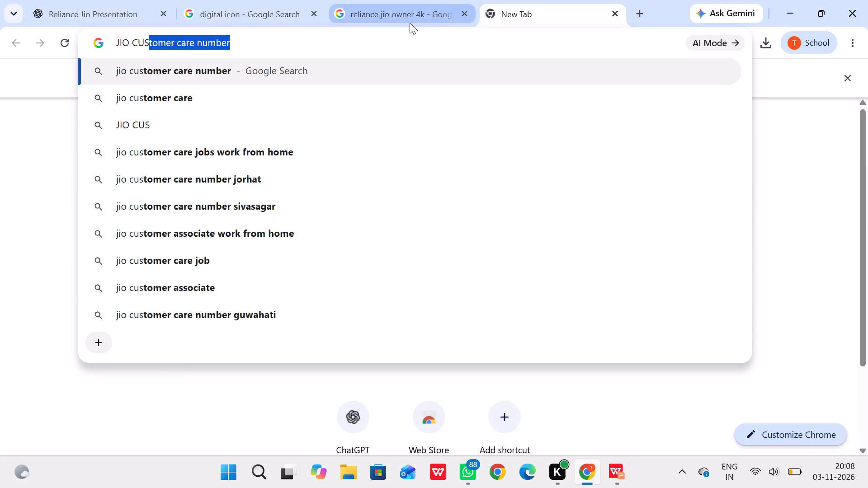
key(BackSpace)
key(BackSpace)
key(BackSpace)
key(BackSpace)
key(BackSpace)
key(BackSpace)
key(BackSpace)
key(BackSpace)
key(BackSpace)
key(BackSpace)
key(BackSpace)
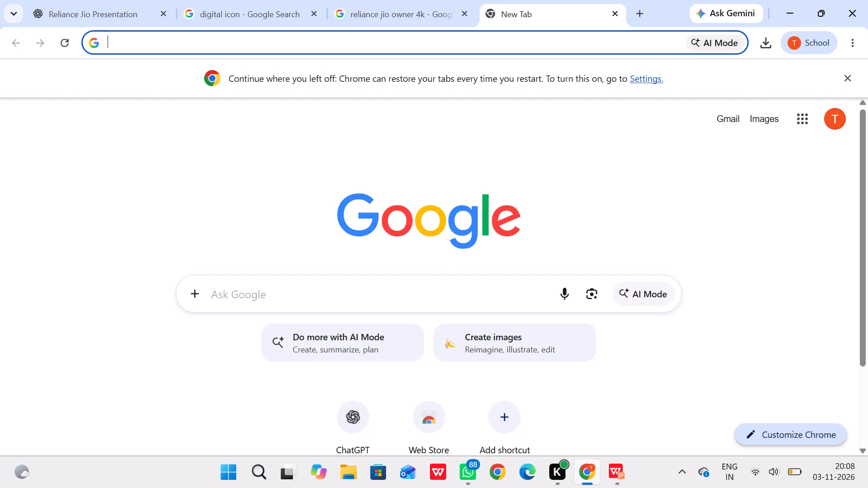
Search Google for "jio customer image".
text(jio customers)
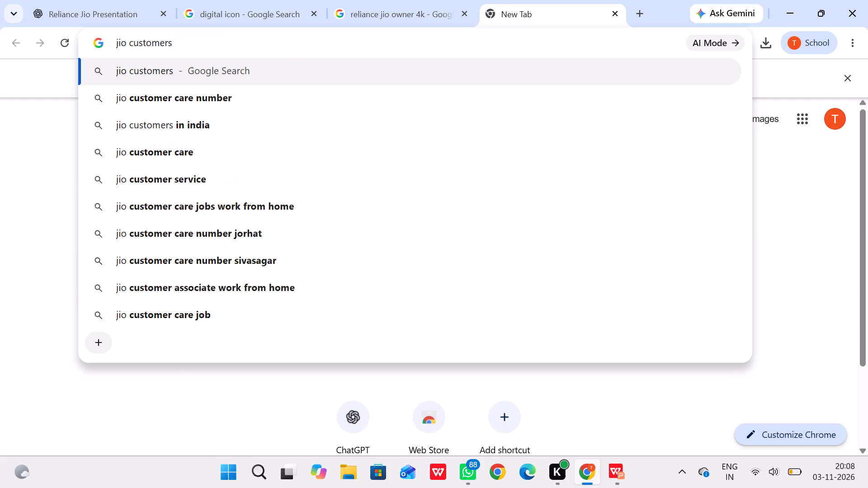
key(space)
text(im)
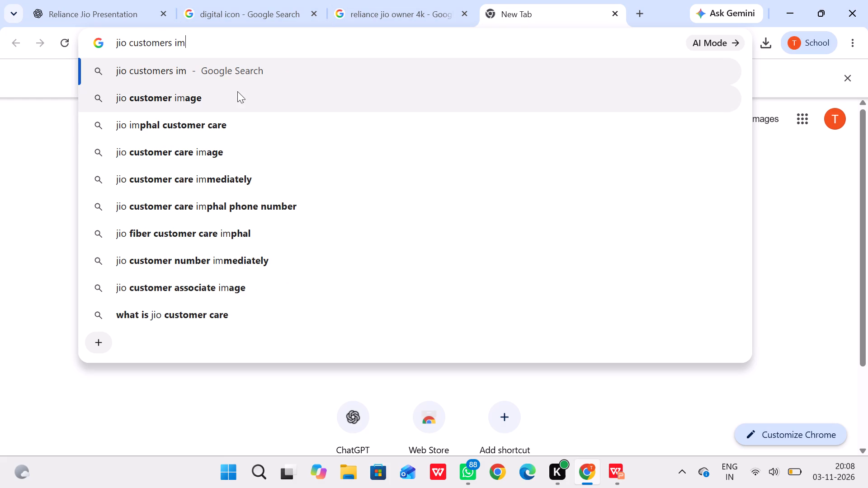
click(223, 95)
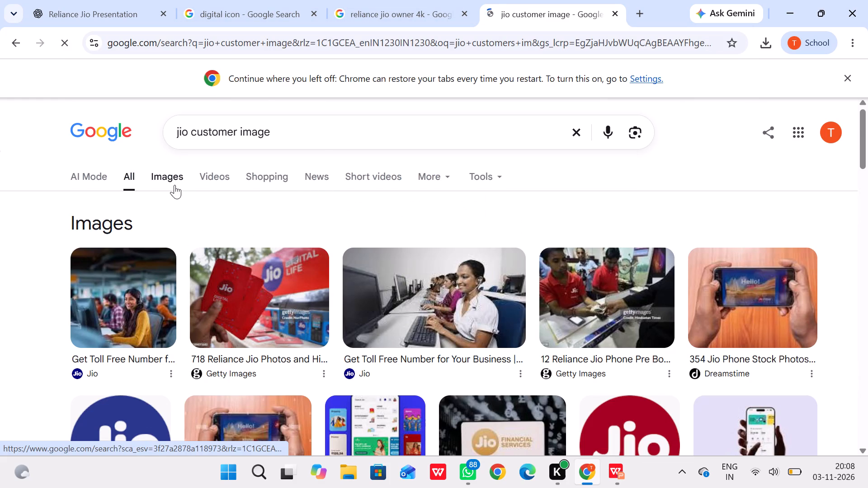
Remove "jio" from the query and search for "customer image" instead.
click(193, 133)
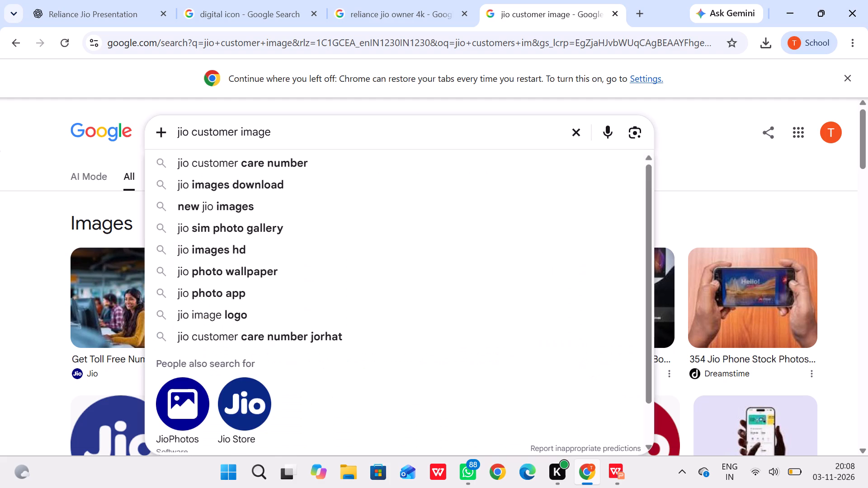
drag(191, 132, 173, 132)
key(BackSpace)
key(Return)
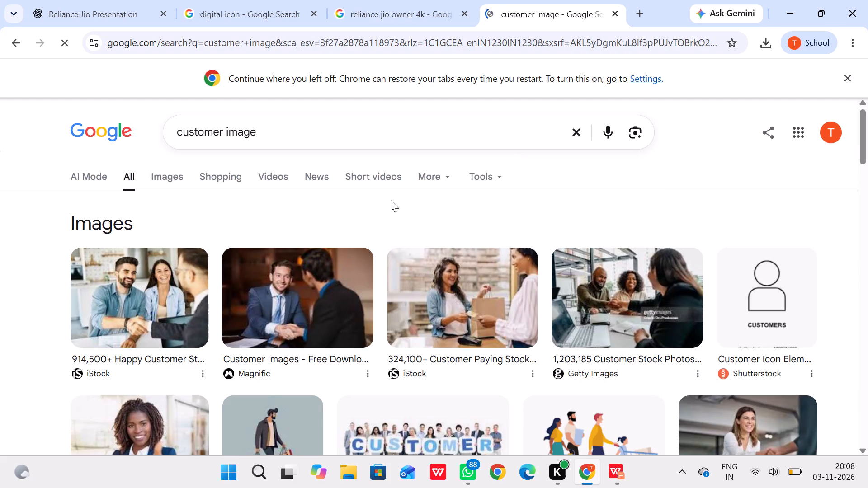
Change the search to "jio user image" and show only image results.
click(222, 133)
drag(222, 133, 171, 135)
text(jio user)
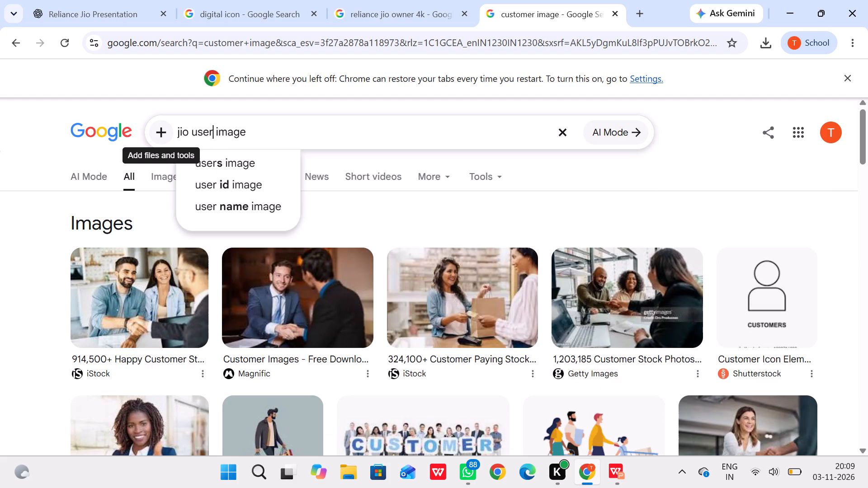
key(Return)
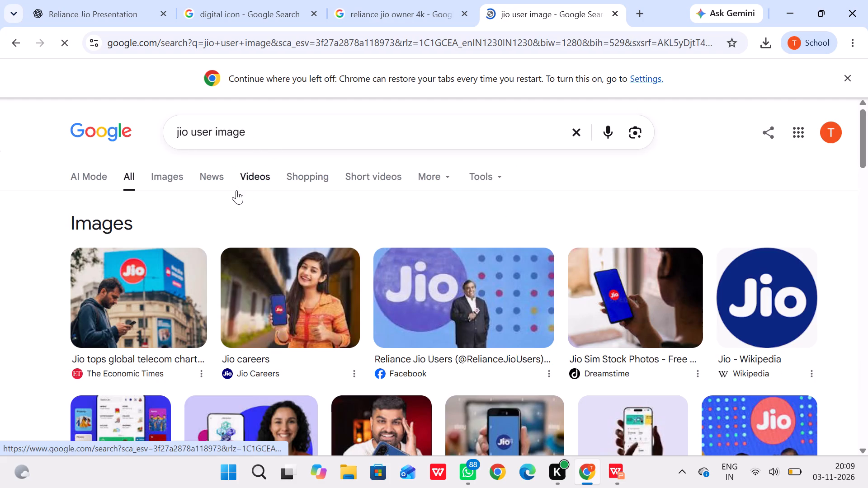
scroll(363, 242, down, 2)
scroll(363, 242, up, 1)
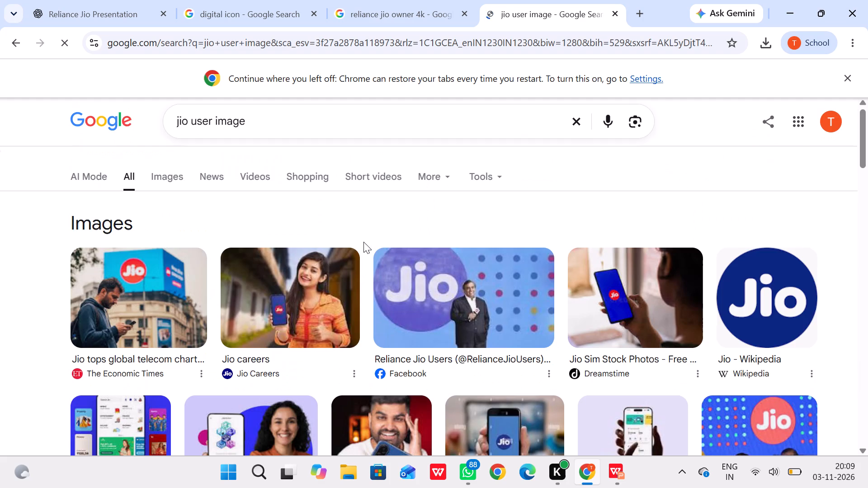
click(176, 164)
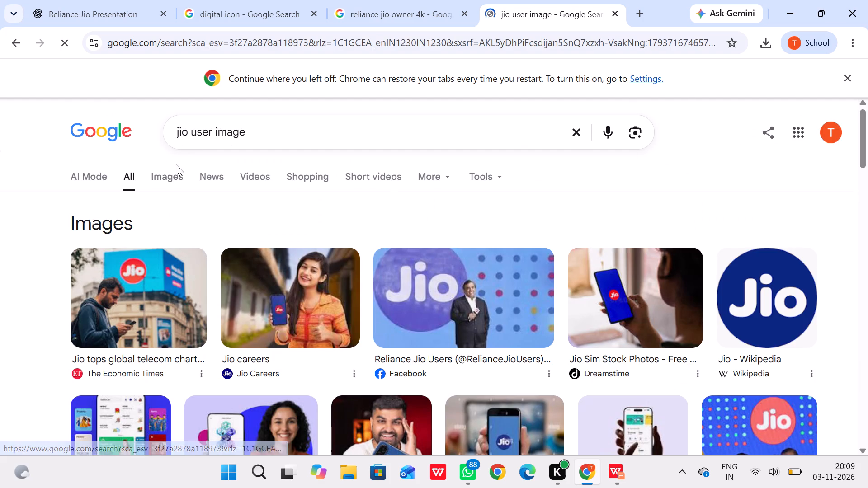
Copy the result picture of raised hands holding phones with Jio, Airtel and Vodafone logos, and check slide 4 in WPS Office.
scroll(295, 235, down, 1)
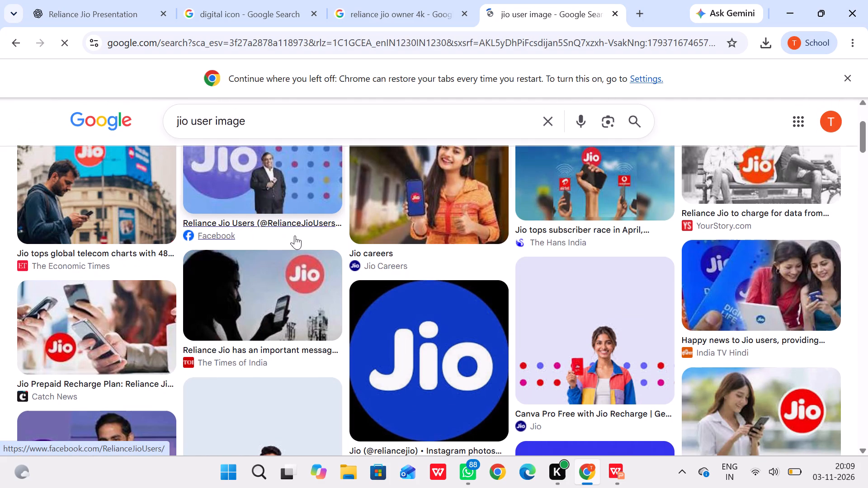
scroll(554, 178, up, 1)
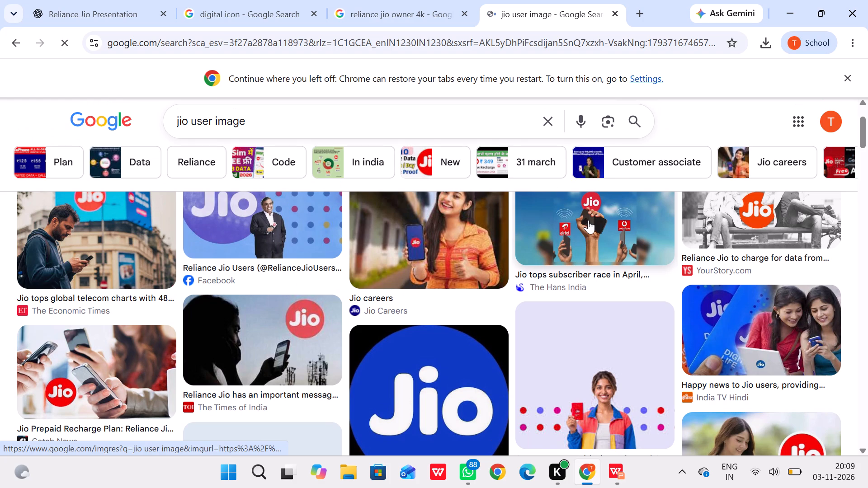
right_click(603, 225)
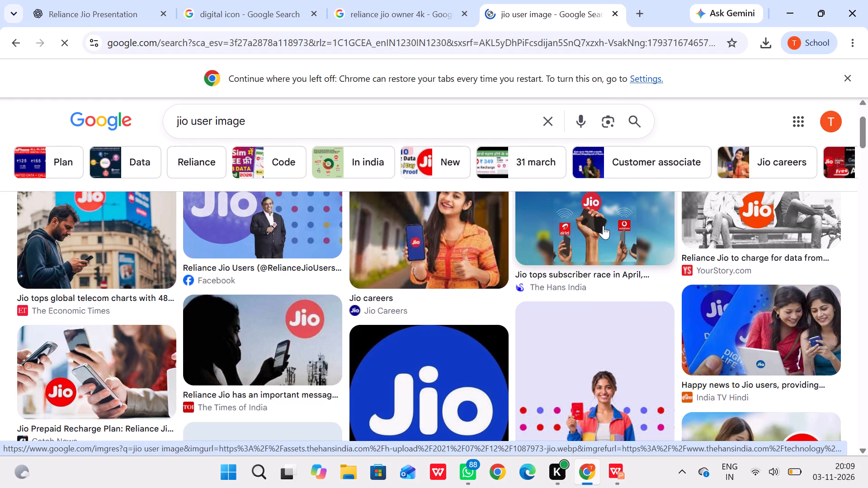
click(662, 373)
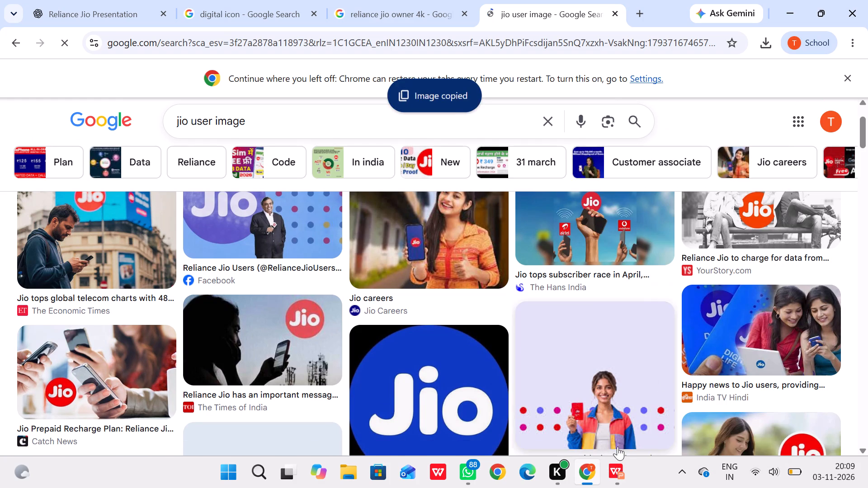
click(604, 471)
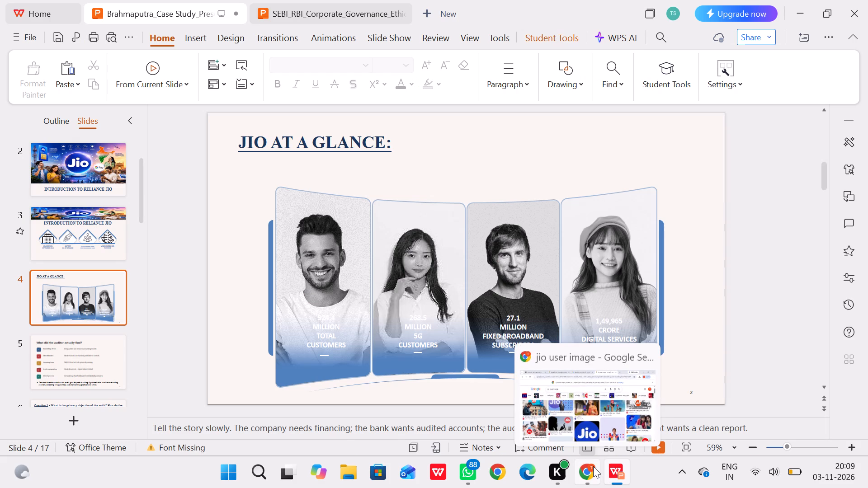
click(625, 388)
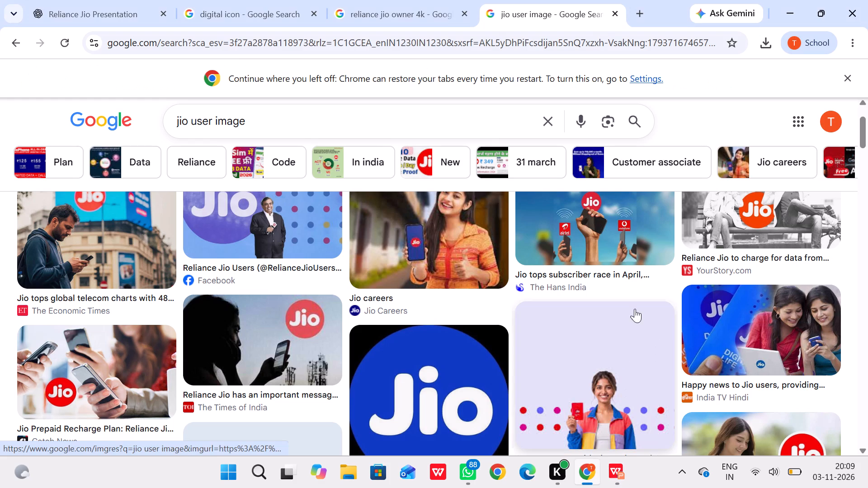
Open the larger preview of the raised-hands picture from The Hans India and bring up its image options.
scroll(635, 309, up, 1)
click(585, 280)
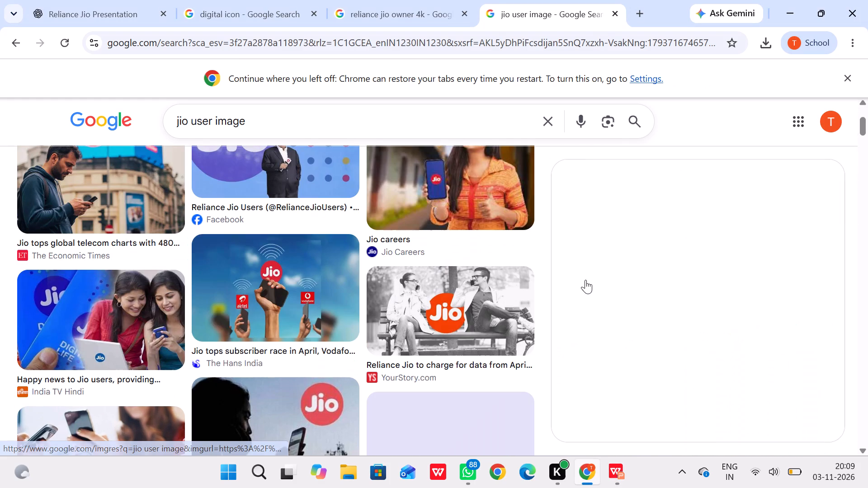
right_click(644, 261)
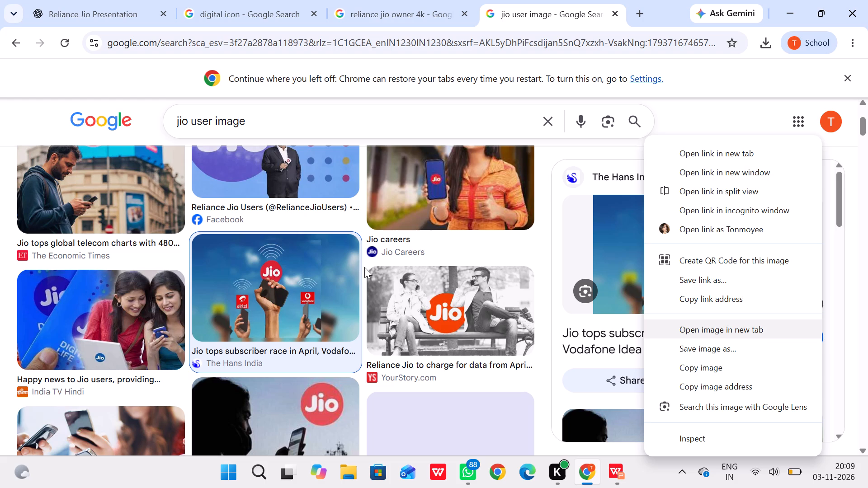
Look through the remaining "jio user image" results for other suitable Jio customer pictures.
scroll(364, 267, down, 3)
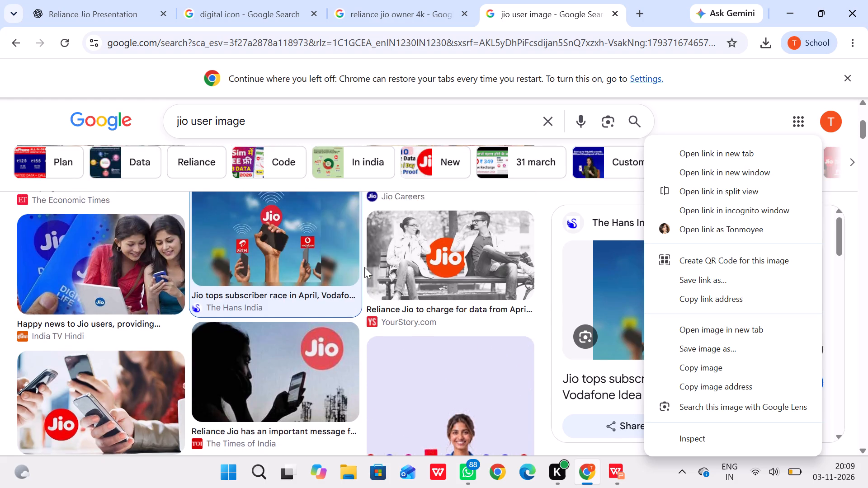
scroll(364, 267, down, 1)
scroll(364, 267, up, 1)
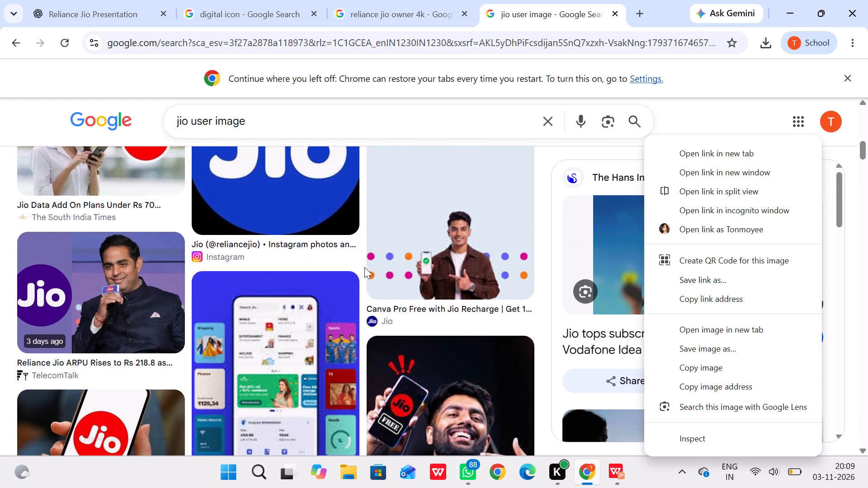
scroll(364, 267, up, 1)
scroll(364, 267, down, 5)
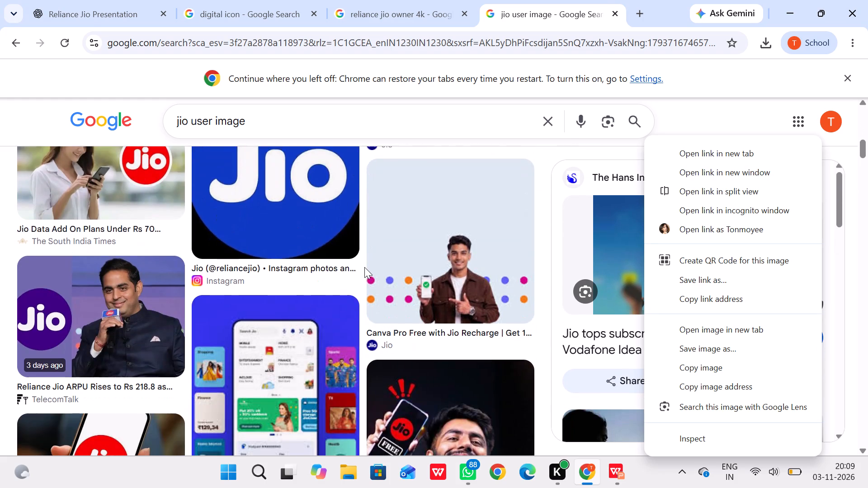
scroll(364, 267, down, 6)
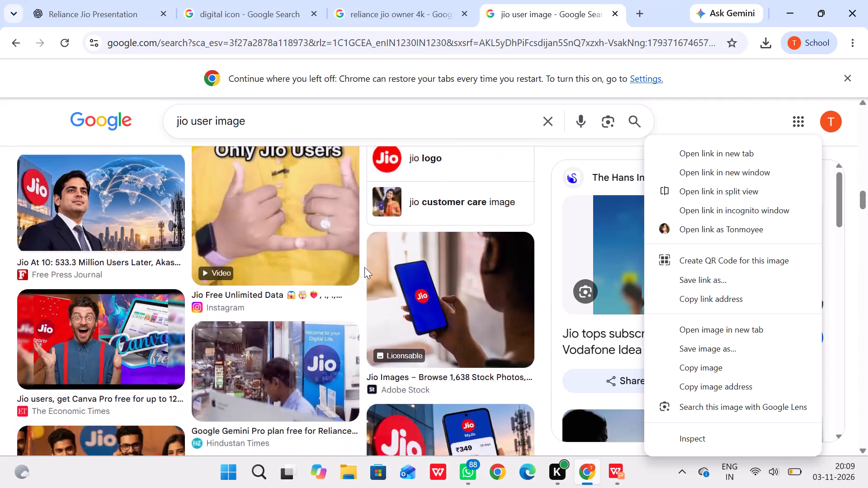
scroll(364, 267, down, 6)
scroll(364, 267, up, 1)
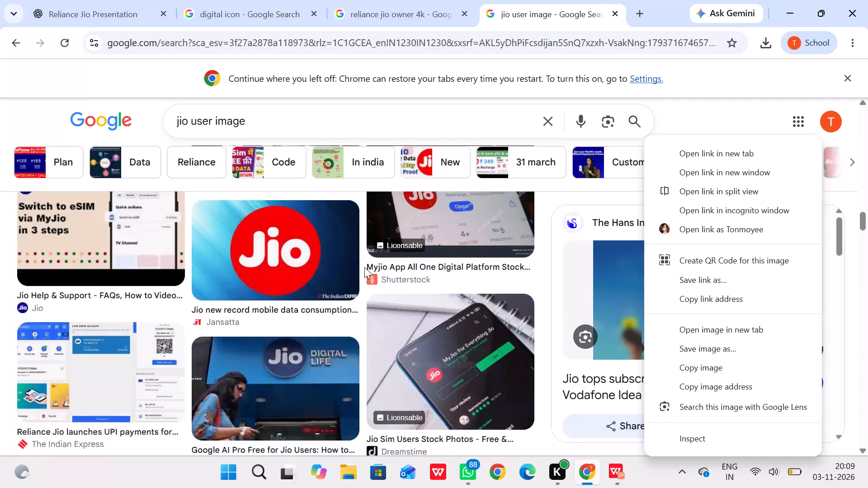
scroll(364, 267, up, 3)
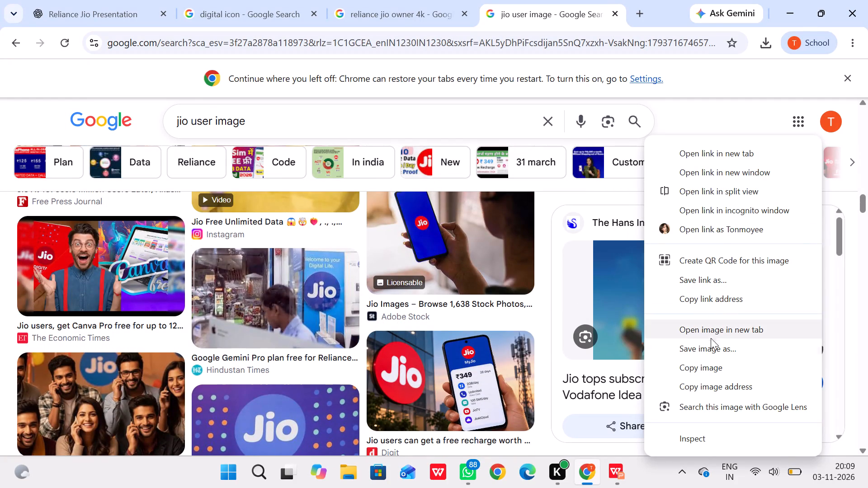
Save the previewed raised-hands picture as "customersssss".
click(712, 344)
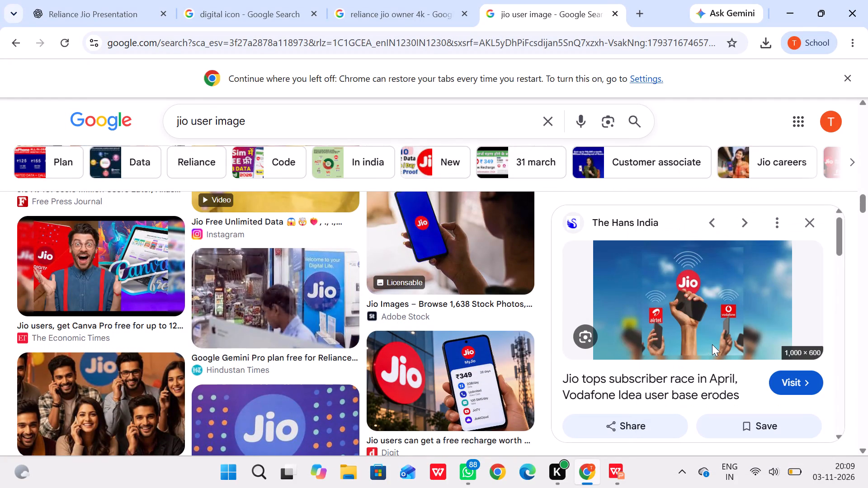
text(customersssss)
key(Return)
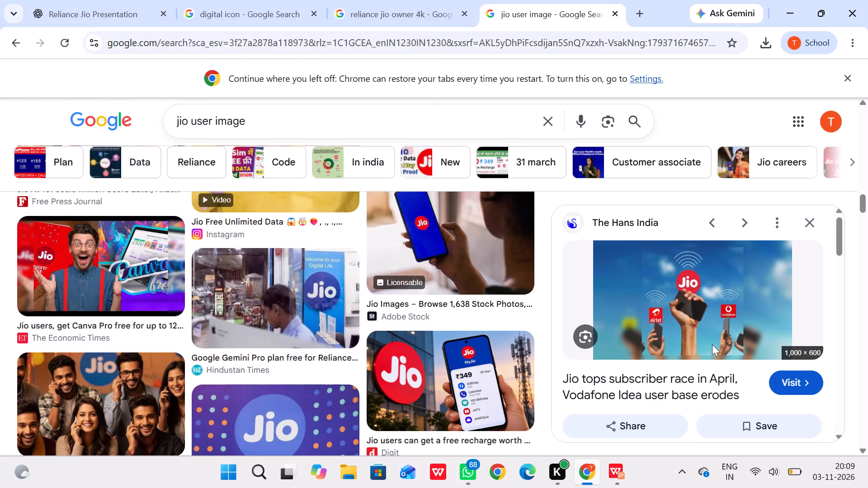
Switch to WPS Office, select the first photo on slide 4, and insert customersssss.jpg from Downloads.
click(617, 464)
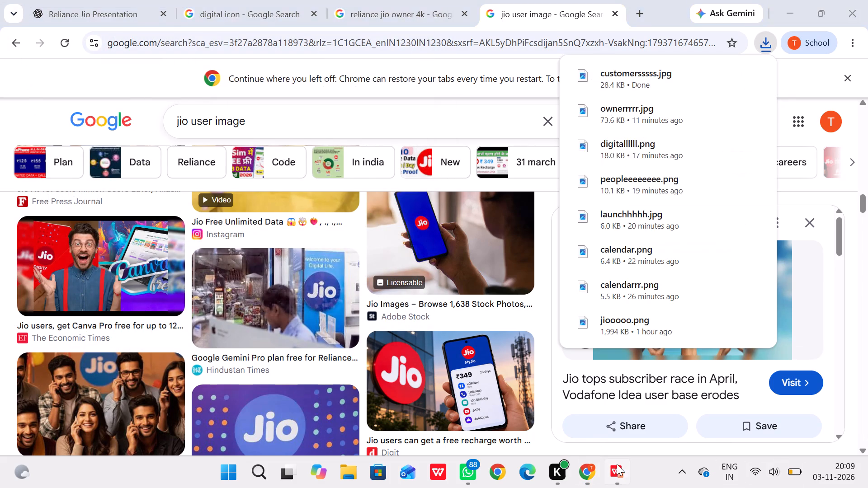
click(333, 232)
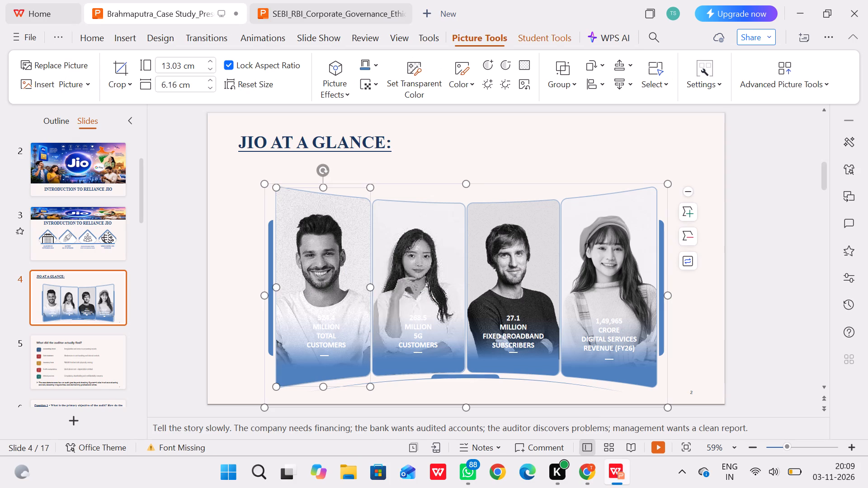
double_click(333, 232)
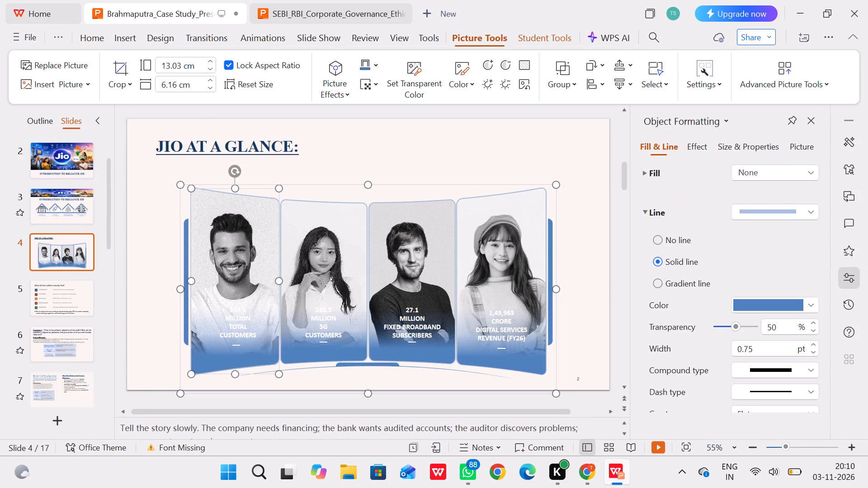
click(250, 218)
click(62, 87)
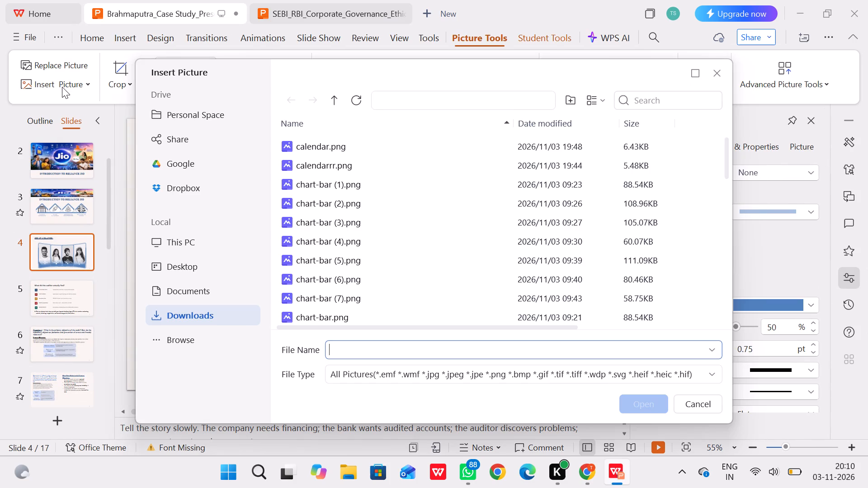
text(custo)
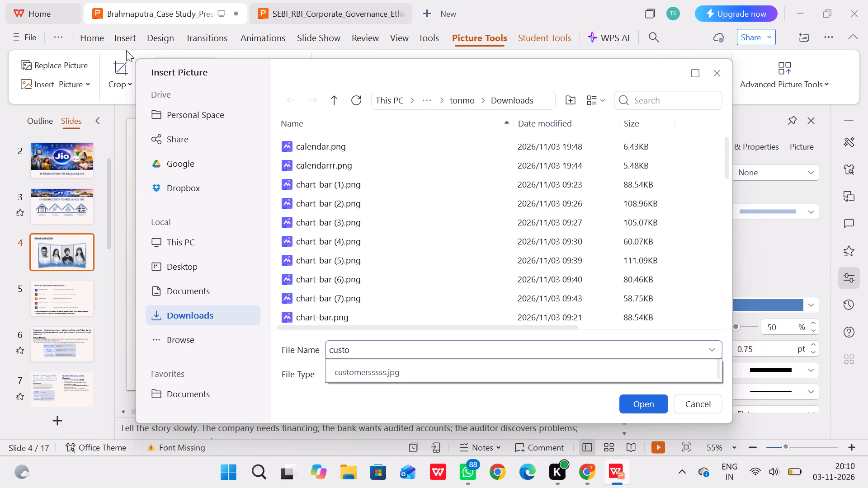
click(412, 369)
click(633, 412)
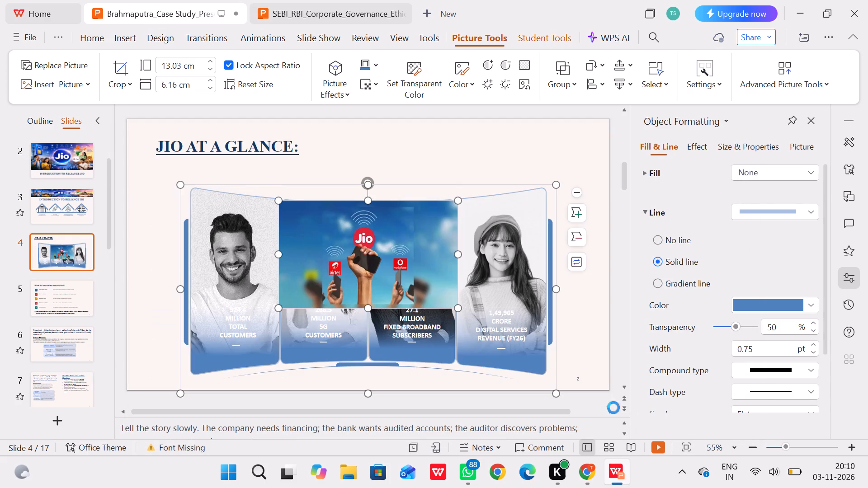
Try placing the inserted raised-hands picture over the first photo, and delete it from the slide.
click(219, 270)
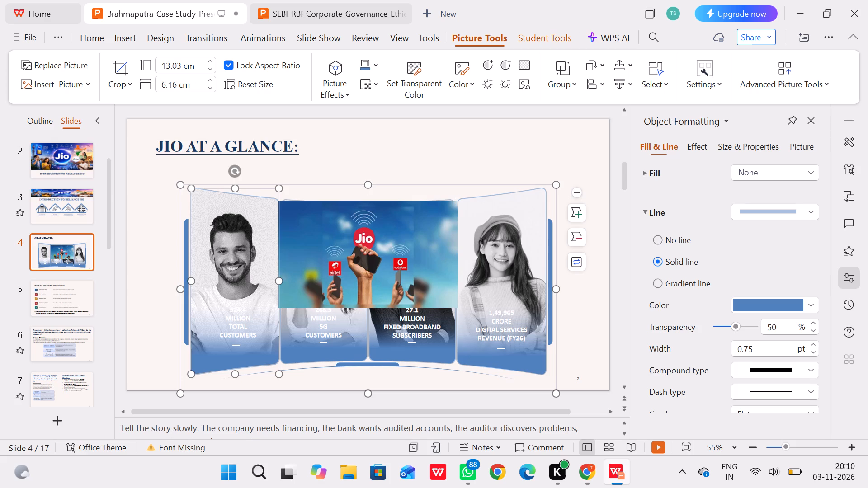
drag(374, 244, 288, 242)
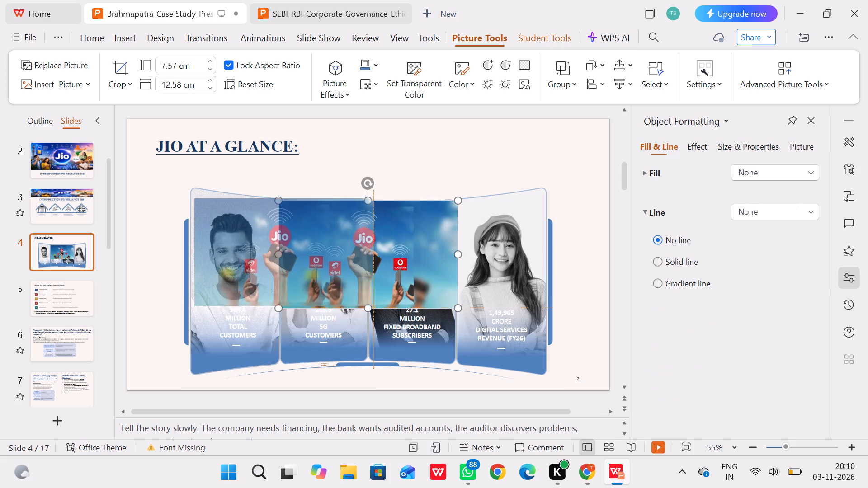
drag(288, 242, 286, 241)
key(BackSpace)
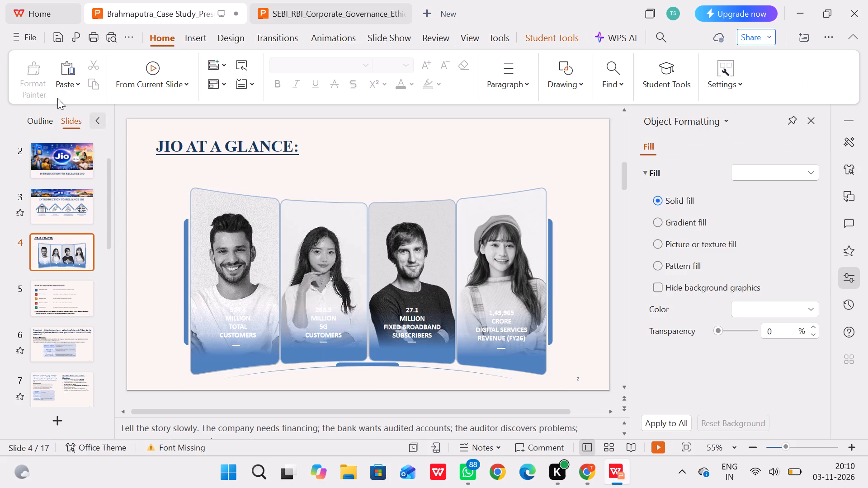
Replace the first photo under "JIO AT A GLANCE:" on slide 4 with customersssss.jpg from Downloads.
click(213, 228)
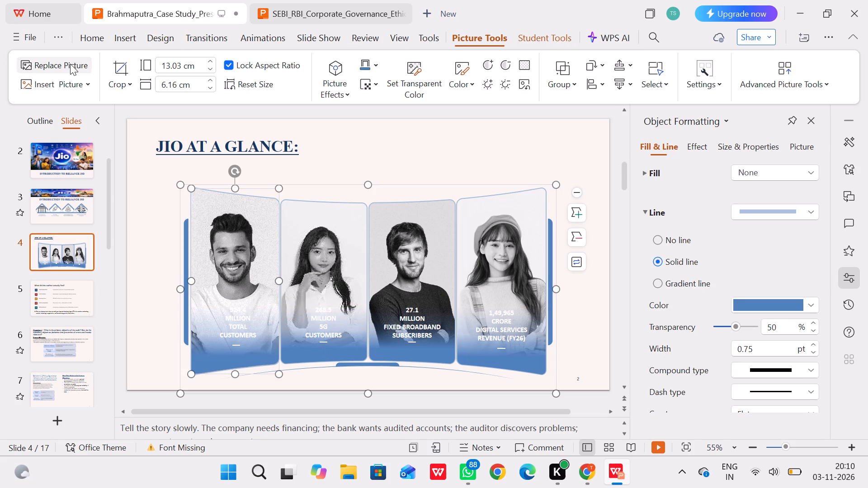
click(70, 64)
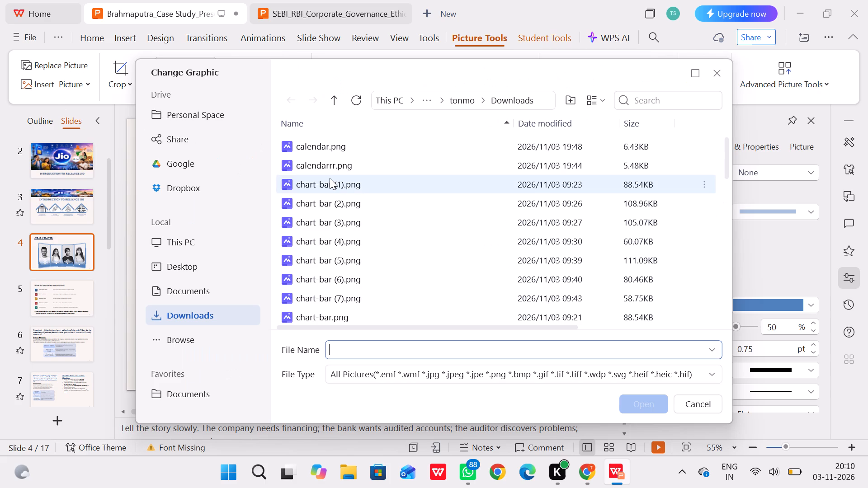
text(cus)
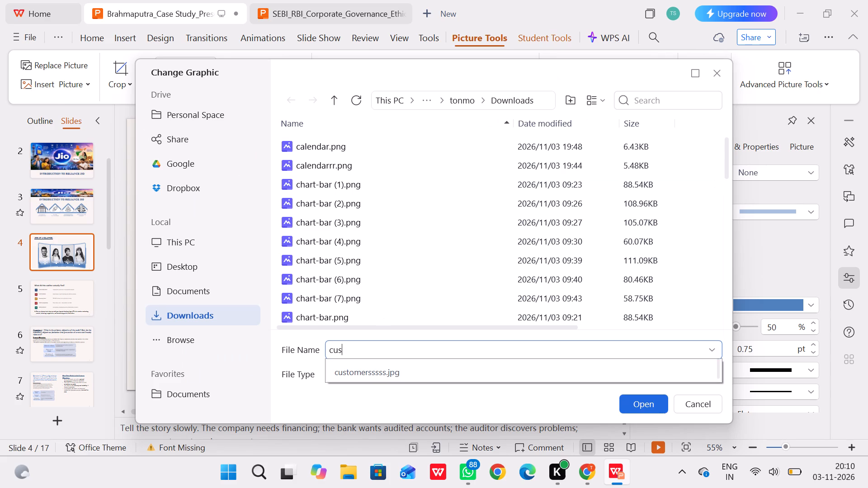
click(417, 375)
click(632, 406)
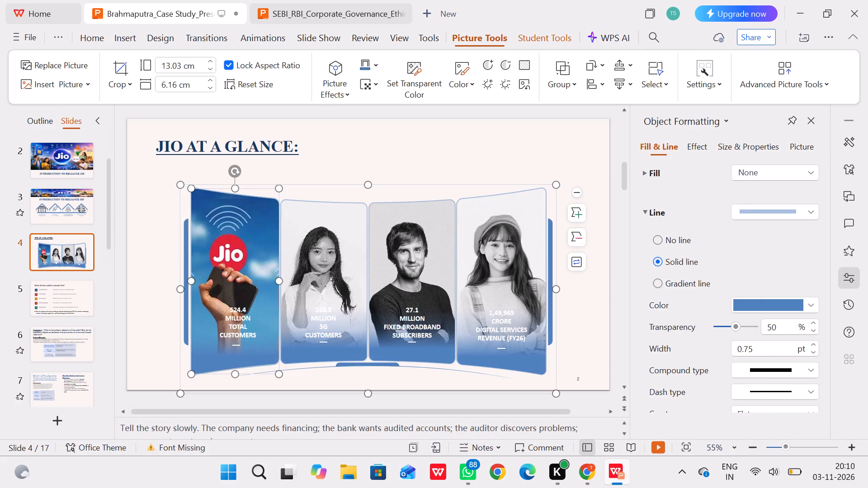
Switch to Chrome and look through the "jio user image" results for a picture suited to the 5G customers photo.
click(583, 468)
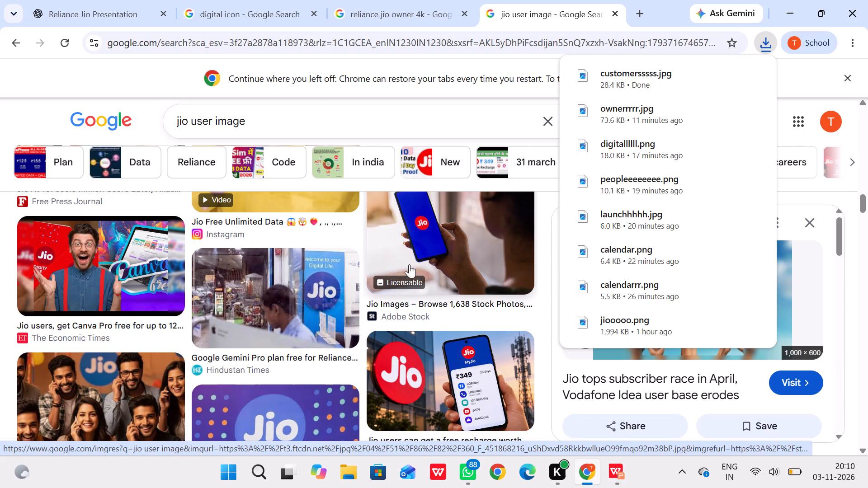
scroll(409, 264, up, 11)
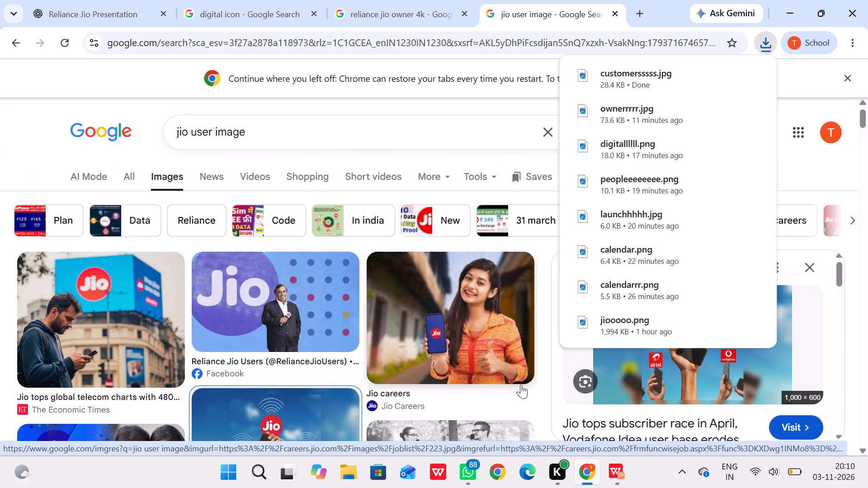
click(612, 466)
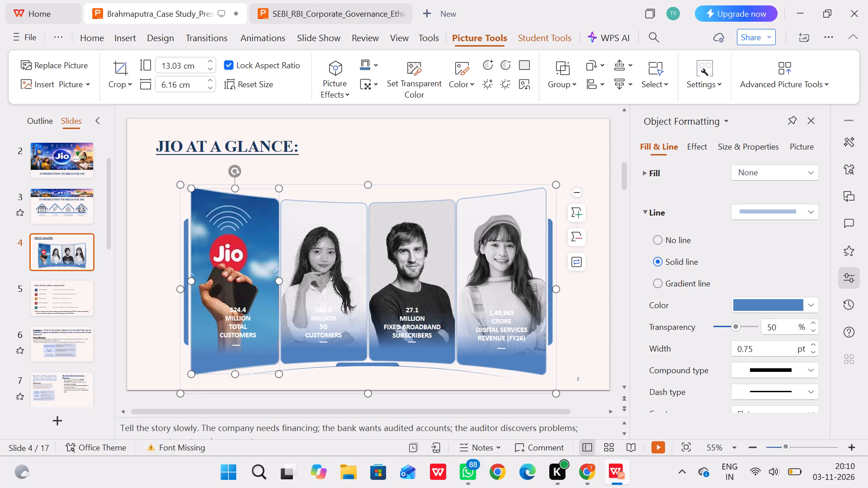
click(578, 470)
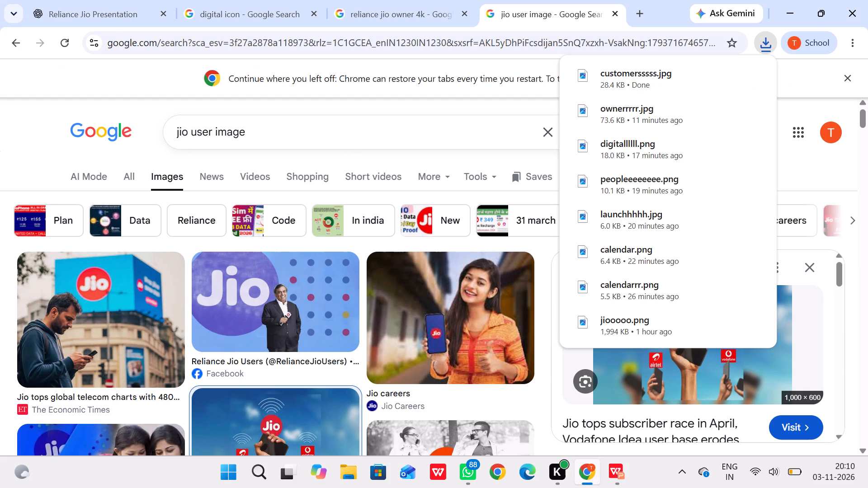
scroll(312, 265, up, 1)
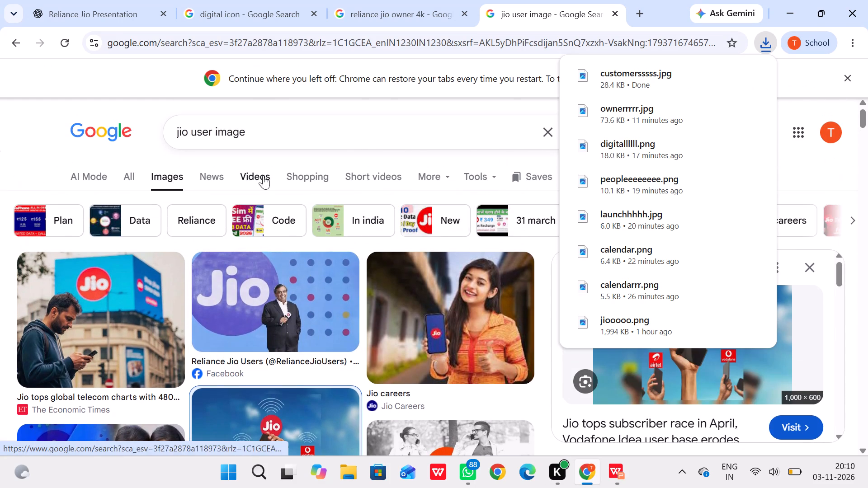
scroll(273, 255, down, 3)
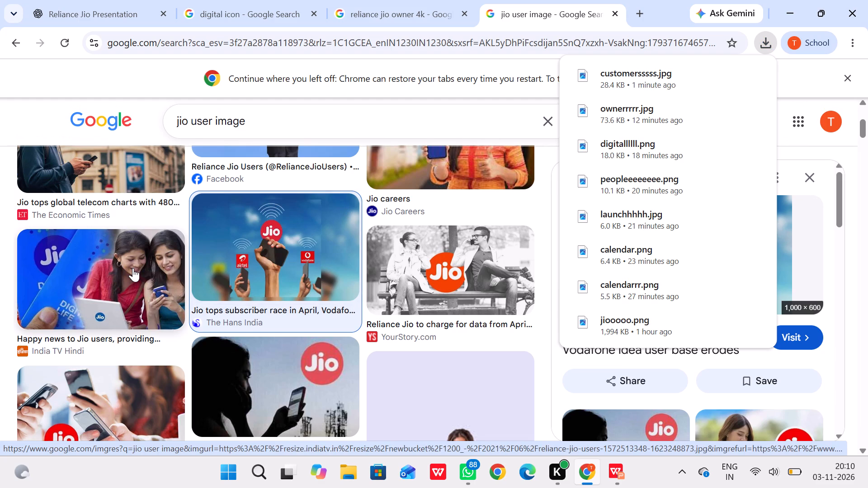
scroll(211, 338, down, 3)
scroll(211, 338, up, 1)
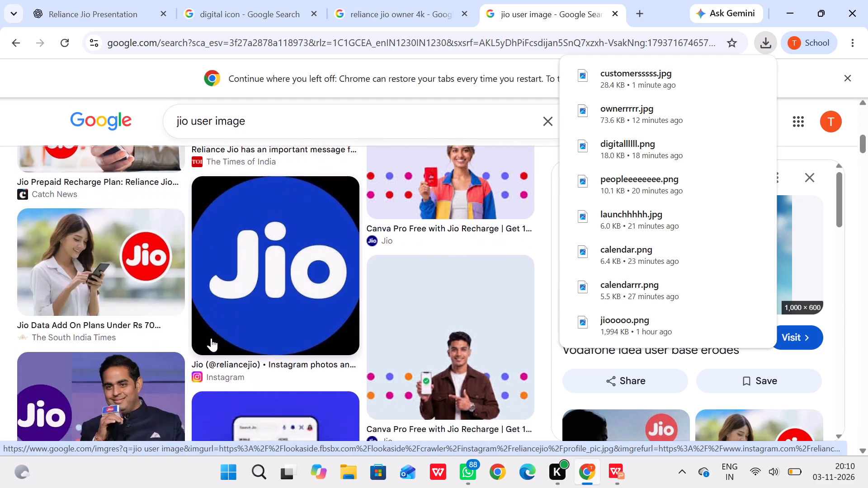
scroll(211, 338, up, 3)
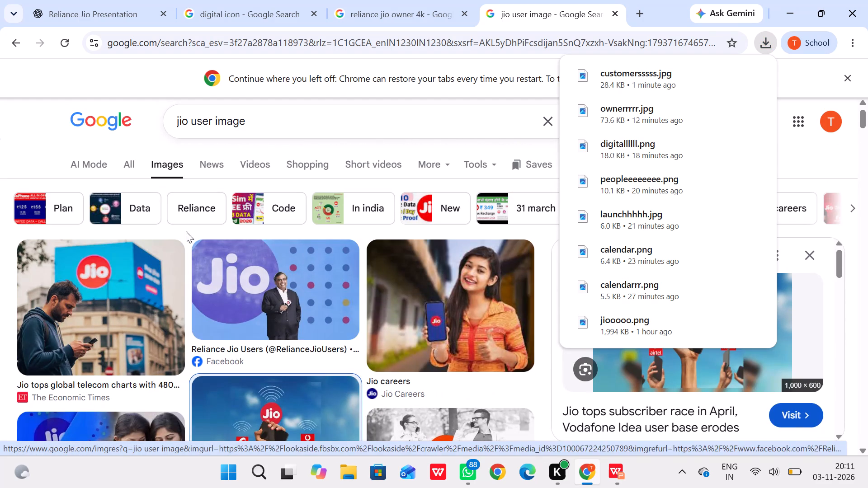
Change the image search to "jio 5g user image" and run it.
click(192, 122)
text(5g)
key(space)
key(Return)
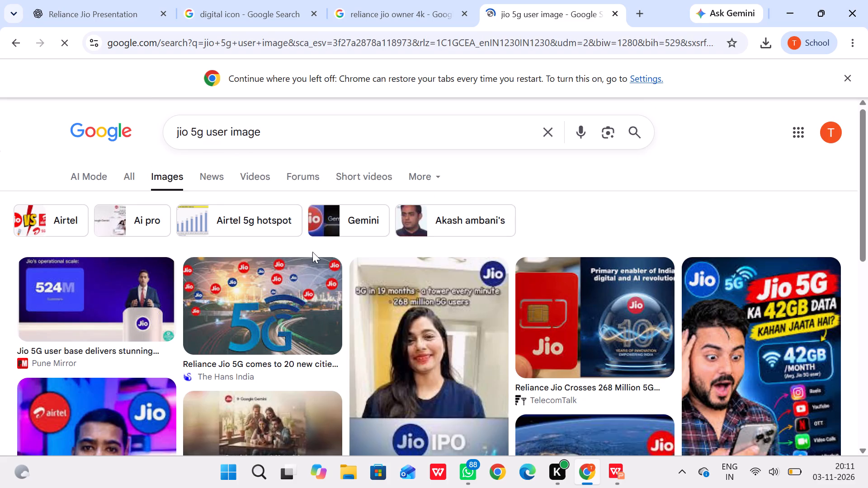
Look through the "jio 5g user image" results for a picture that suits the 5G customers panel.
scroll(312, 252, down, 3)
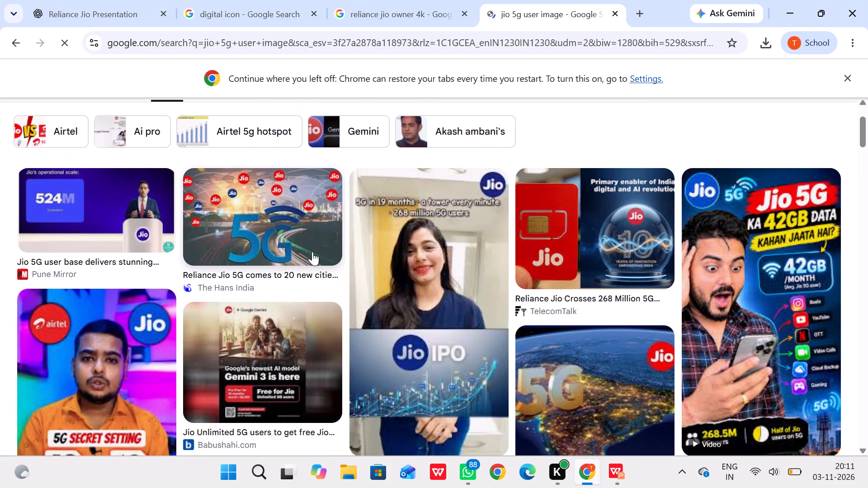
scroll(312, 252, down, 1)
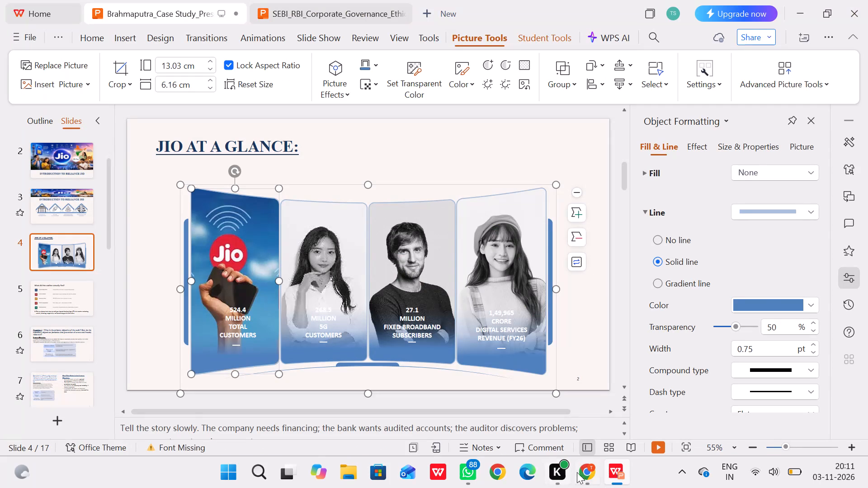
click(585, 474)
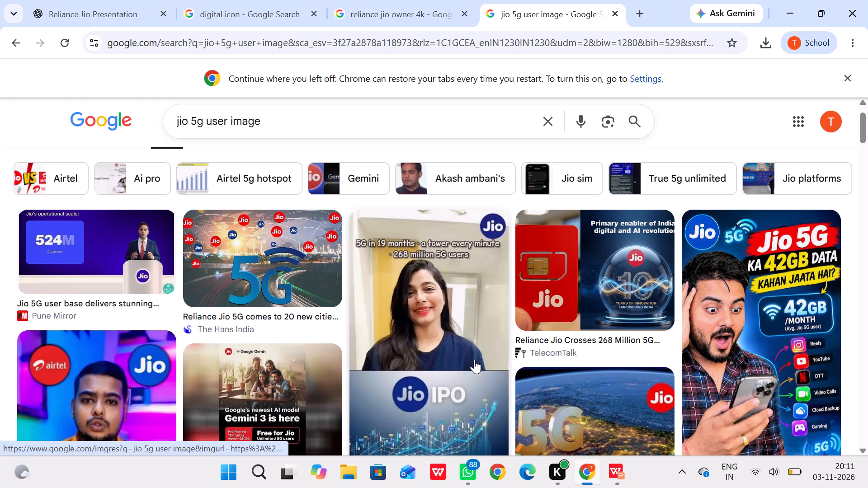
scroll(474, 360, down, 7)
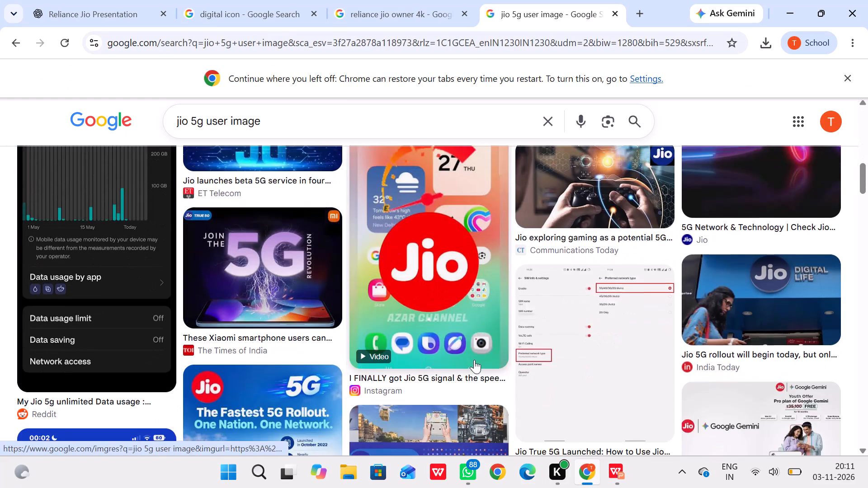
scroll(474, 360, down, 4)
scroll(474, 360, up, 9)
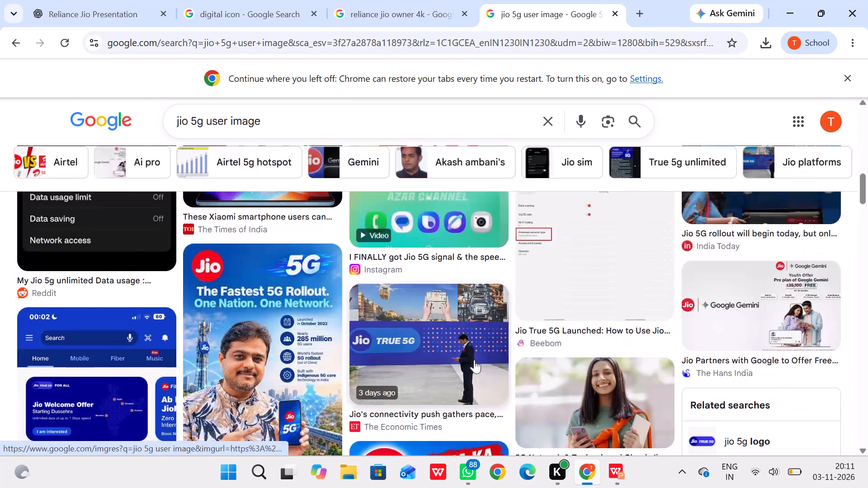
scroll(474, 360, up, 3)
scroll(474, 360, down, 3)
scroll(474, 360, up, 1)
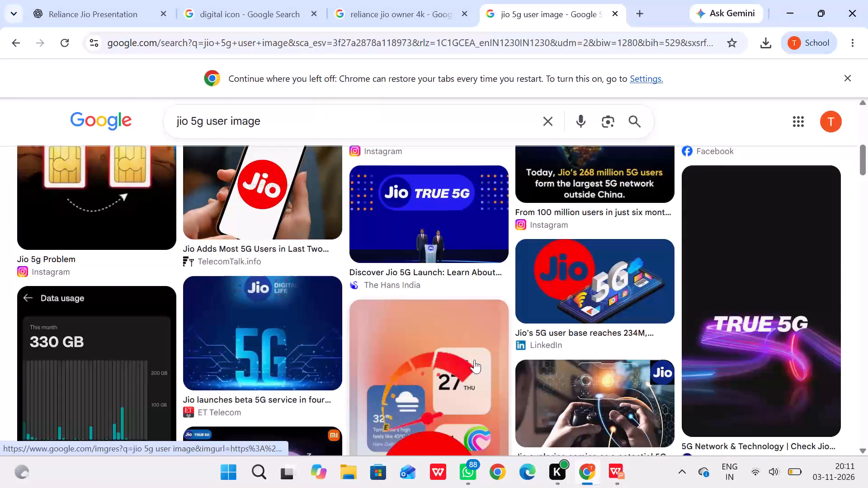
scroll(474, 360, up, 5)
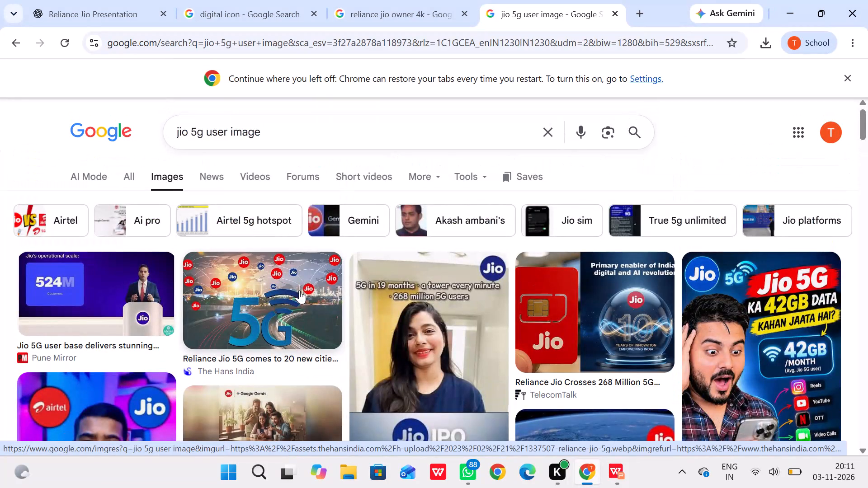
scroll(233, 309, up, 2)
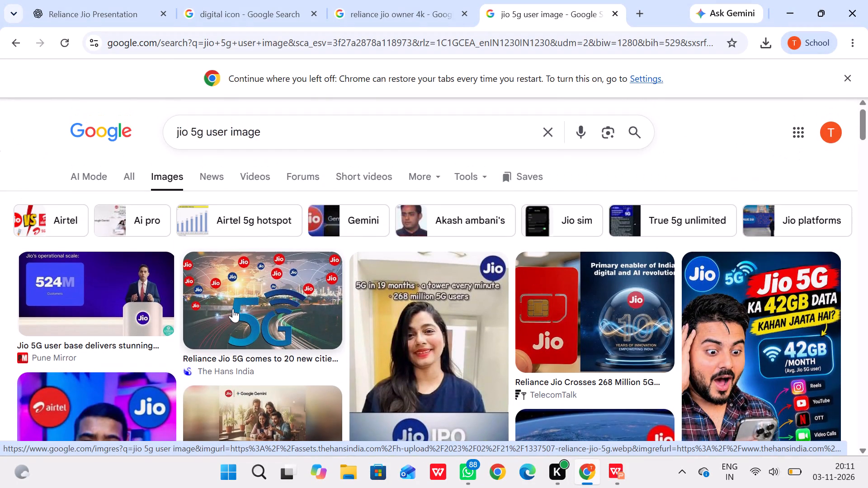
scroll(436, 372, down, 1)
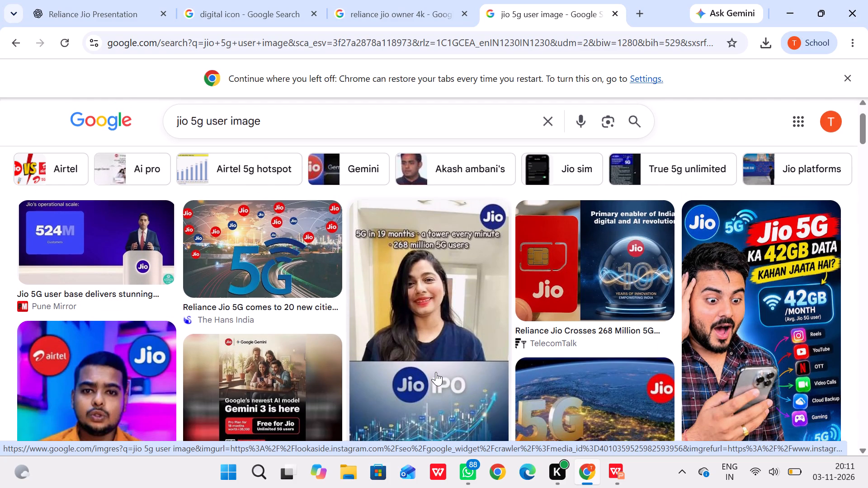
scroll(436, 372, down, 3)
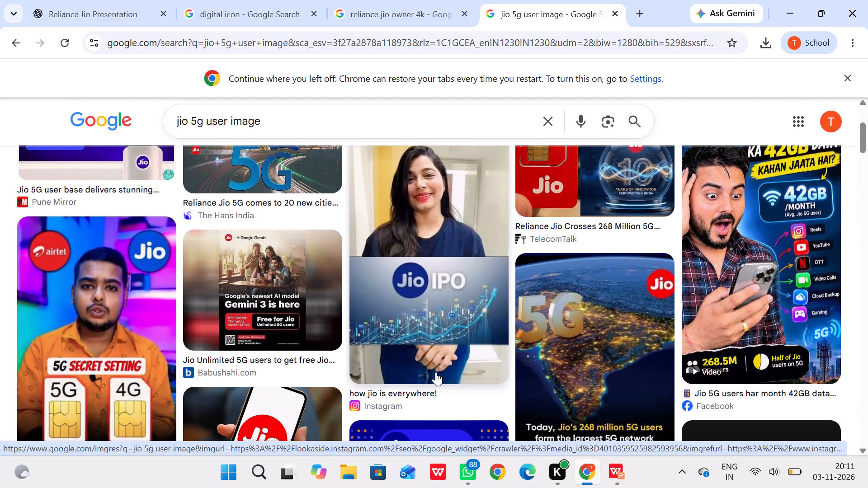
scroll(436, 372, down, 1)
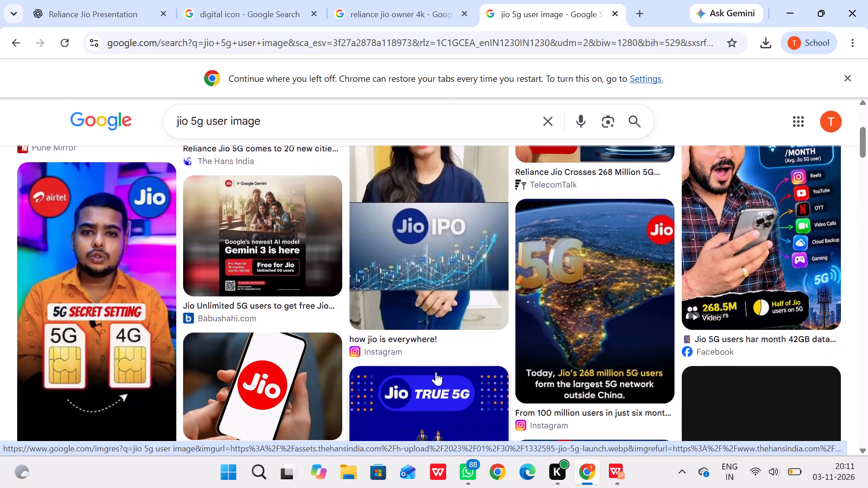
scroll(551, 355, down, 2)
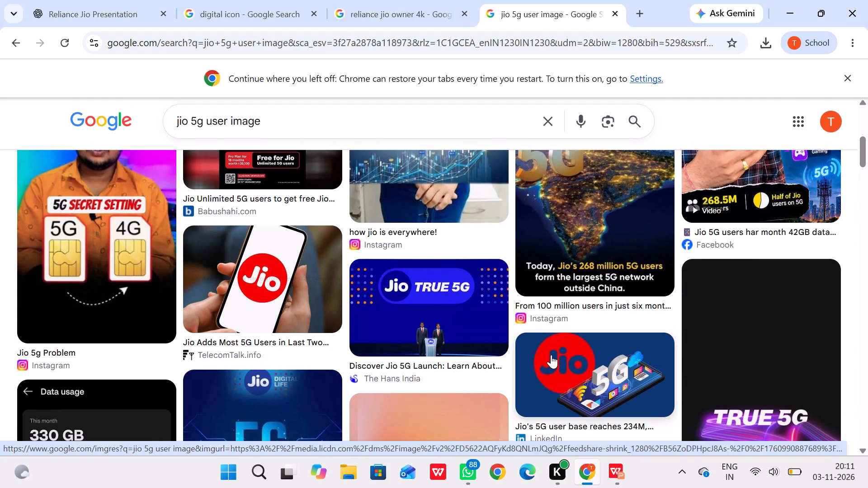
scroll(551, 355, down, 1)
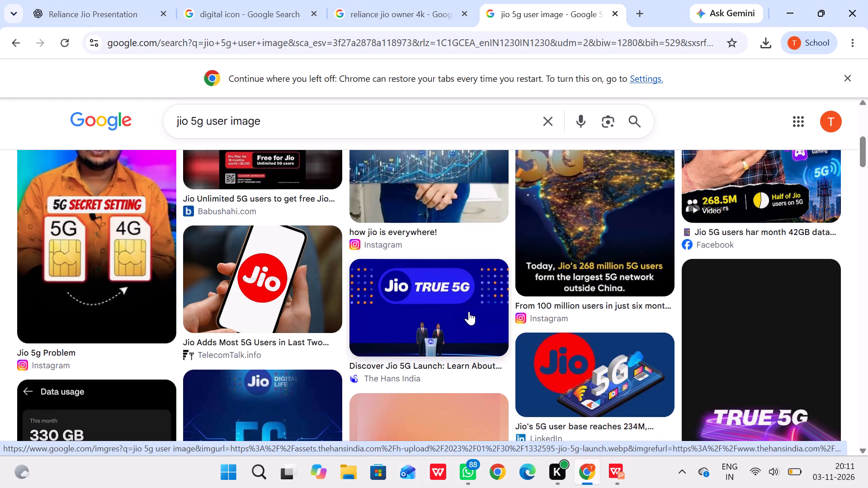
Save the "Jio True 5G" launch picture from The Hans India as "5gggggg".
right_click(450, 306)
click(524, 352)
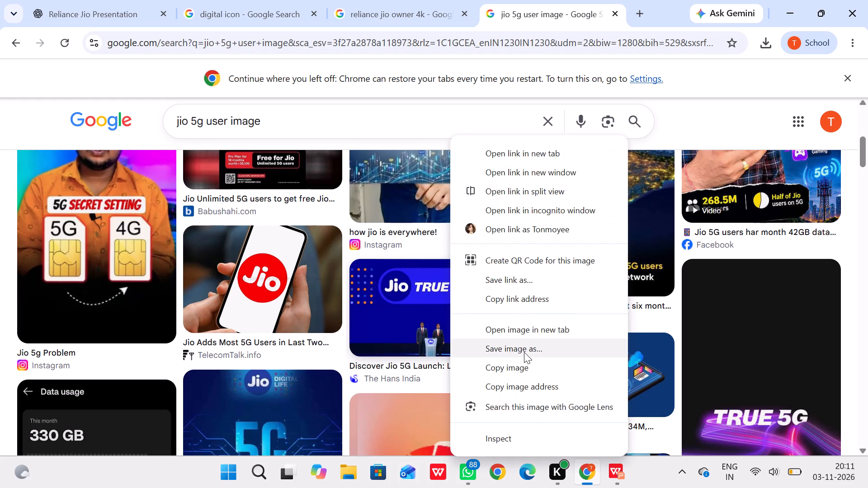
text(5gggggg)
key(Return)
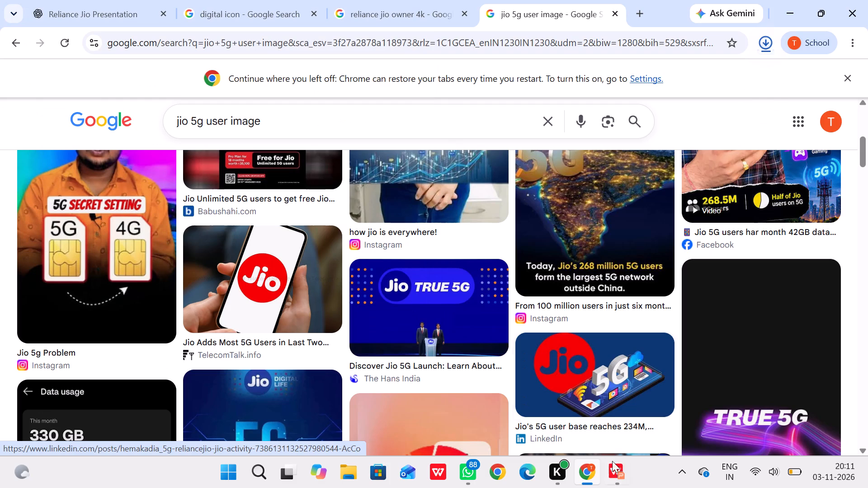
Switch to WPS Office and replace the second photo on slide 4, above "5G CUSTOMERS", with 5gggggg.jpg from Downloads.
click(623, 468)
click(295, 263)
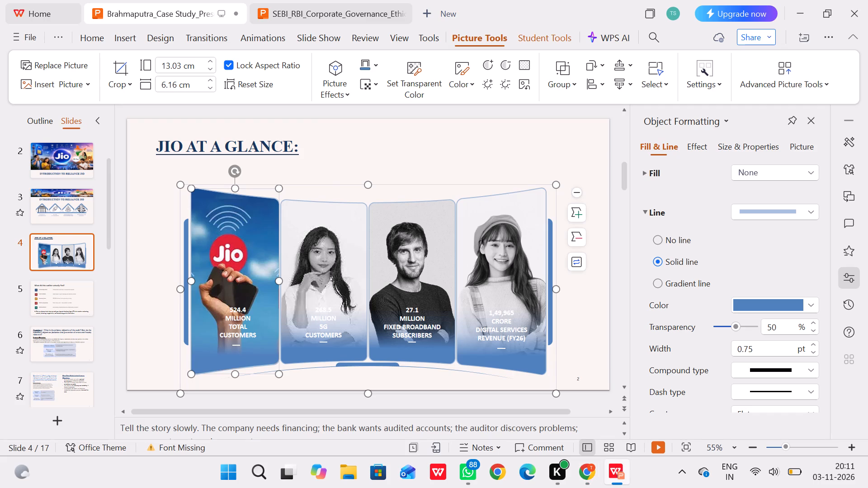
click(46, 61)
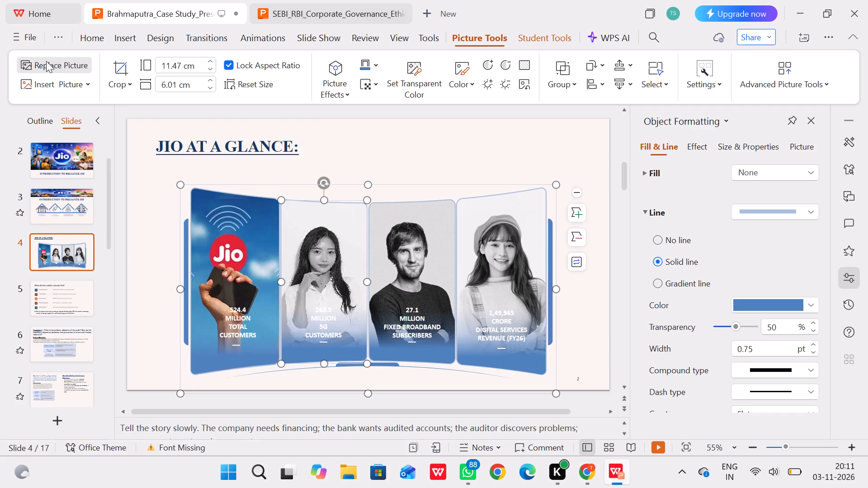
text(5gg)
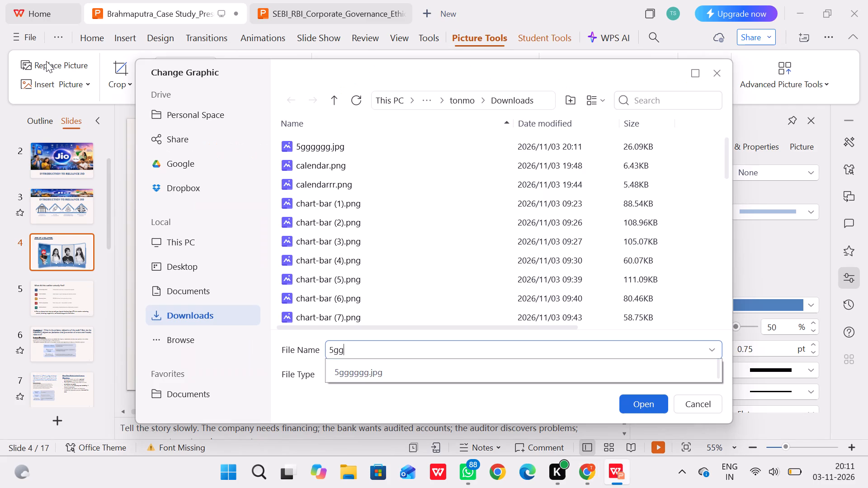
click(384, 375)
click(642, 412)
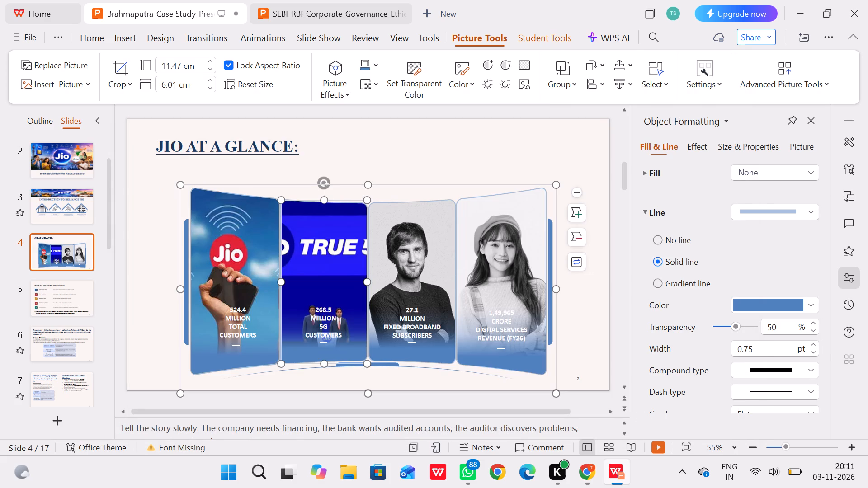
Shift the Jio True 5G picture leftward inside its crop frame on slide 4 so the "TRUE 5G" lettering fills the panel.
click(328, 246)
click(119, 73)
drag(310, 244, 315, 245)
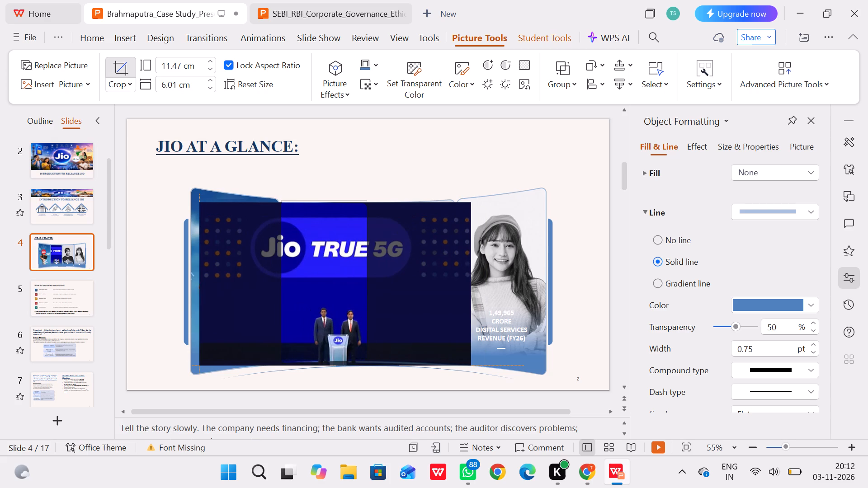
drag(315, 245, 298, 243)
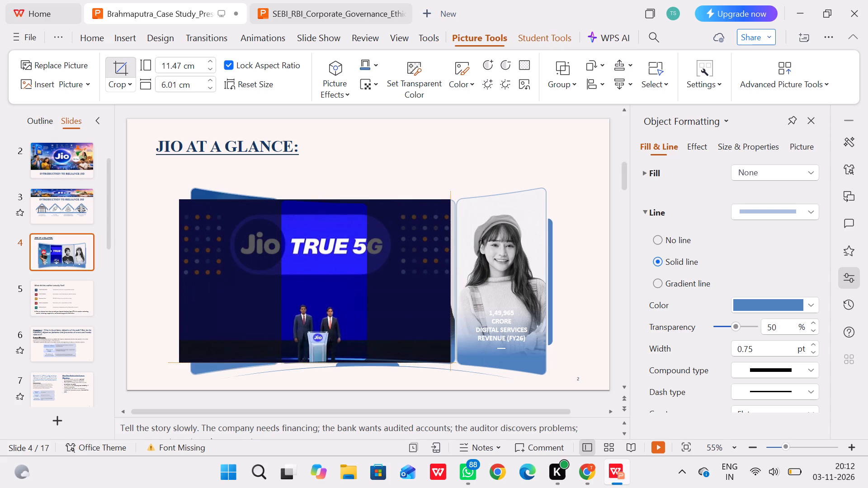
drag(298, 243, 288, 241)
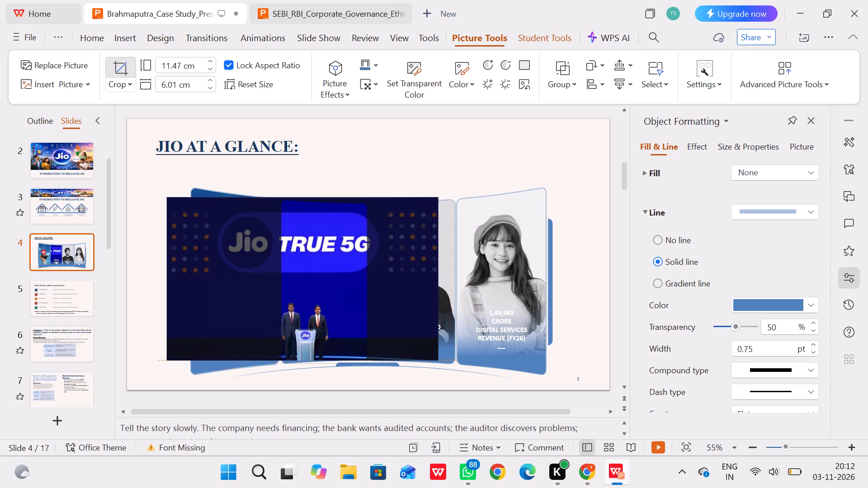
drag(288, 241, 288, 241)
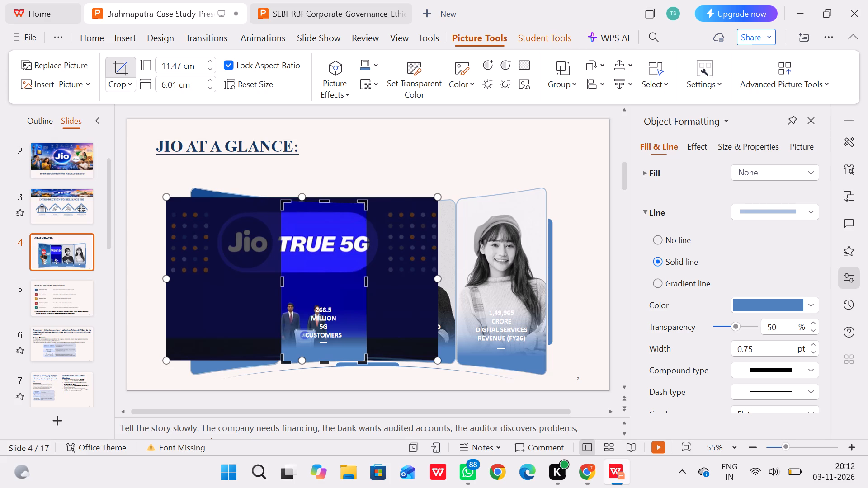
click(297, 251)
click(126, 194)
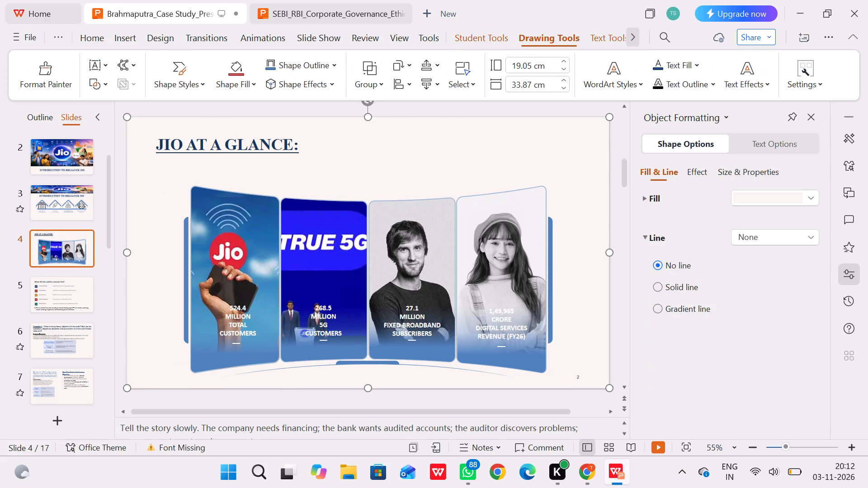
click(327, 312)
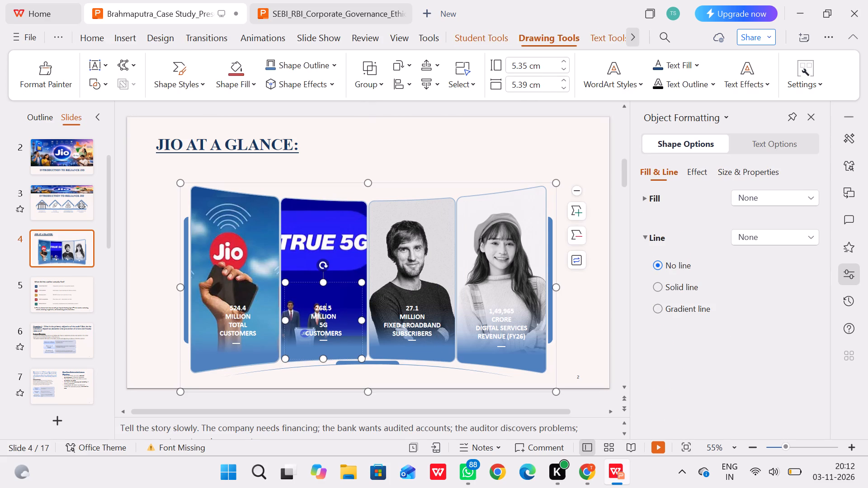
Select slide 4's third photo, switch to Google Chrome and search for "jio broadband image", browsing the first results.
click(426, 254)
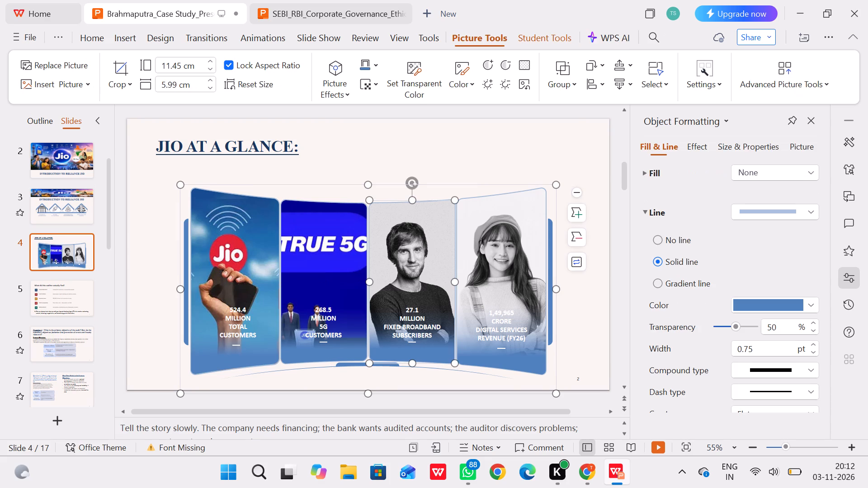
click(593, 479)
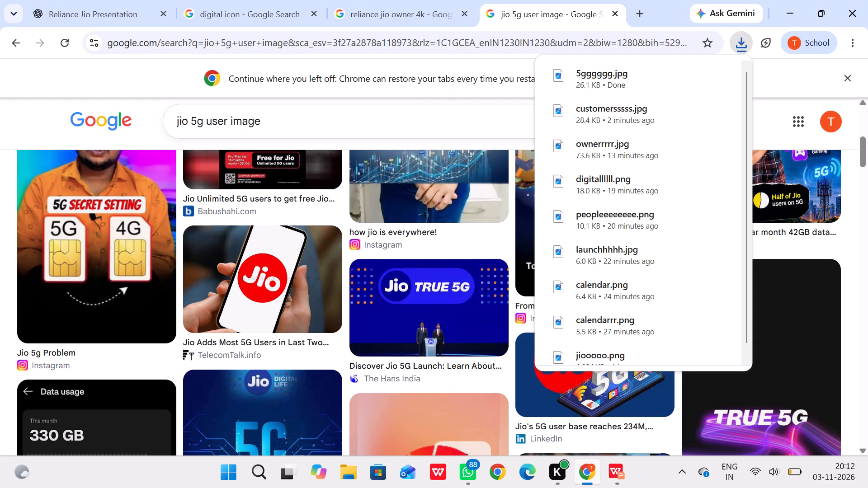
drag(227, 123, 168, 136)
text(broad)
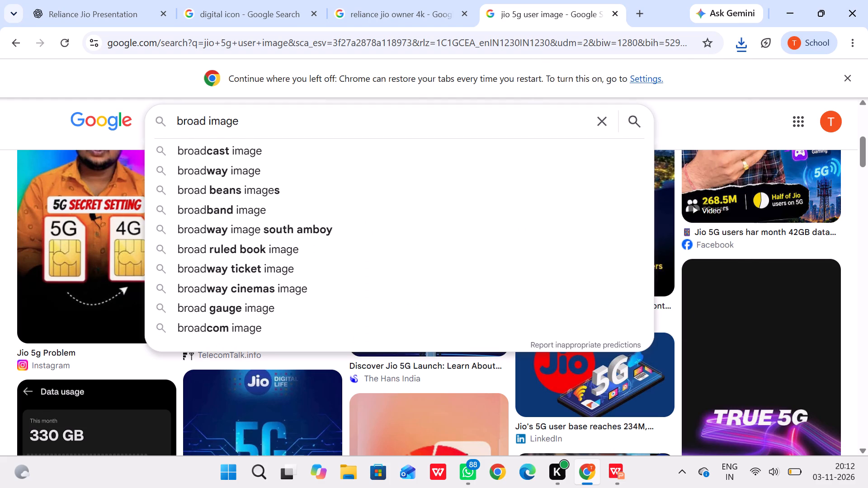
text(ban)
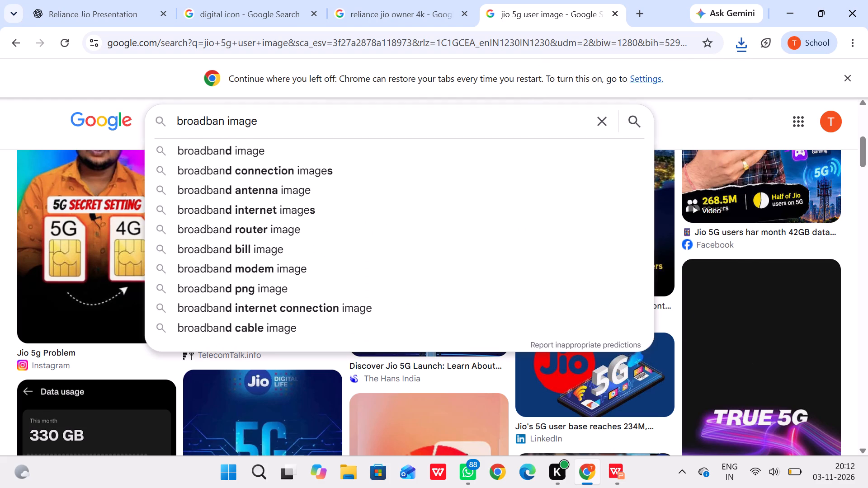
click(240, 157)
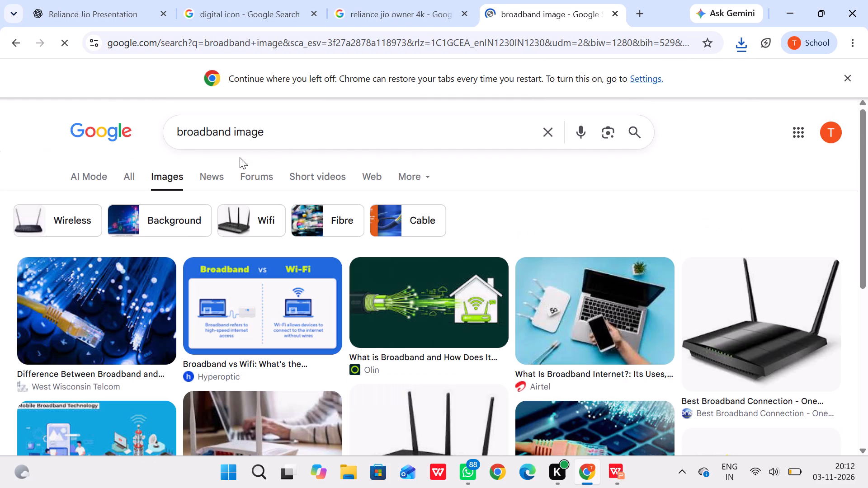
click(179, 131)
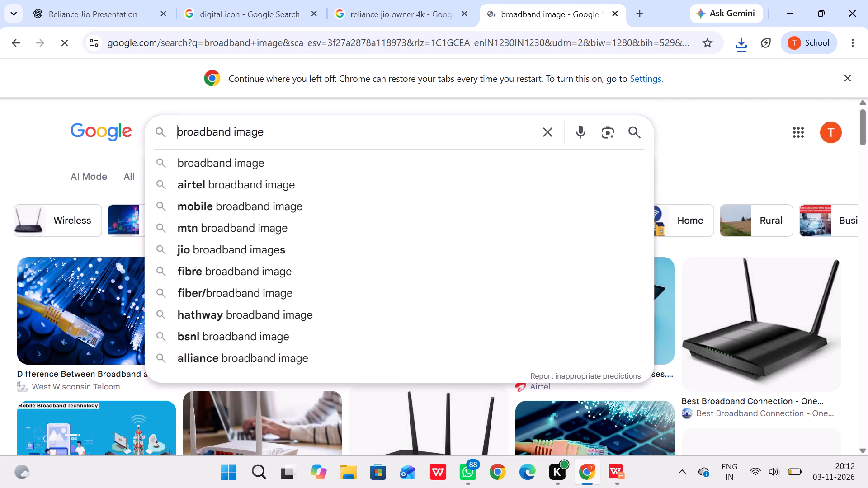
text(jio)
key(space)
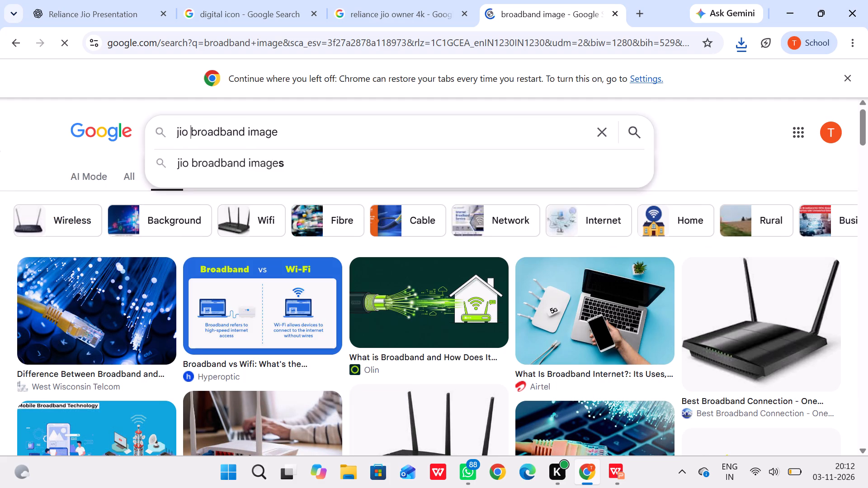
key(Return)
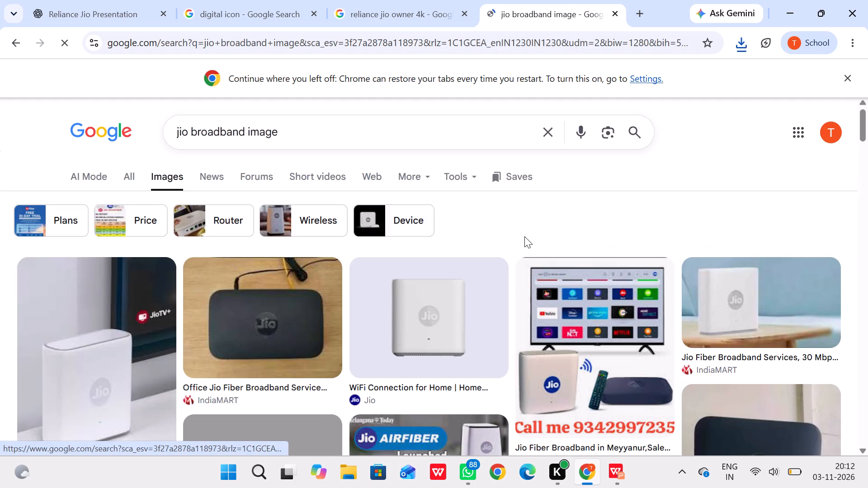
scroll(524, 236, down, 6)
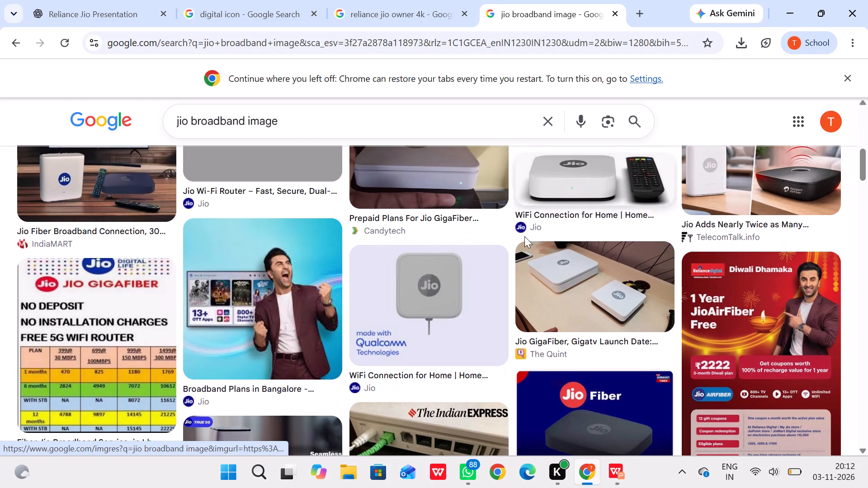
scroll(524, 236, up, 3)
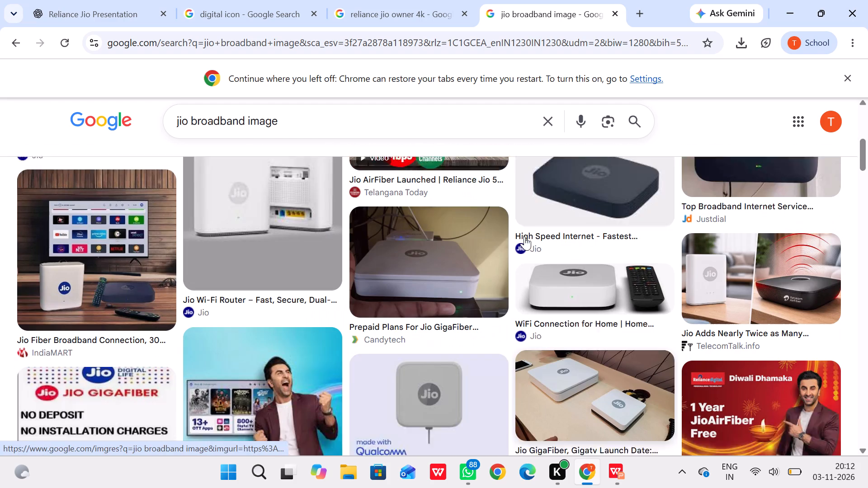
scroll(524, 236, up, 1)
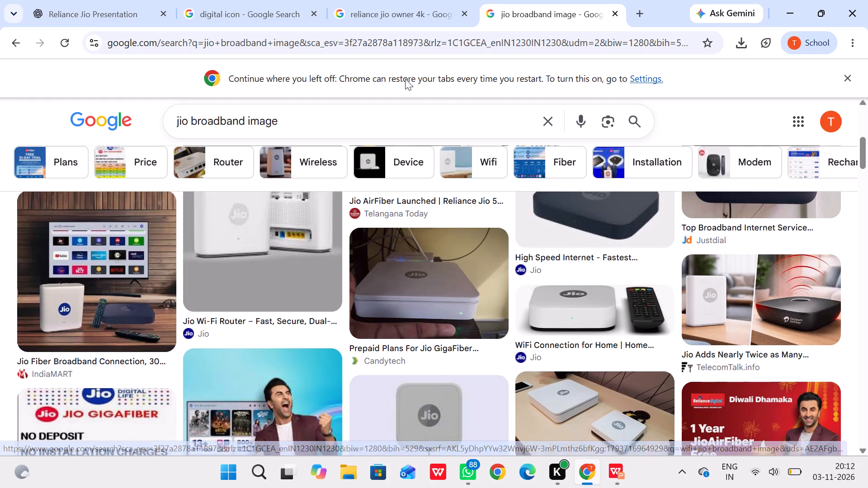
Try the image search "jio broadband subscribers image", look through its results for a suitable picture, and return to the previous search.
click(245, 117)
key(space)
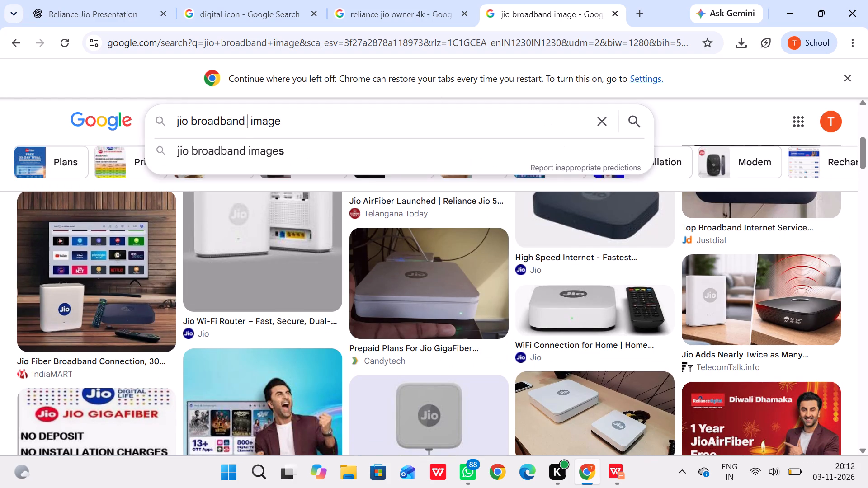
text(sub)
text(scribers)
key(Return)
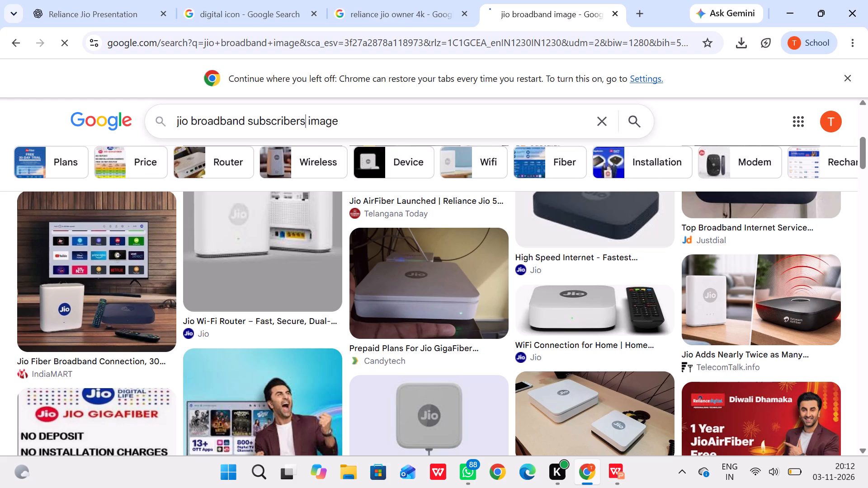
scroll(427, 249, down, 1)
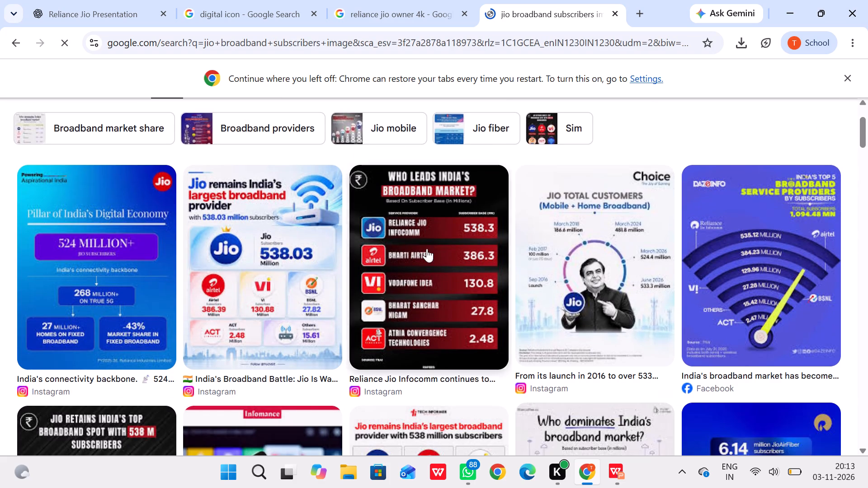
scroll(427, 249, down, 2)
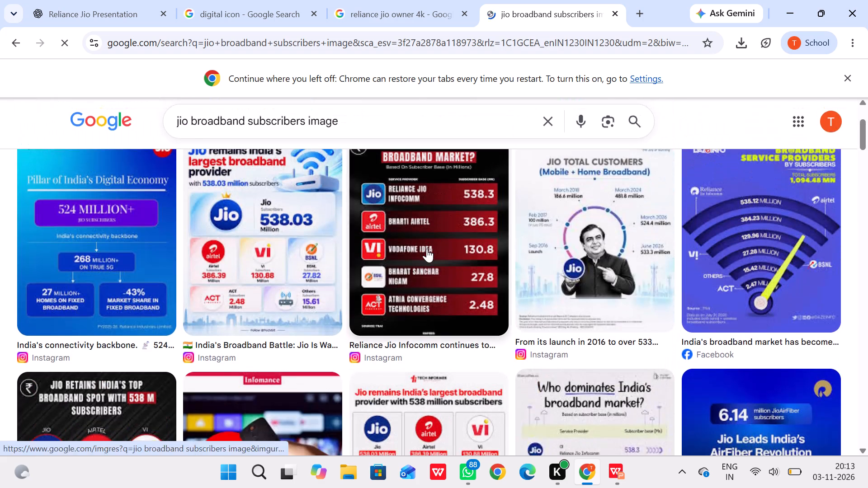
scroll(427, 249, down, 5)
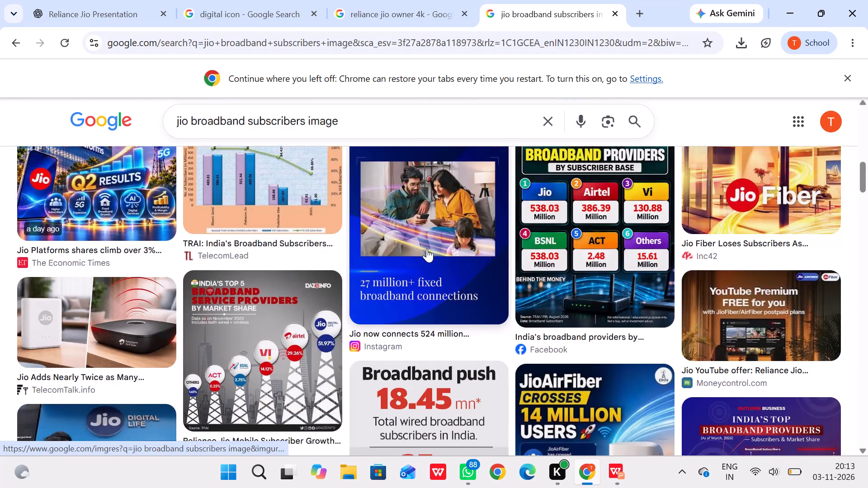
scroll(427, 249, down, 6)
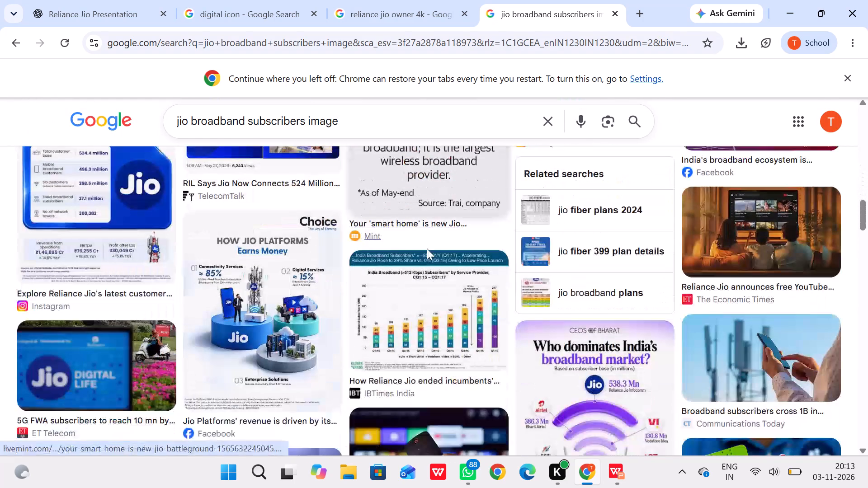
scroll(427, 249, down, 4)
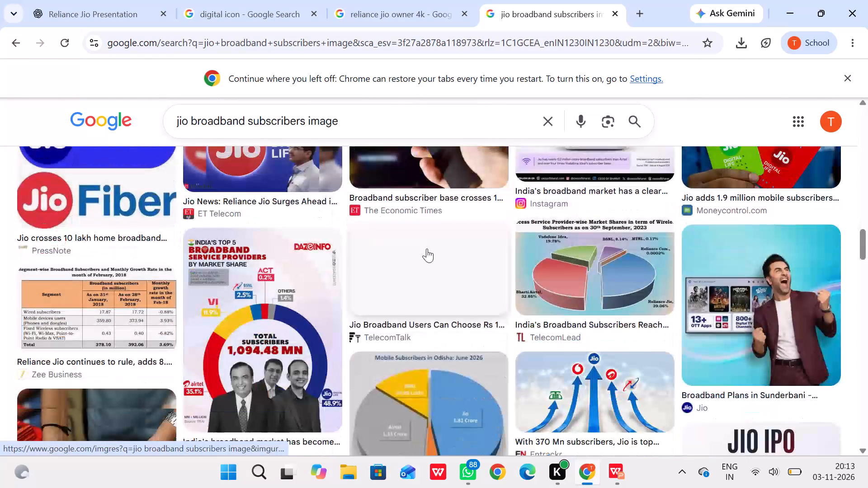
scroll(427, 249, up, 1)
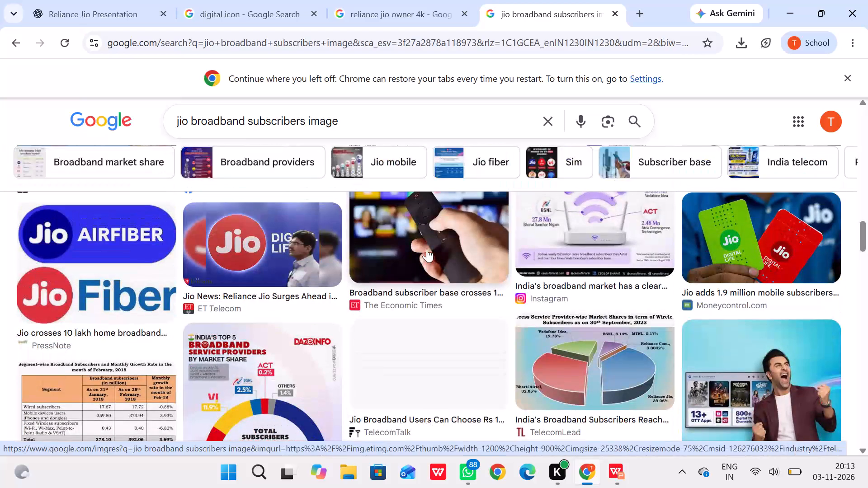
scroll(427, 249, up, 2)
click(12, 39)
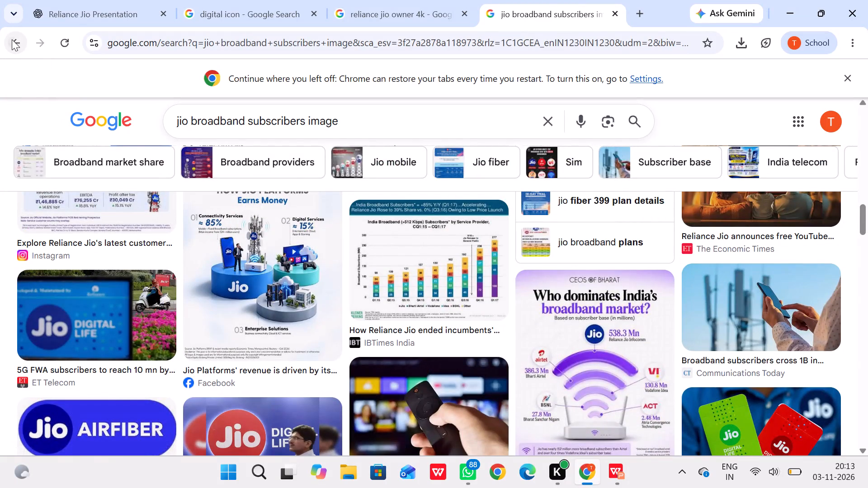
Save the wall-mounted Jio device picture from ANI News in the "jio broadband image" results as "broadbanddd".
scroll(319, 281, down, 3)
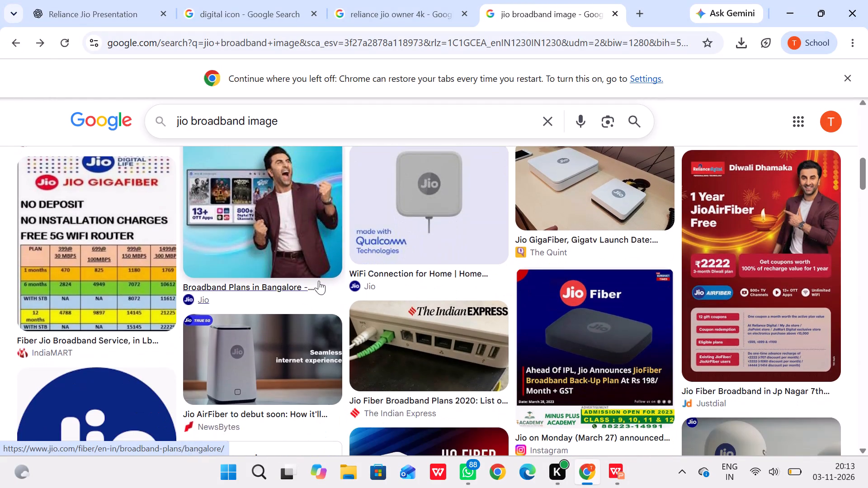
scroll(319, 281, down, 4)
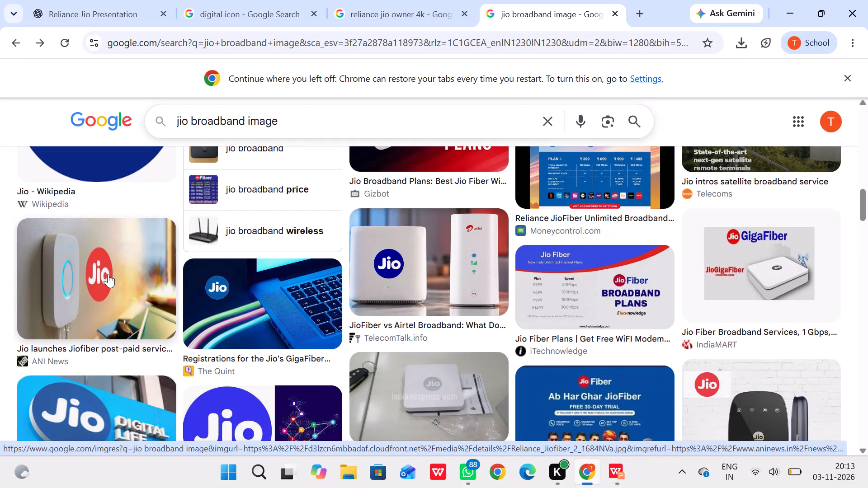
scroll(140, 311, right, 1)
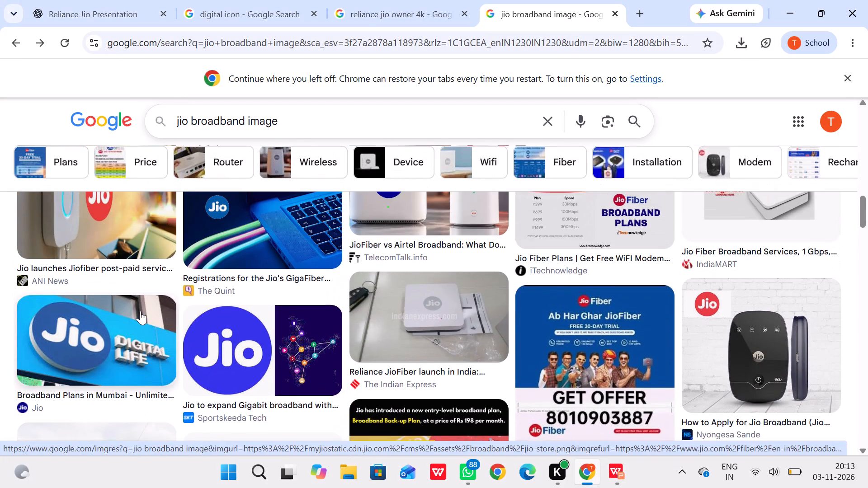
scroll(140, 311, right, 1)
scroll(140, 311, up, 1)
right_click(88, 298)
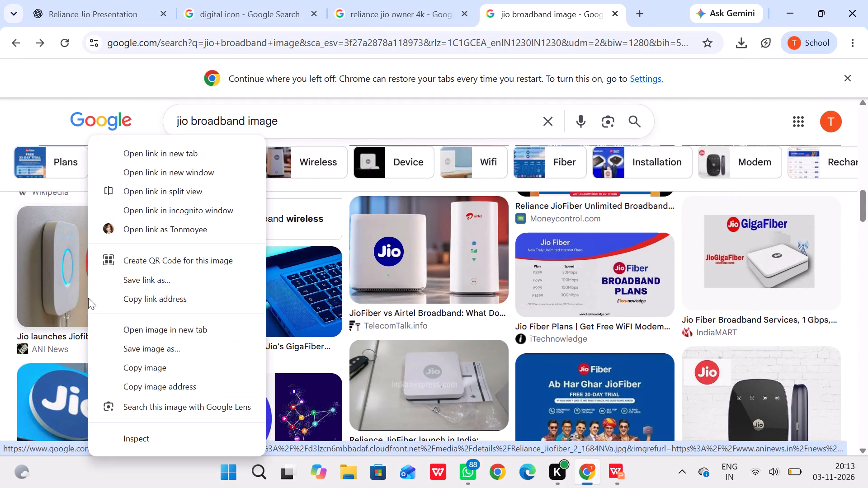
click(165, 351)
text(br)
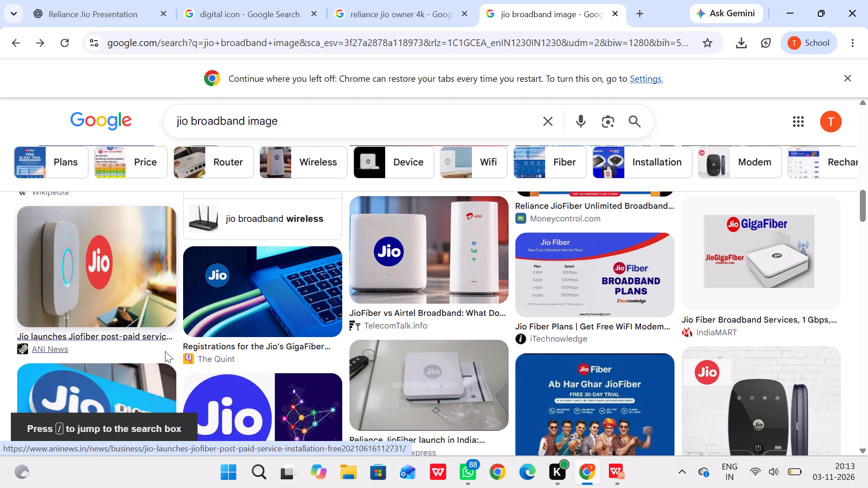
text(bb)
key(BackSpace)
text(roadbanddd)
key(Return)
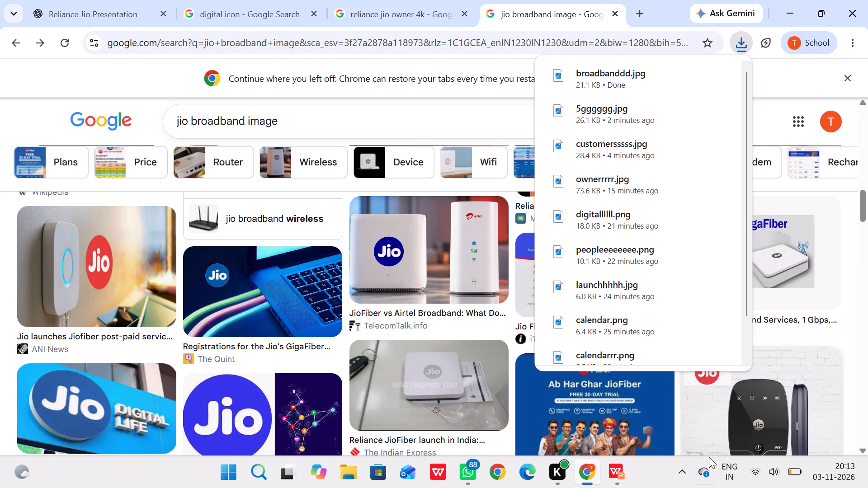
Return to WPS Presentation and replace slide 4's third photo, above "FIXED BROADBAND SUBSCRIBERS", with broadbanddd.jpg from Downloads.
click(623, 477)
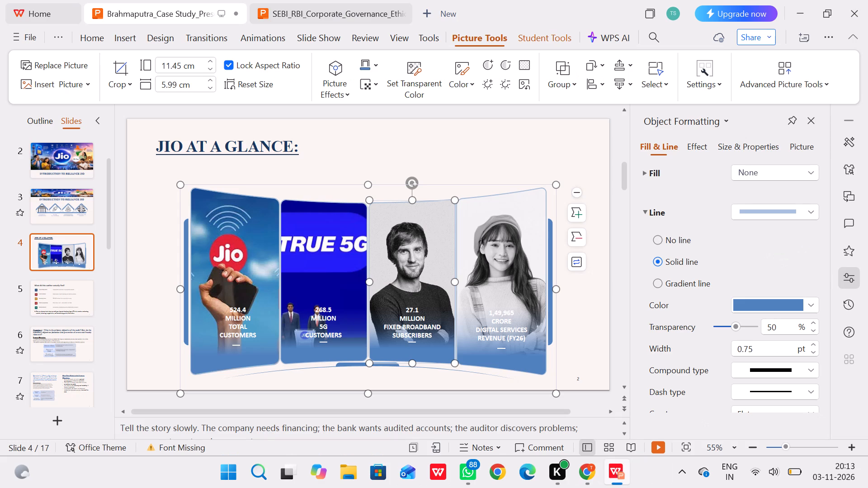
click(68, 68)
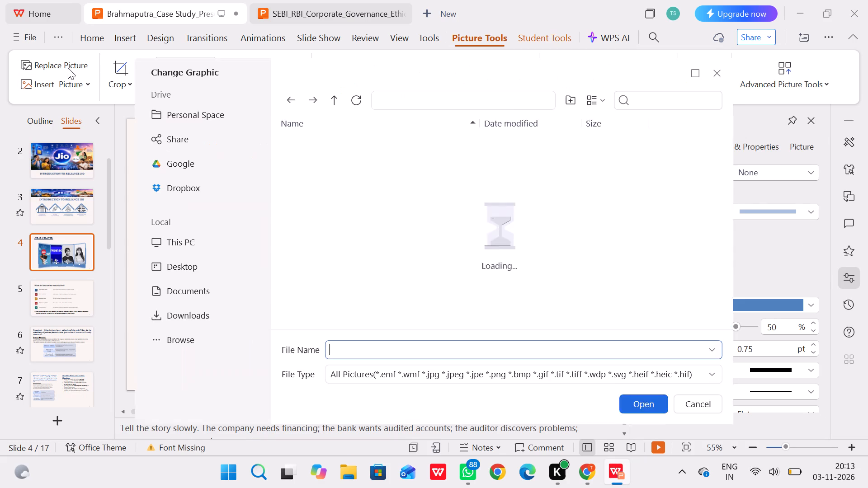
text(broadb)
click(406, 369)
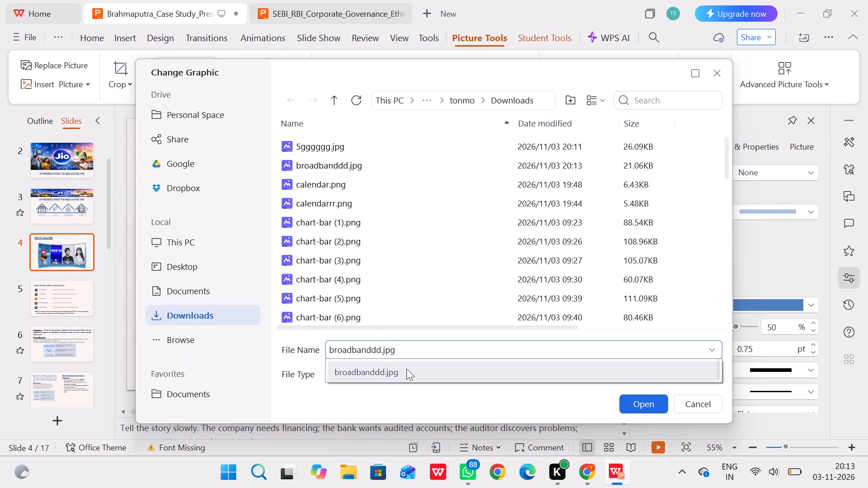
click(649, 399)
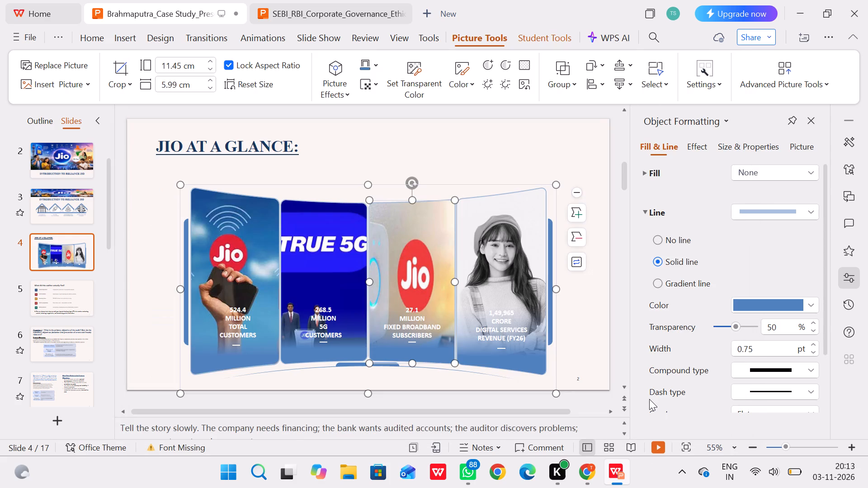
Shift the broadband picture rightward and slightly up inside its crop frame so the wall-mounted device shows beside part of the Jio logo.
click(110, 71)
drag(406, 259, 428, 258)
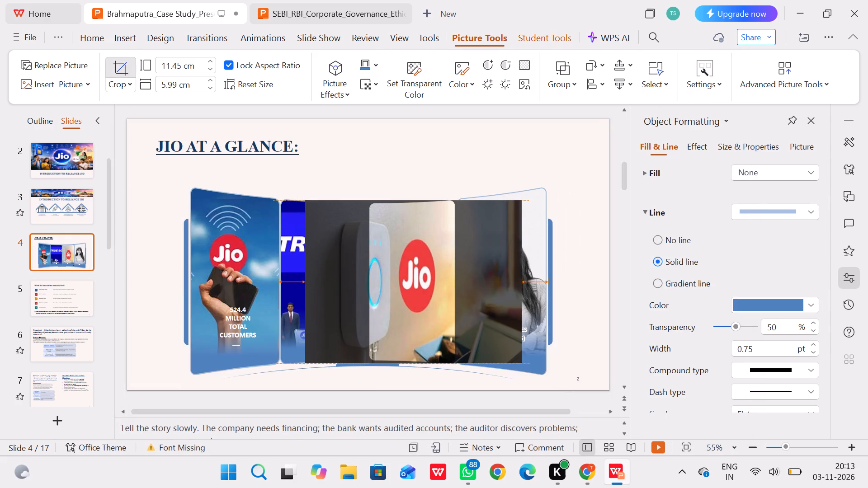
drag(428, 258, 425, 258)
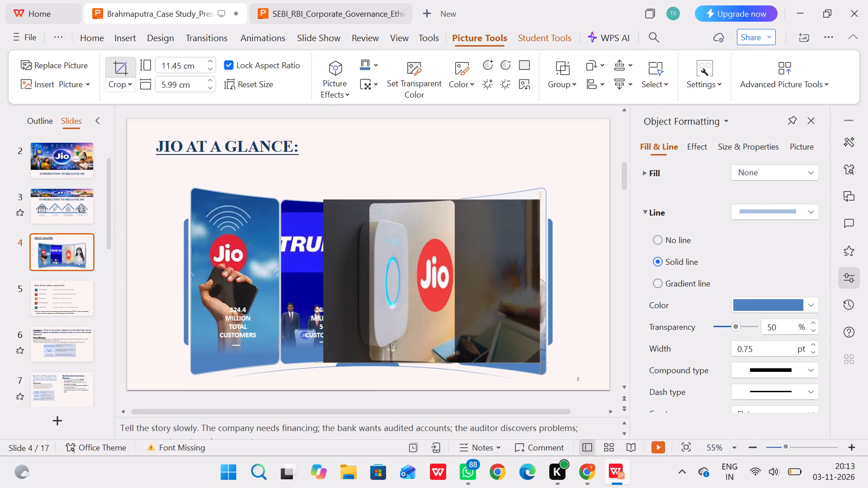
drag(425, 258, 438, 257)
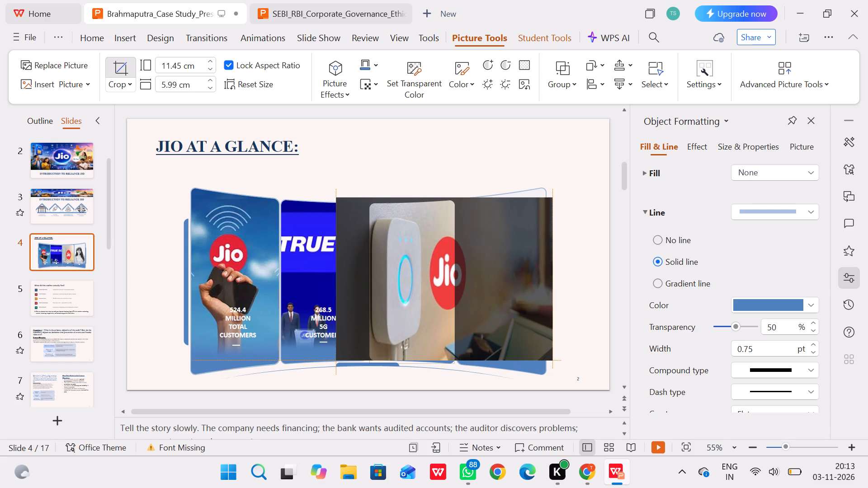
drag(438, 257, 420, 251)
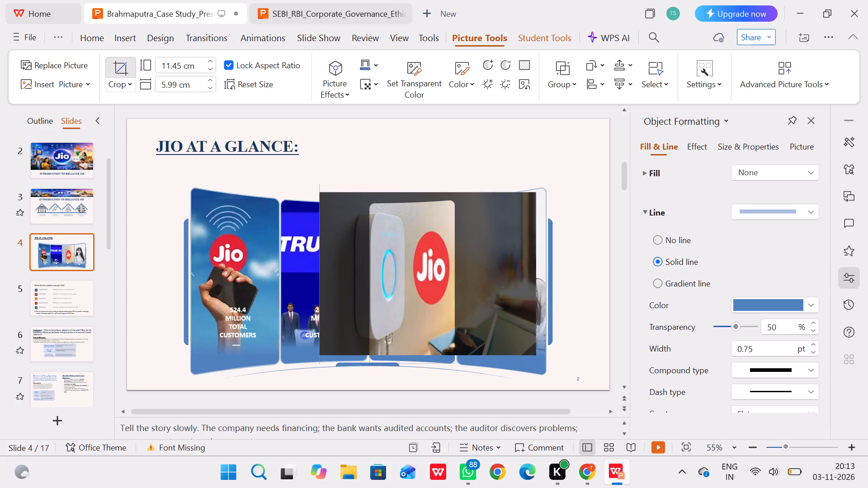
drag(420, 251, 428, 251)
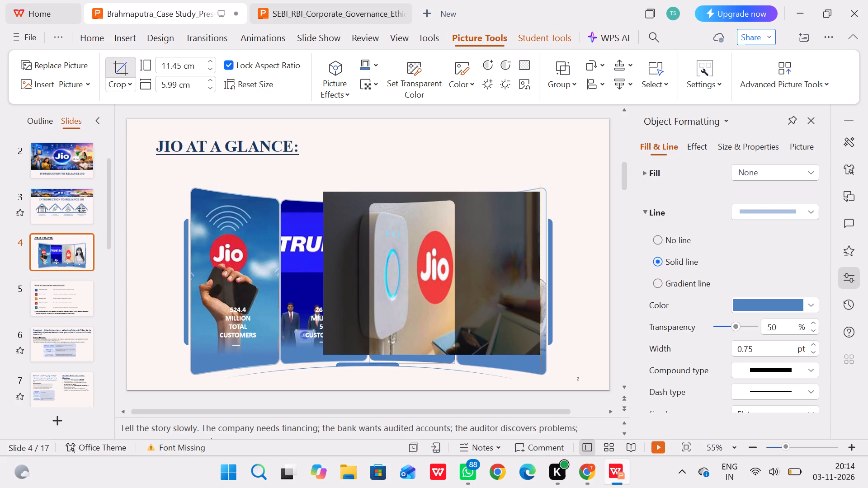
drag(428, 251, 431, 251)
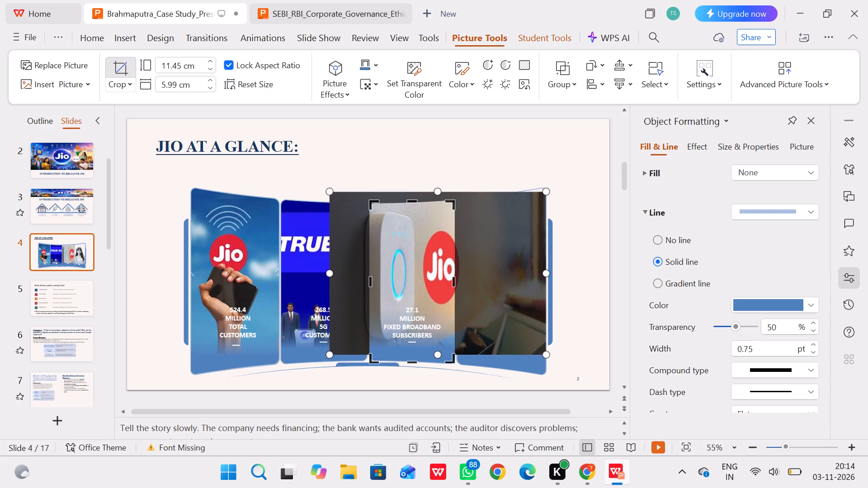
click(118, 259)
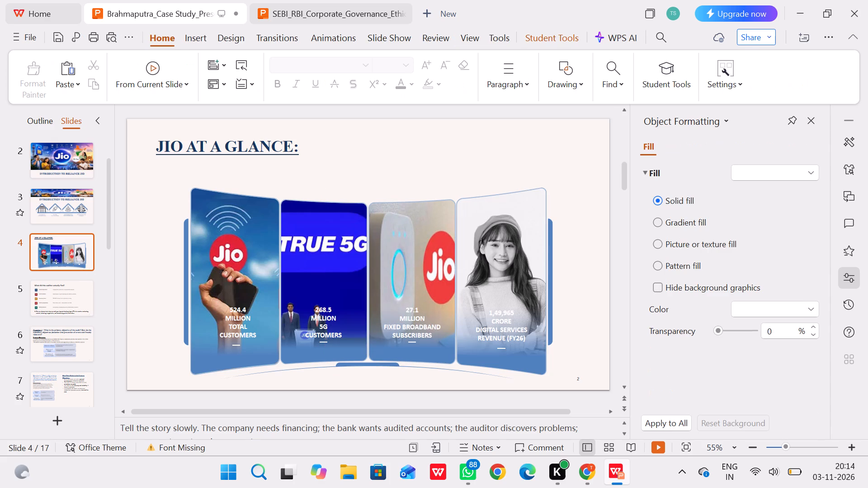
Switch to Google Chrome and change the image search to "jio digital serviceimage".
click(589, 465)
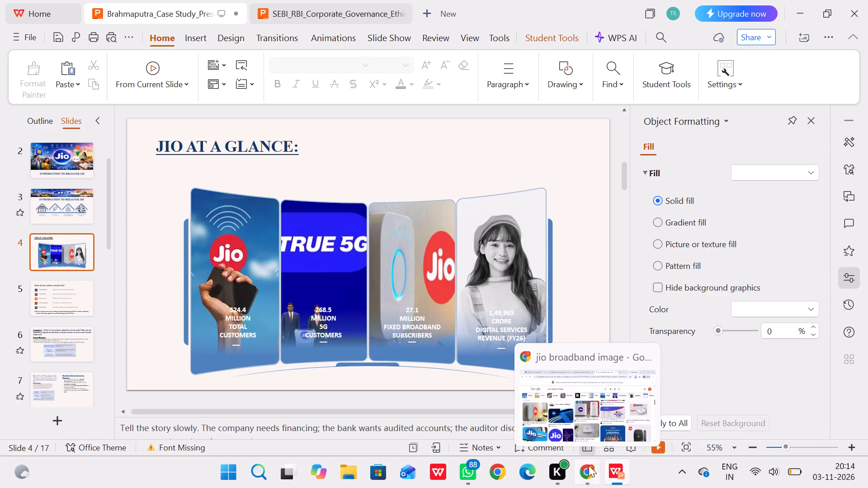
drag(247, 122, 190, 122)
key(space)
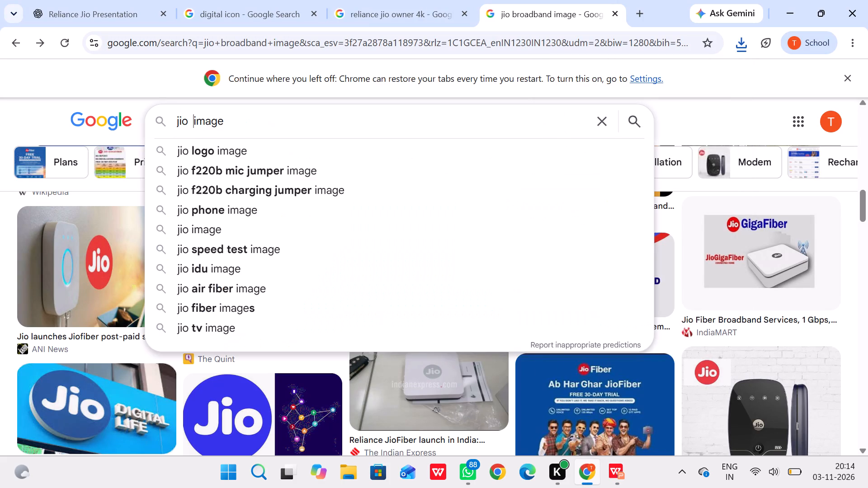
text(d)
key(i)
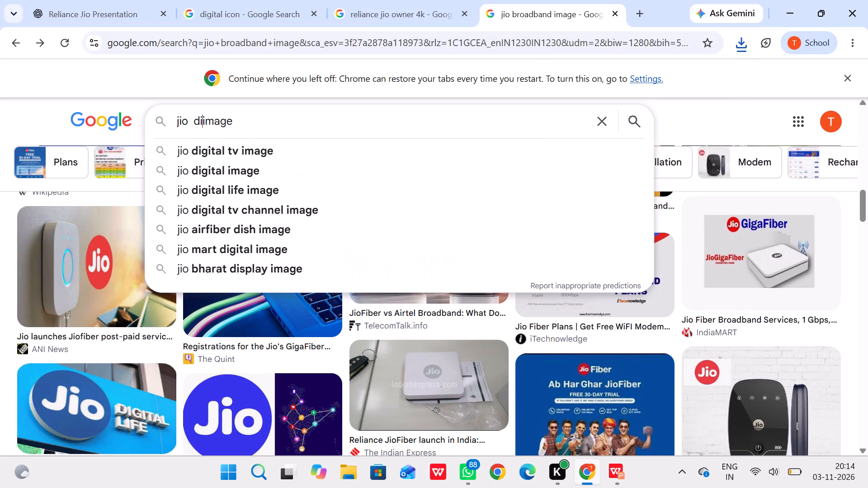
text(gital service)
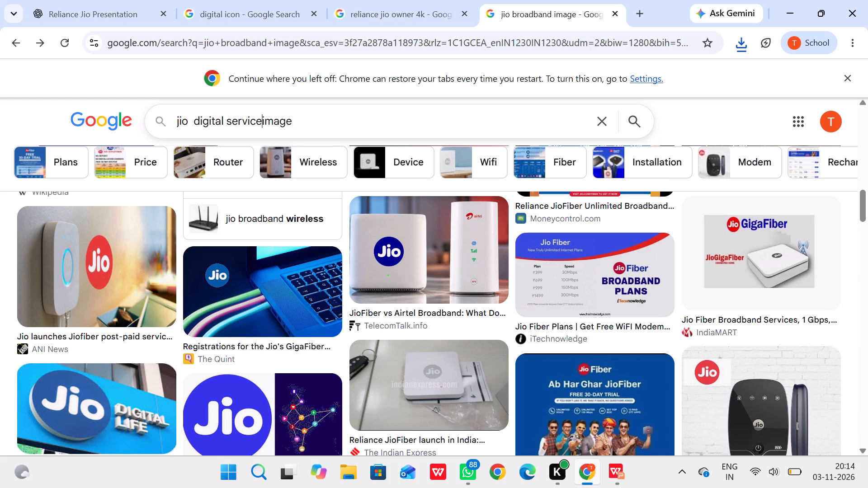
key(Return)
Look through the image results for a picture suited to slide 4's digital services revenue panel, checking back against the slide.
scroll(374, 235, down, 1)
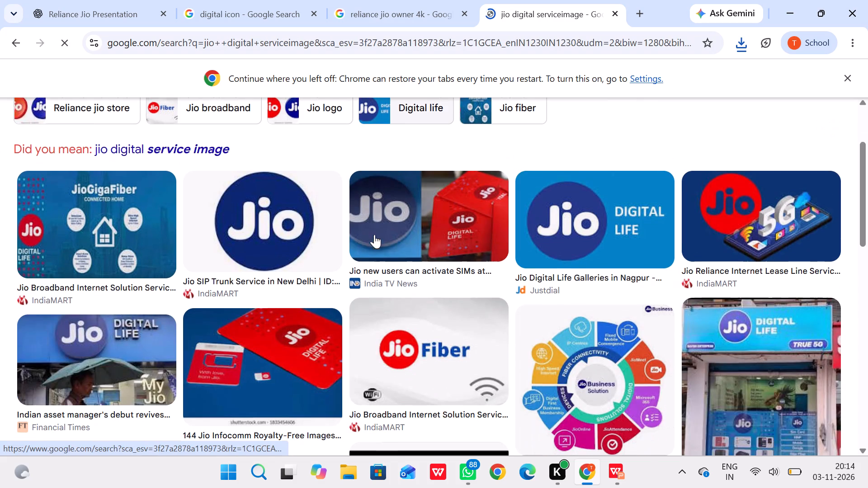
scroll(374, 235, down, 2)
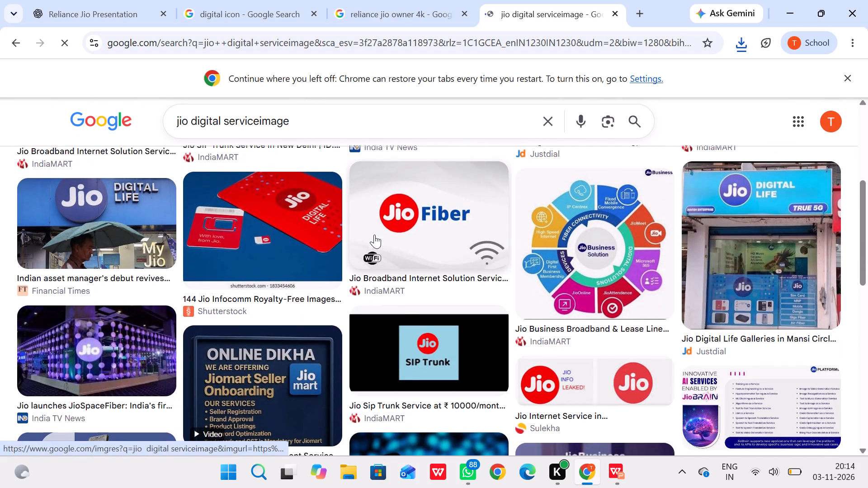
scroll(374, 235, down, 2)
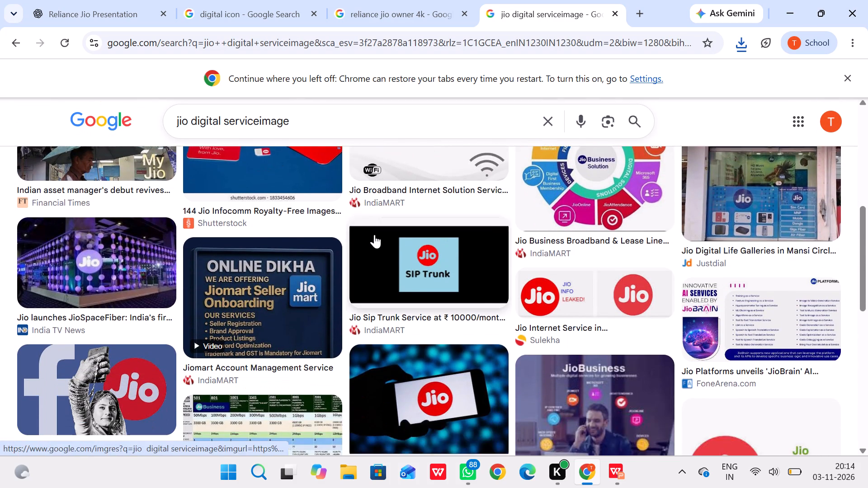
scroll(374, 235, down, 4)
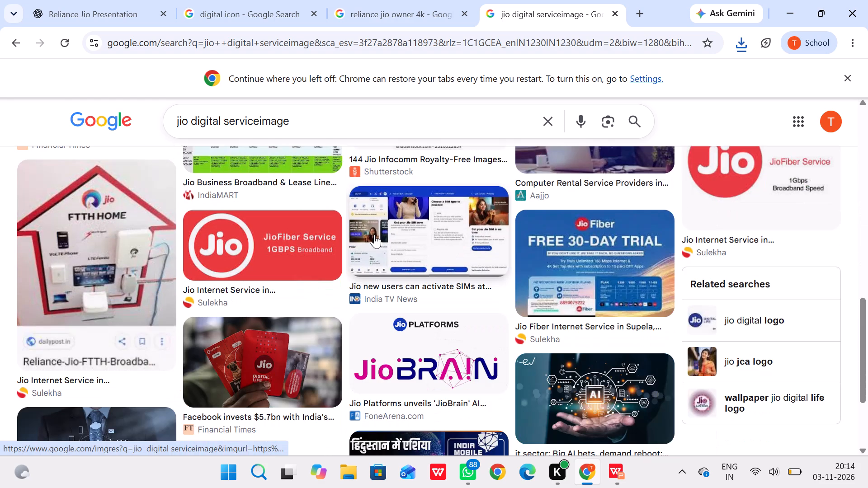
scroll(374, 235, down, 3)
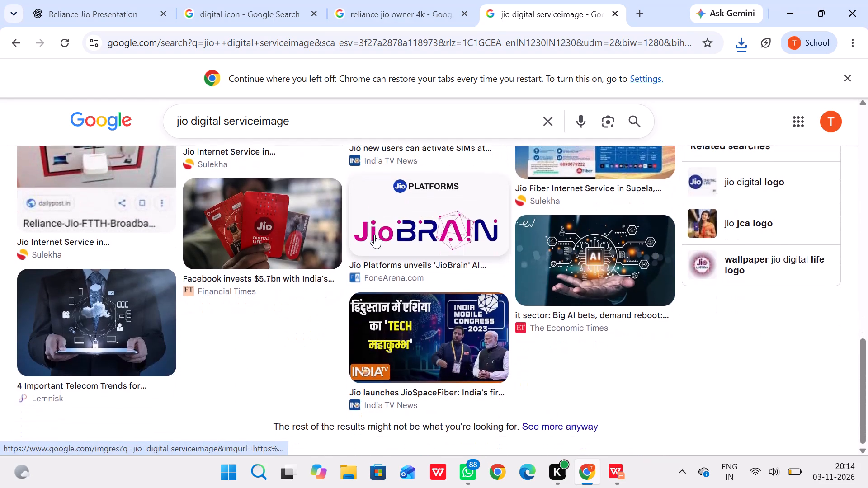
scroll(374, 235, down, 1)
scroll(374, 235, up, 2)
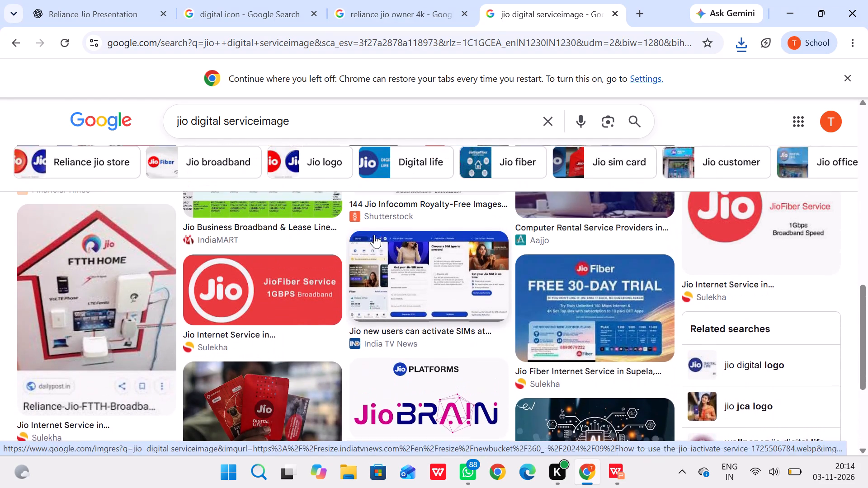
scroll(374, 235, up, 1)
scroll(374, 235, down, 1)
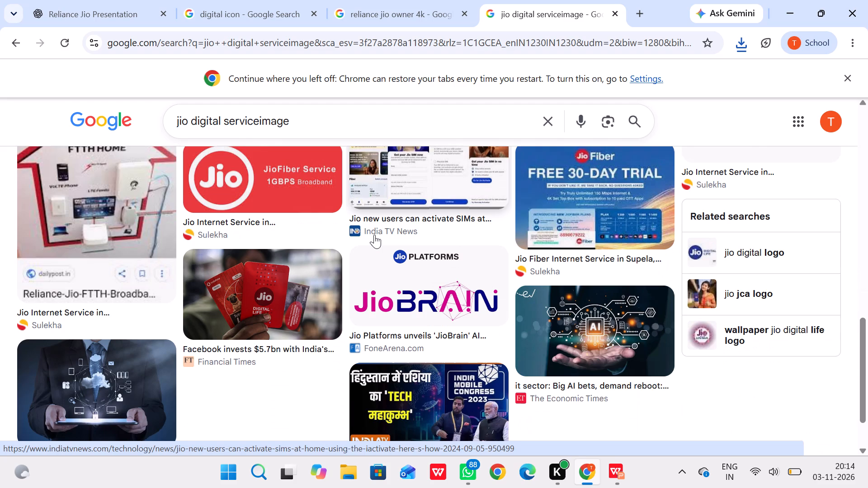
scroll(374, 235, down, 1)
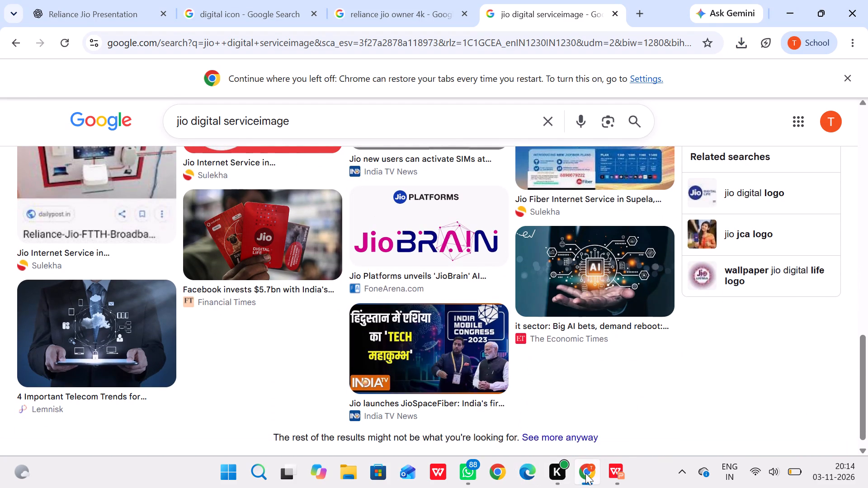
click(613, 465)
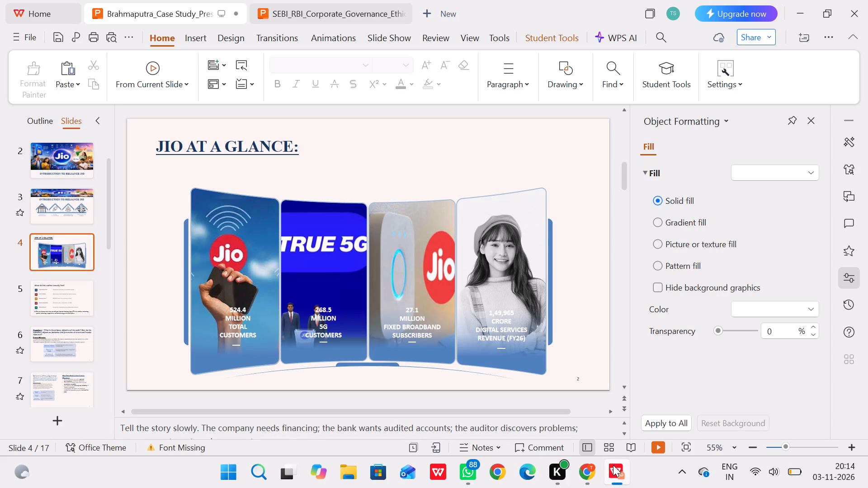
click(583, 469)
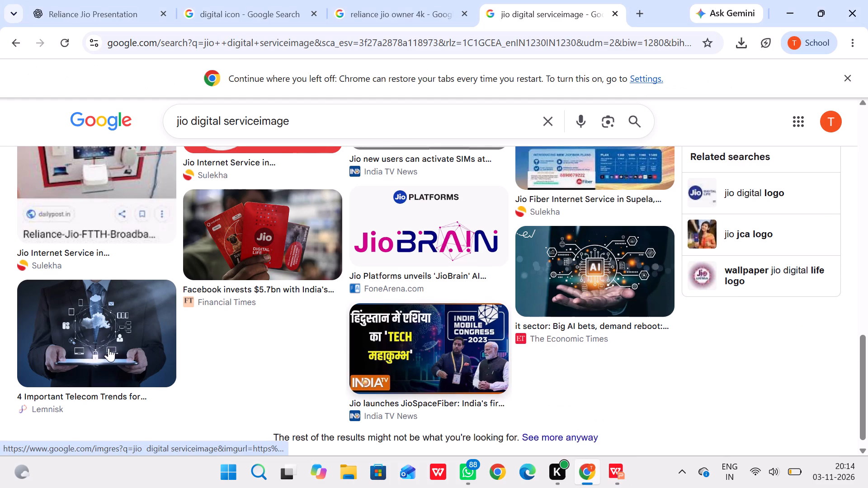
Save the Lemnisk picture of a suited person holding a tablet with cloud icons as "digitallll".
right_click(102, 340)
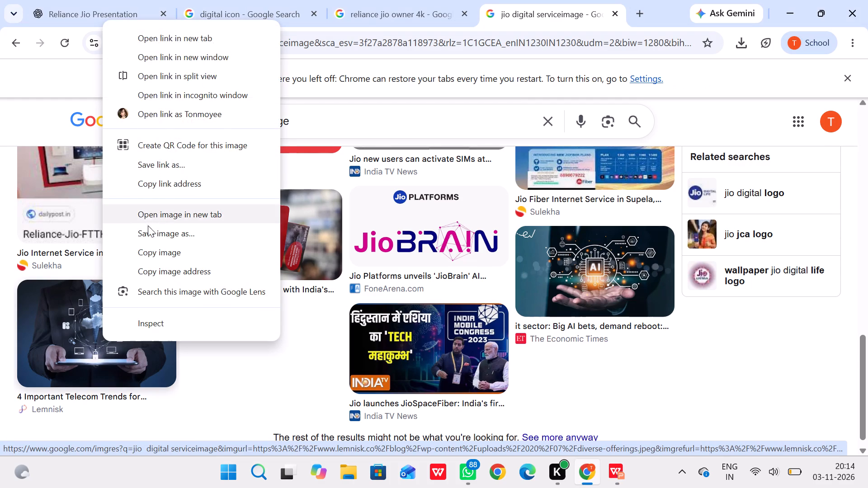
click(164, 235)
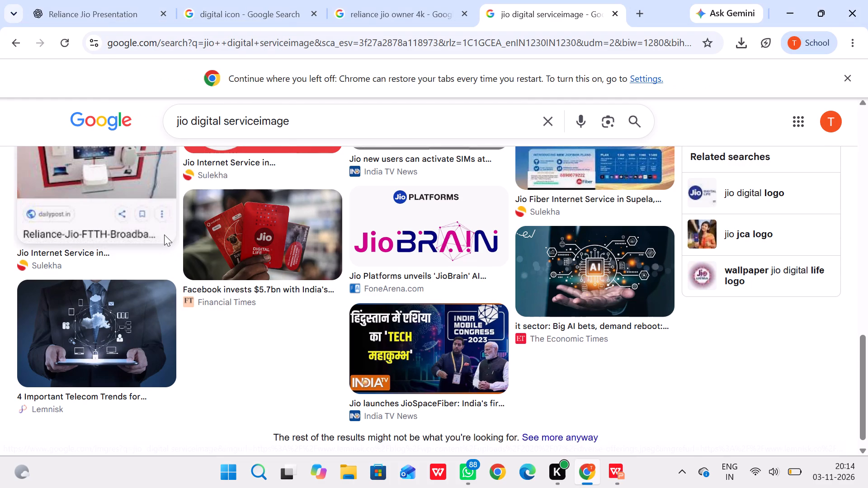
text(digitallll)
key(Return)
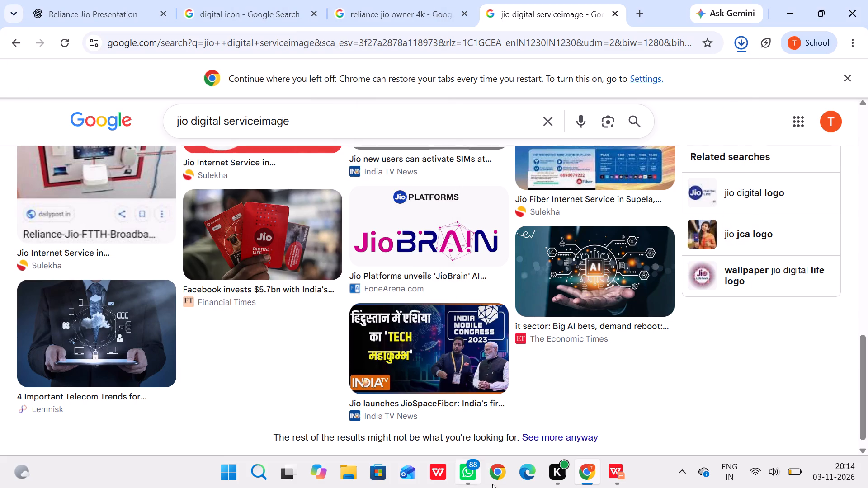
Return to WPS Presentation and replace the portrait in slide 4's digital services revenue panel with the saved digitallll.jpg picture.
click(622, 487)
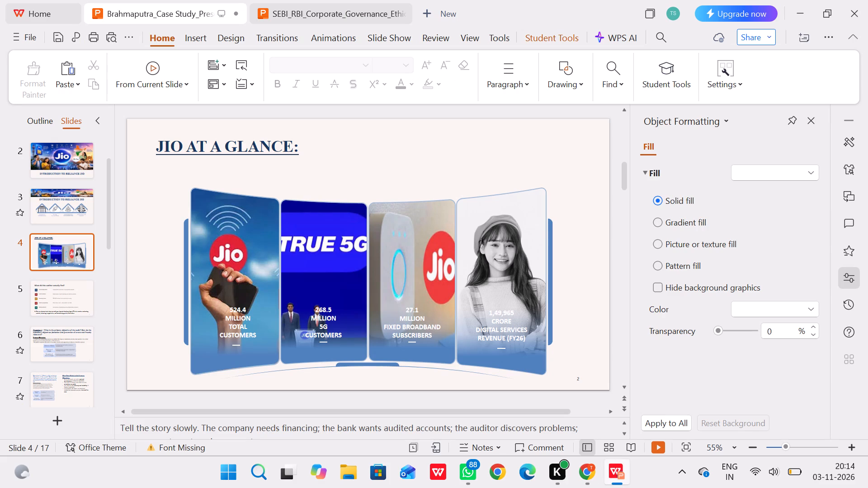
click(497, 229)
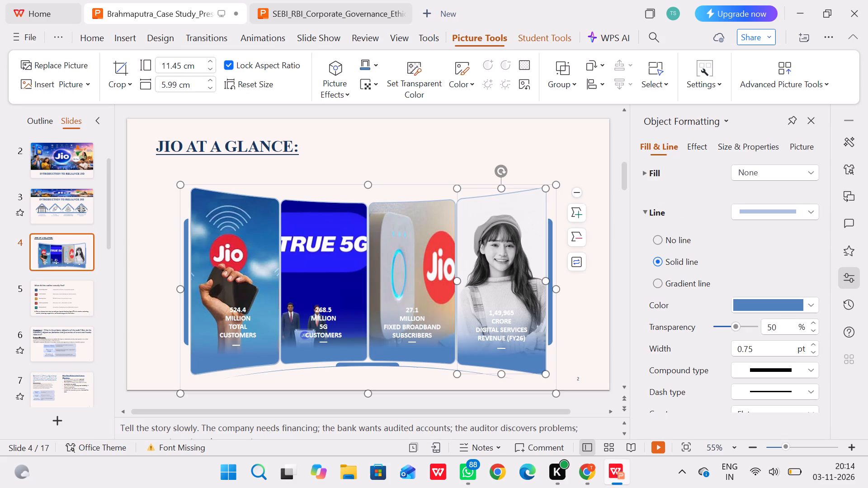
click(72, 66)
text(digi)
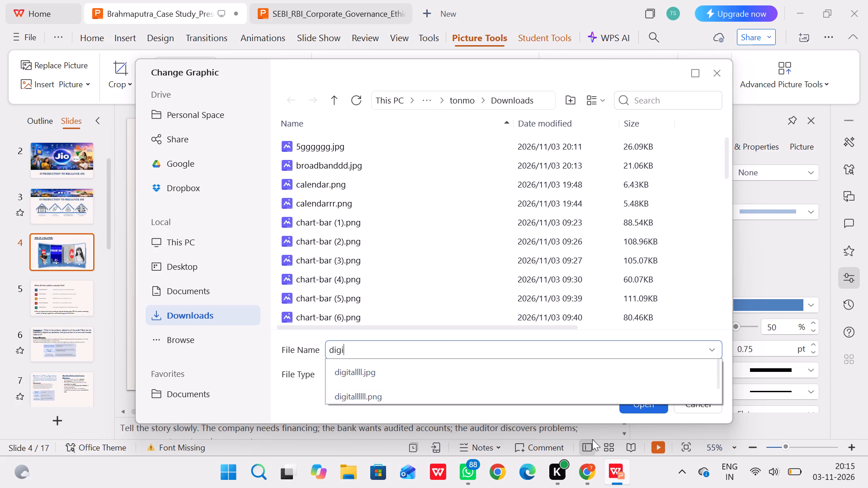
click(583, 468)
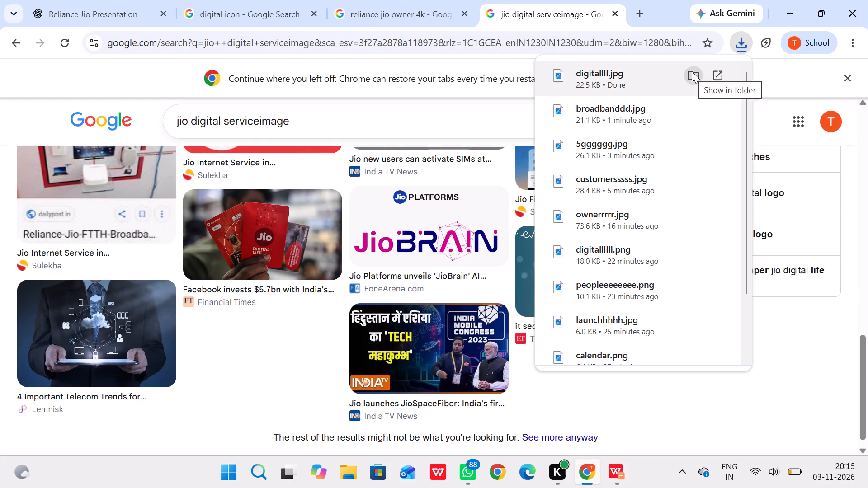
click(619, 466)
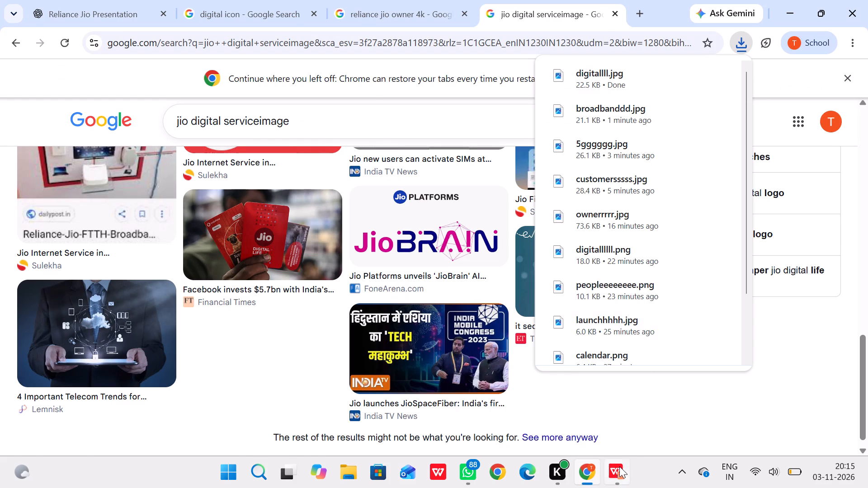
click(385, 353)
key(t)
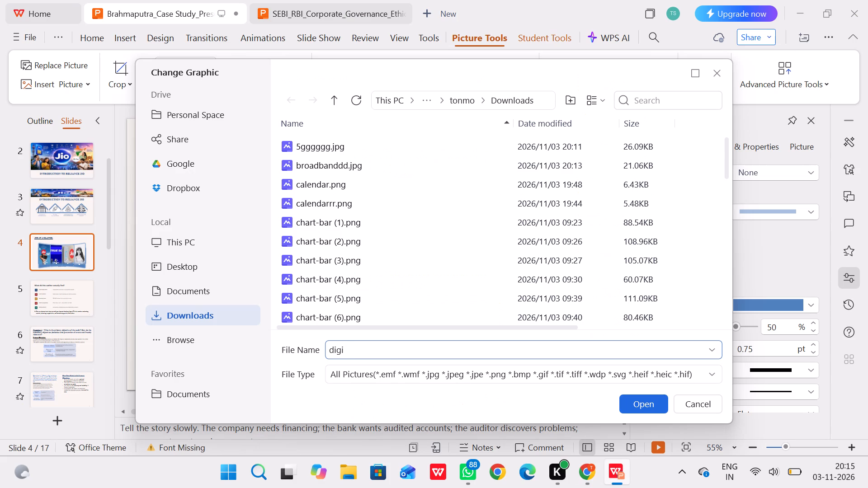
click(363, 373)
click(641, 401)
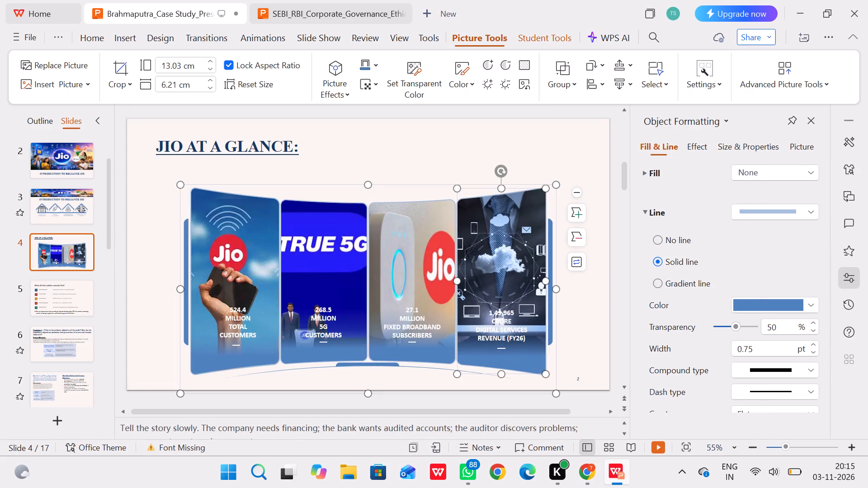
Extend the digital services revenue caption's text box upward so its text sits higher on the panel.
click(500, 315)
drag(501, 283, 503, 271)
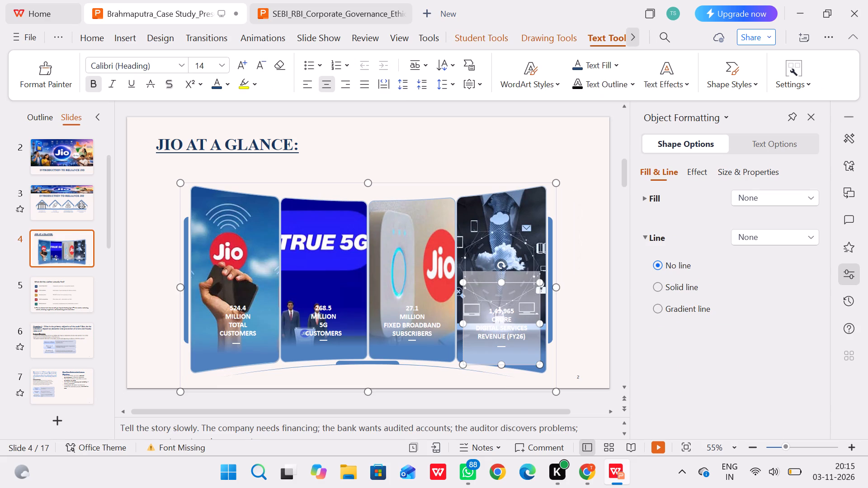
drag(503, 271, 504, 261)
drag(504, 261, 503, 247)
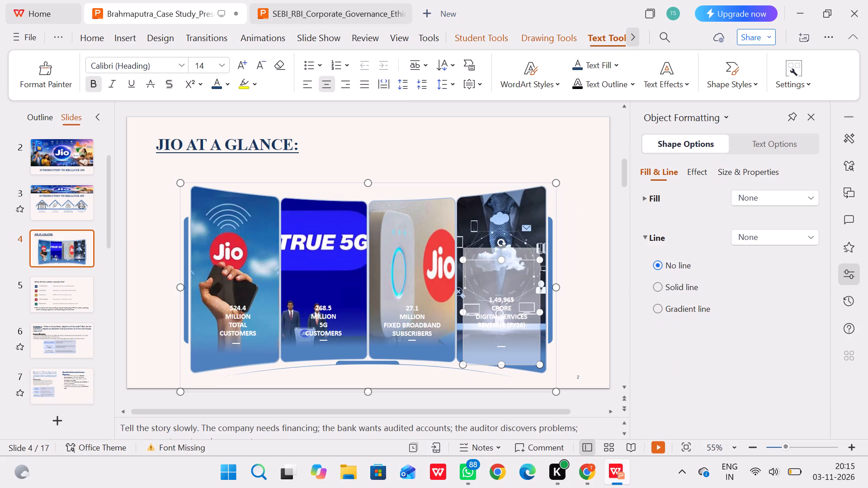
drag(503, 247, 503, 246)
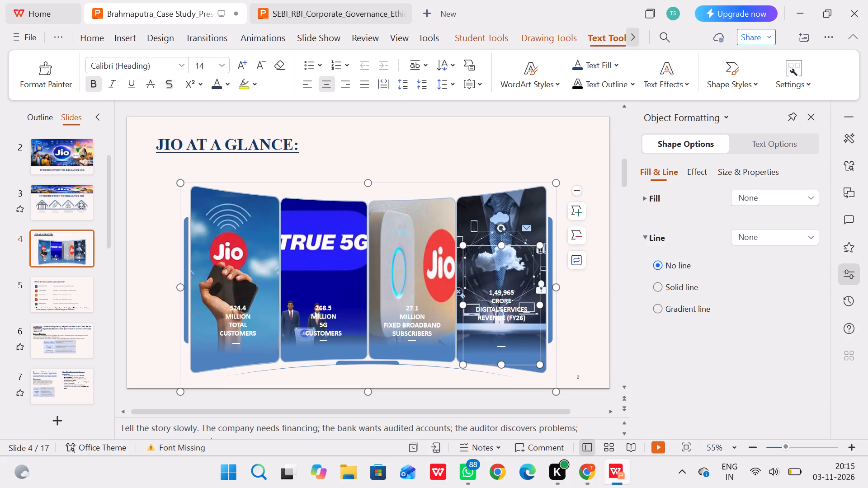
Extend the text boxes of the broadband, 5G and total customers captions upward, aligning their top edges with one another.
click(413, 304)
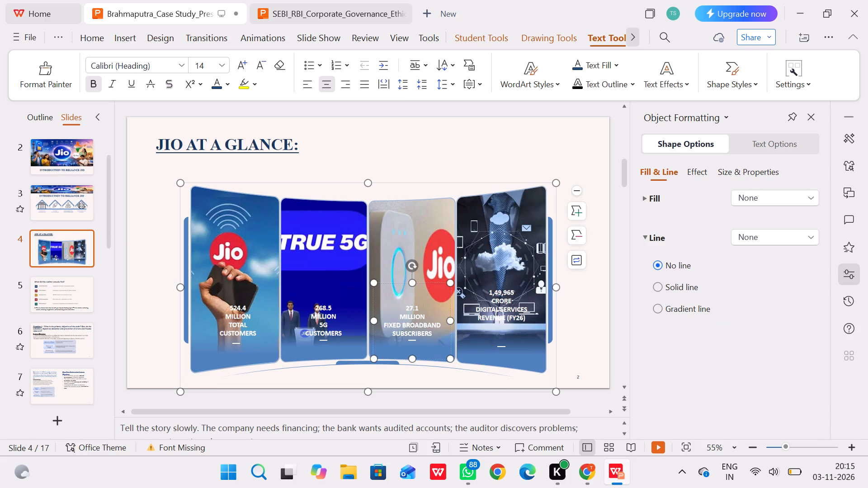
drag(410, 284, 414, 254)
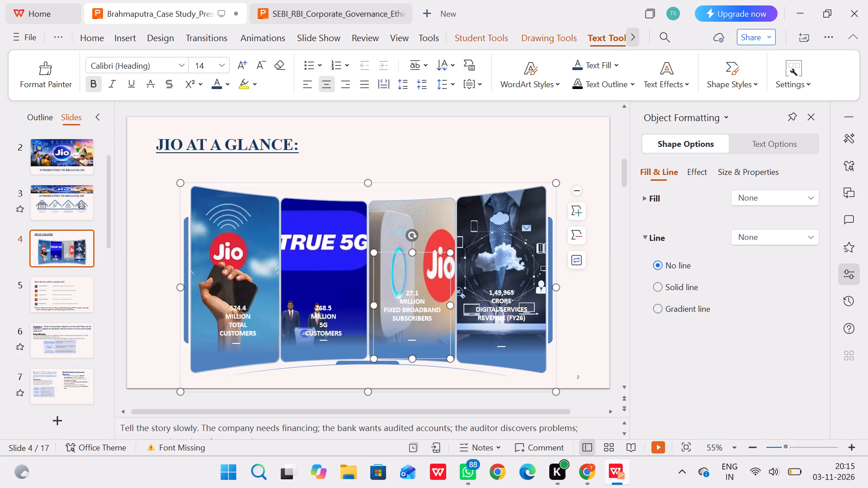
click(313, 318)
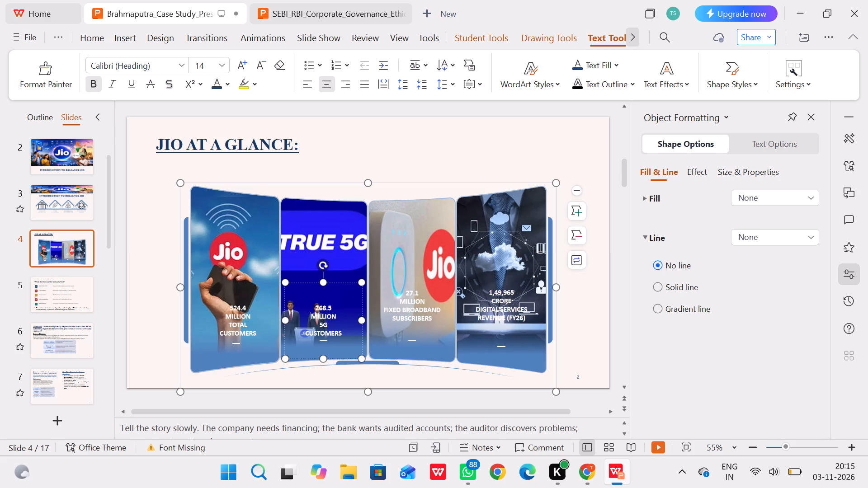
drag(322, 282, 326, 256)
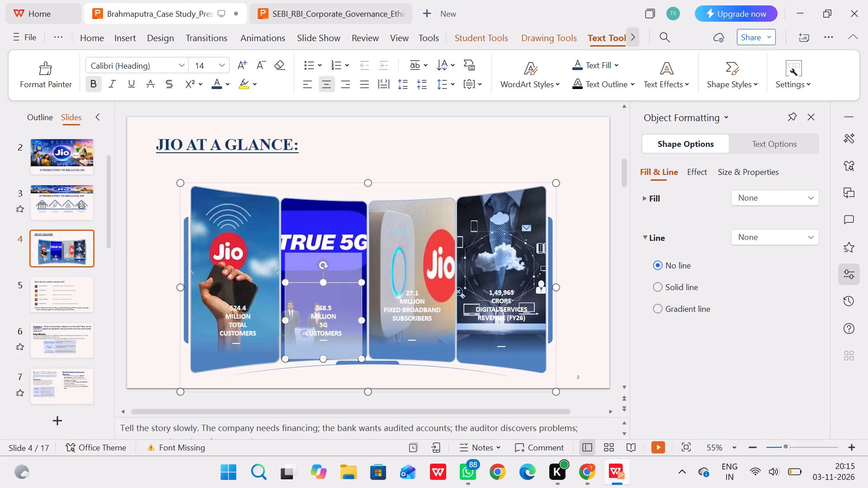
drag(326, 256, 328, 253)
drag(328, 253, 328, 252)
click(238, 316)
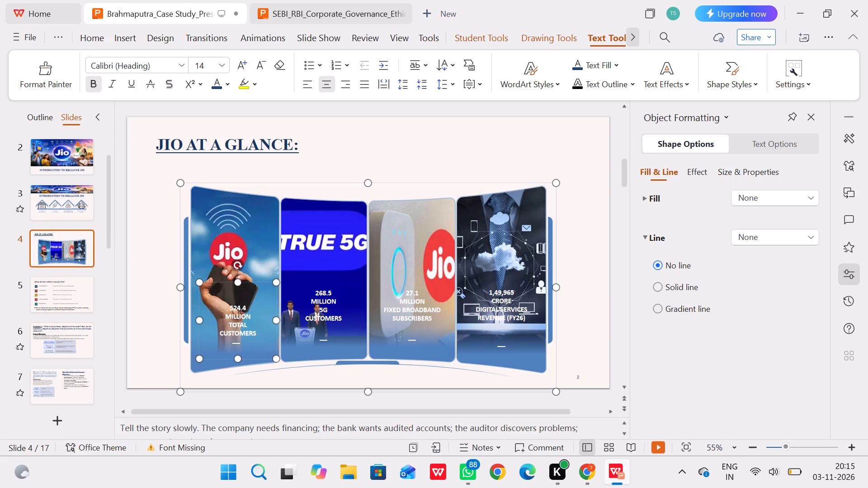
drag(238, 282, 232, 240)
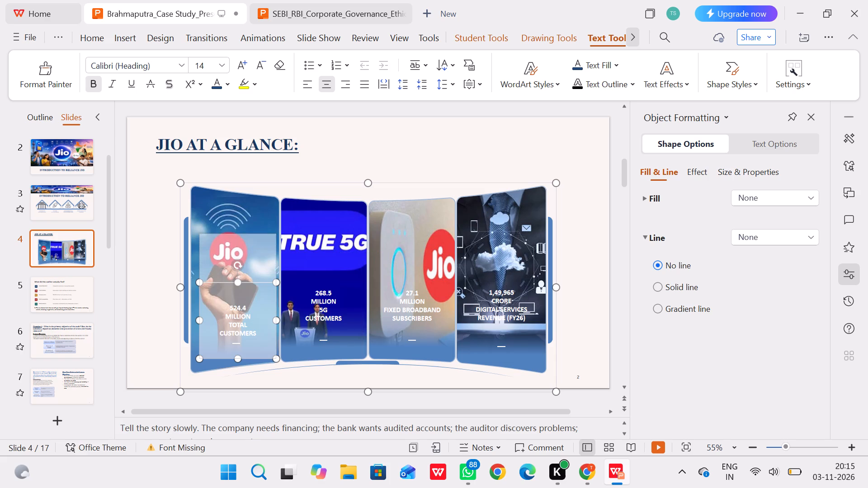
drag(232, 240, 236, 252)
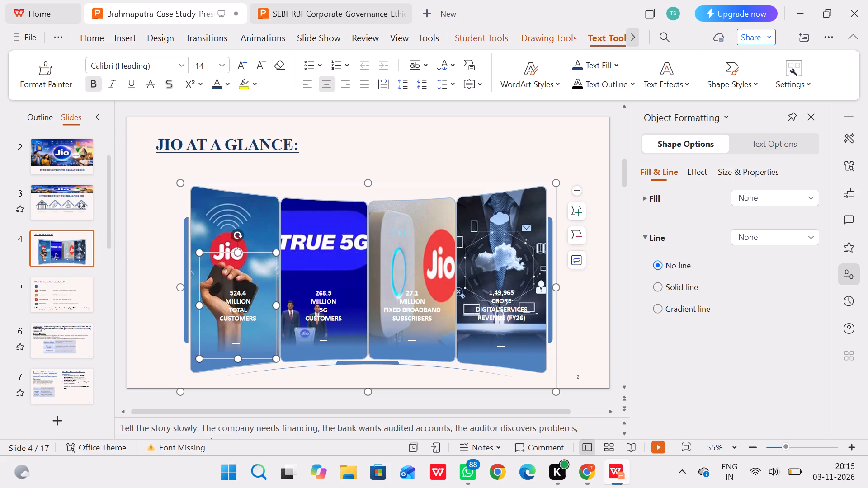
Format the "524.4 MILLION TOTAL CUSTOMERS" caption in Times New Roman at size 28.
drag(229, 291, 275, 341)
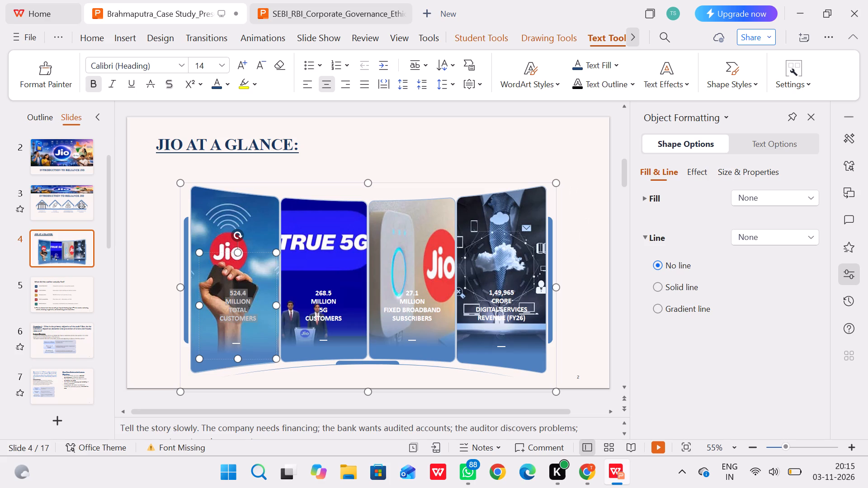
click(489, 289)
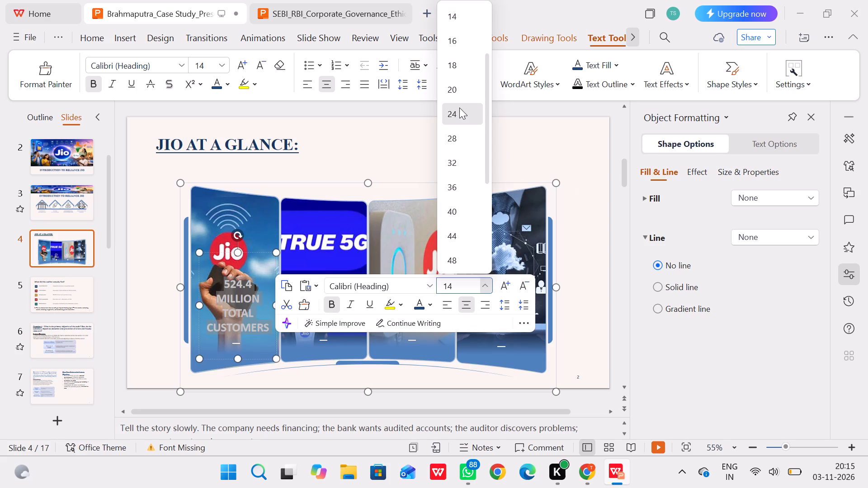
click(460, 134)
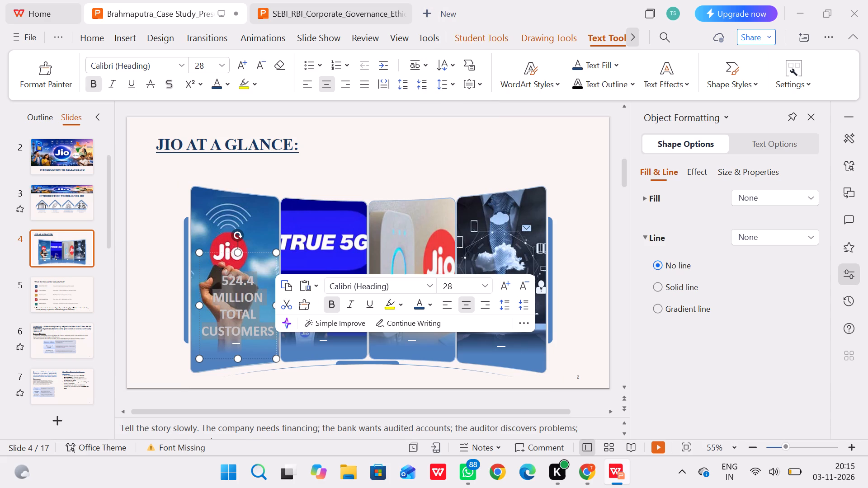
click(426, 287)
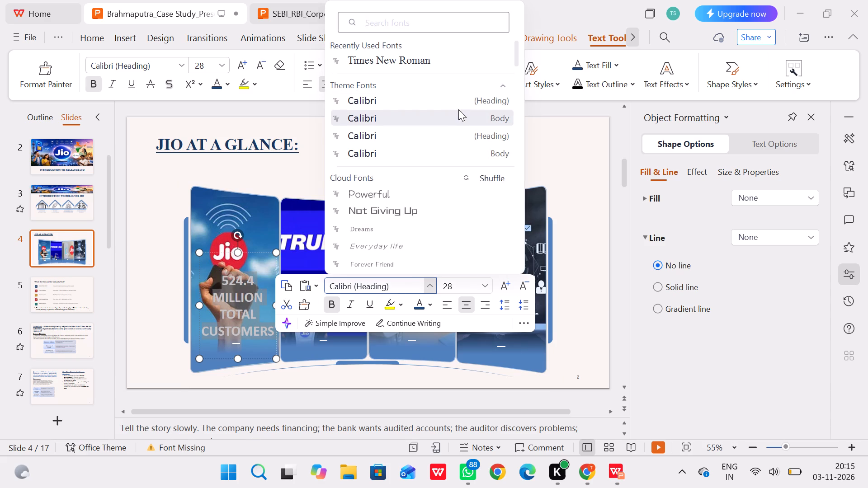
click(450, 58)
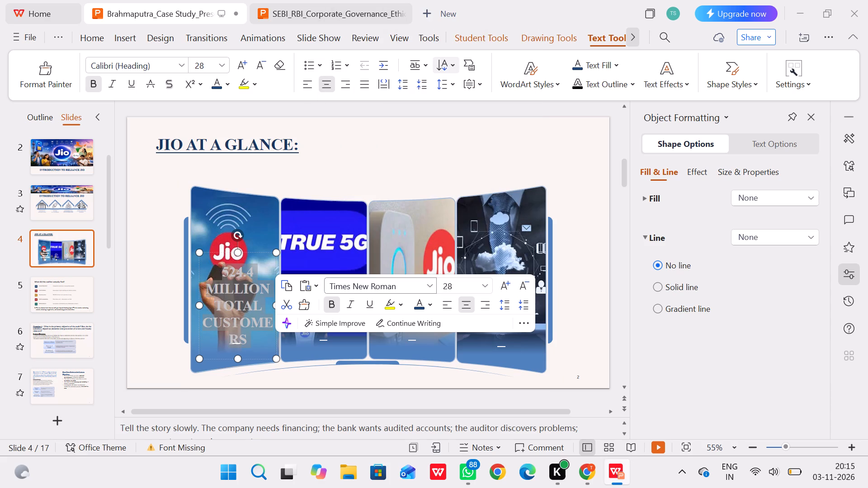
click(330, 224)
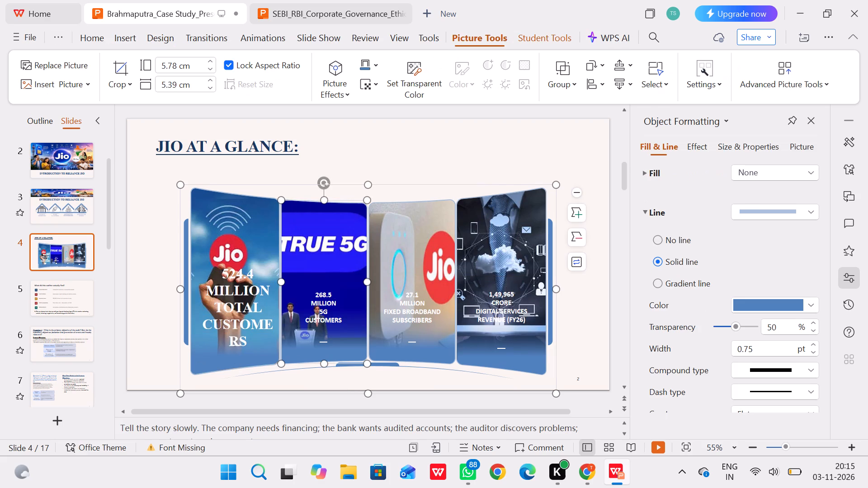
Format the "268.5 MILLION 5G CUSTOMERS" caption in Times New Roman at size 28.
click(322, 295)
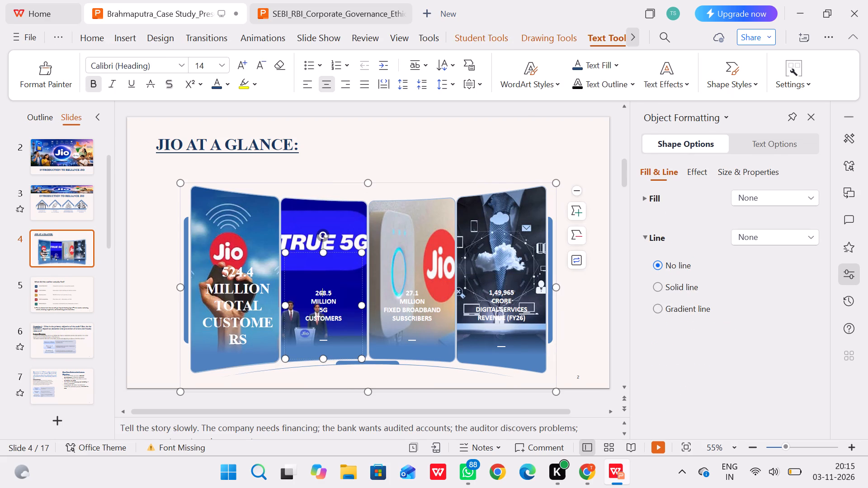
drag(316, 295, 357, 335)
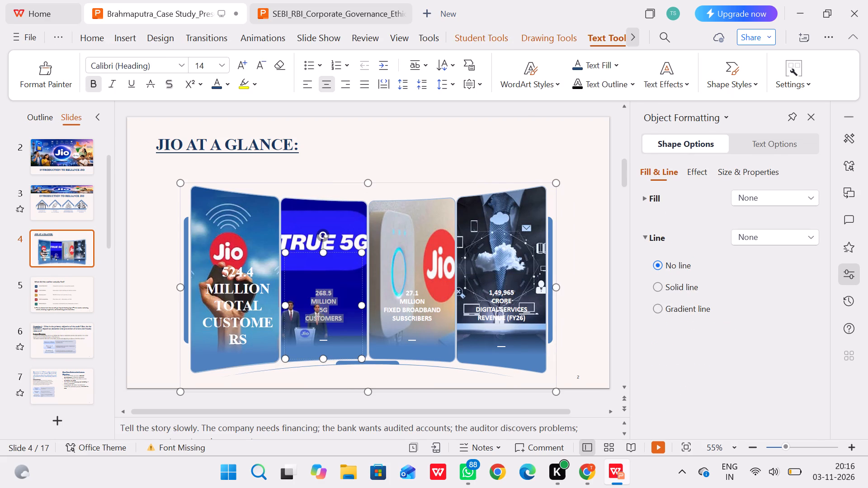
drag(357, 335, 357, 335)
click(512, 277)
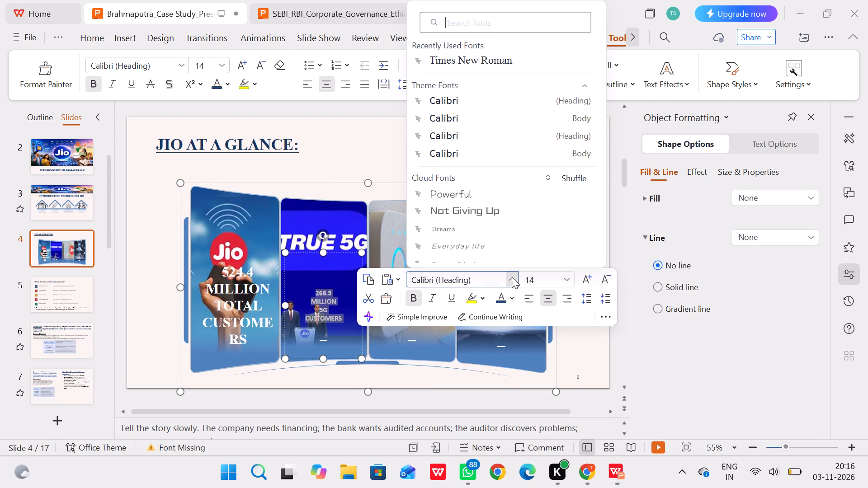
click(500, 68)
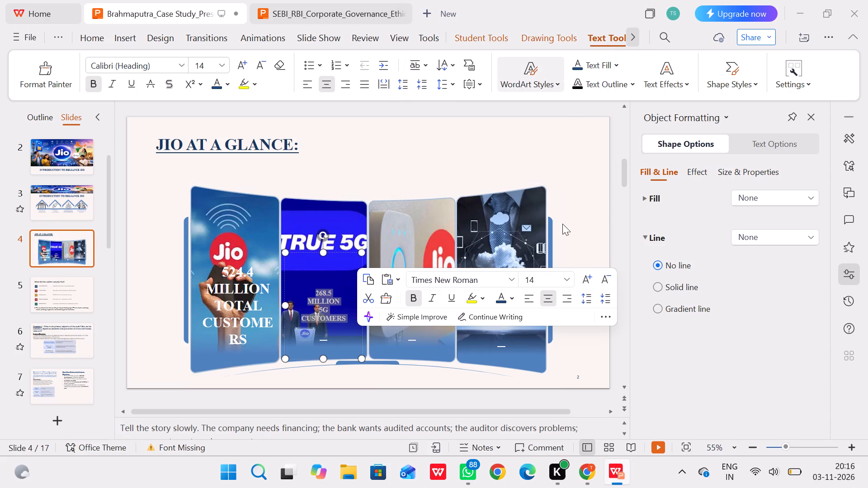
click(570, 283)
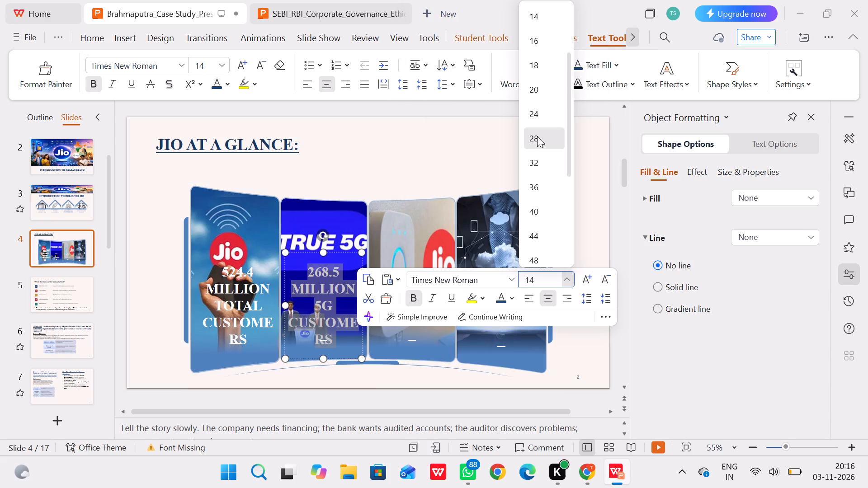
click(537, 136)
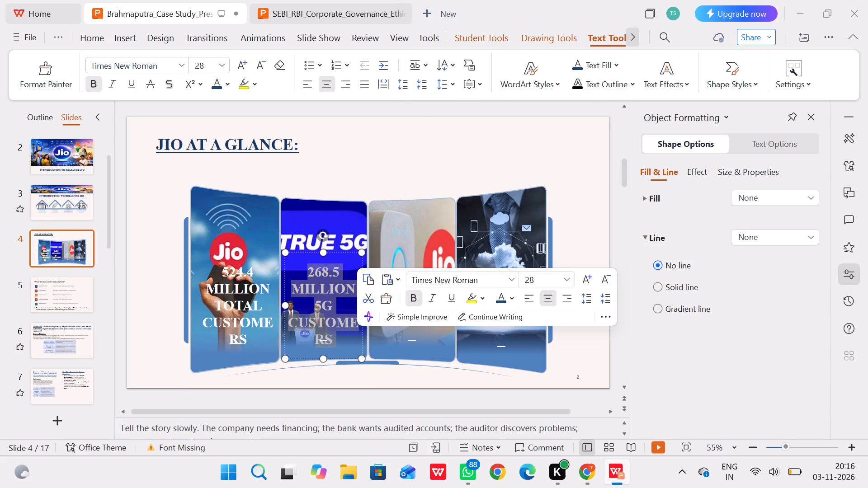
click(433, 225)
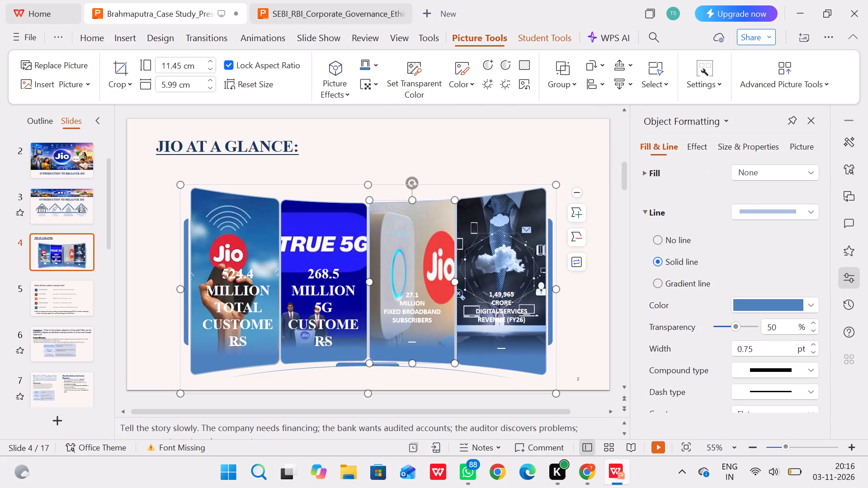
Format the "27.1 MILLION FIXED BROADBAND SUBSCRIBERS" caption in Times New Roman at size 20.
click(409, 297)
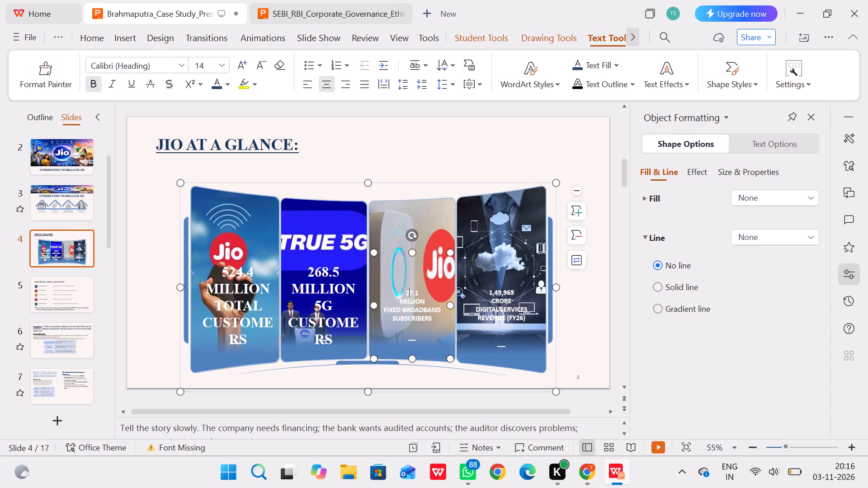
drag(407, 293, 438, 329)
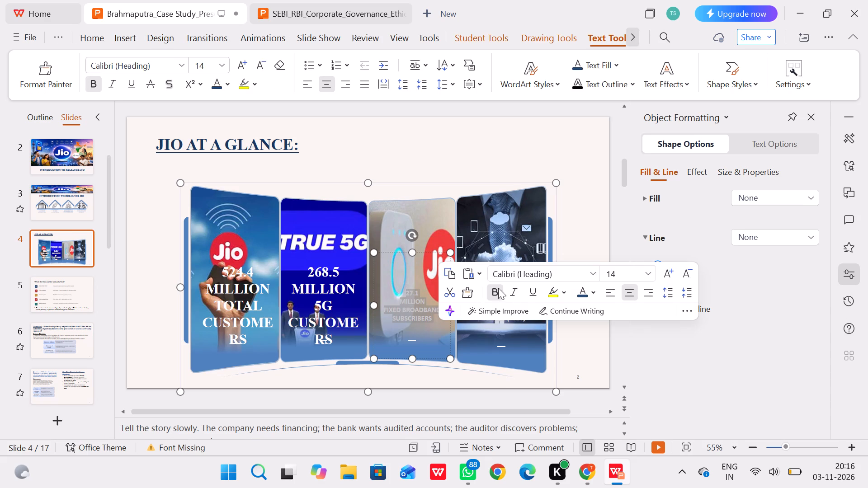
click(590, 272)
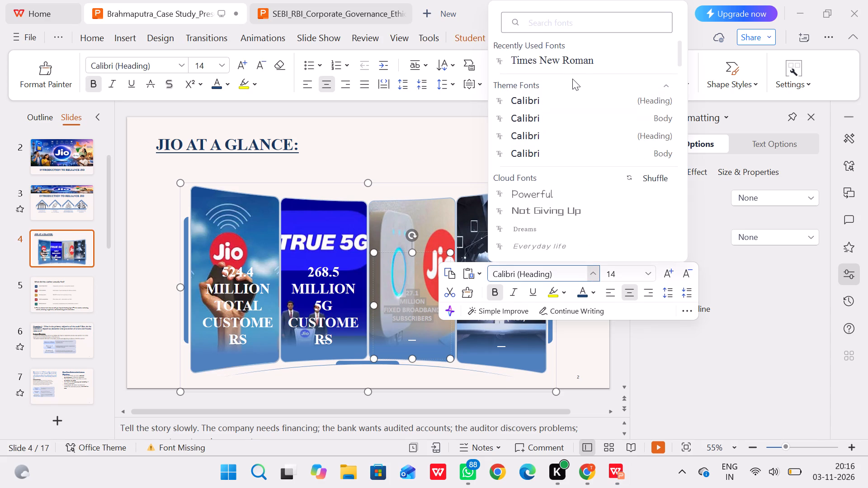
click(584, 60)
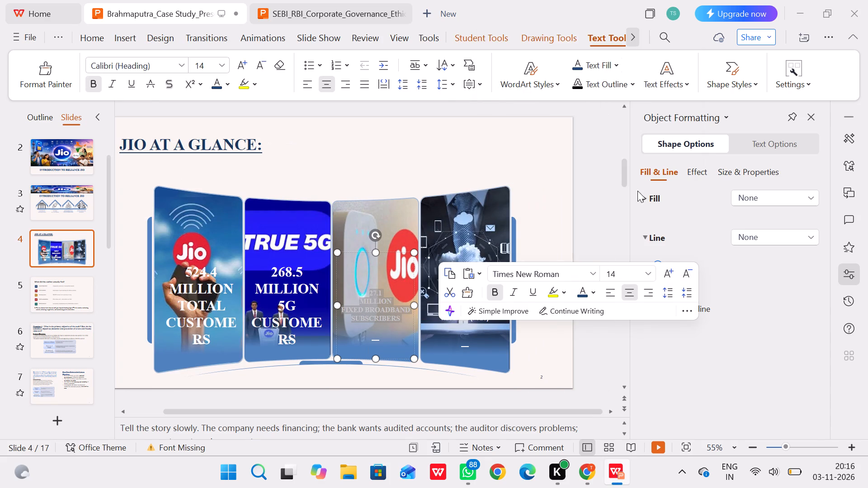
click(651, 272)
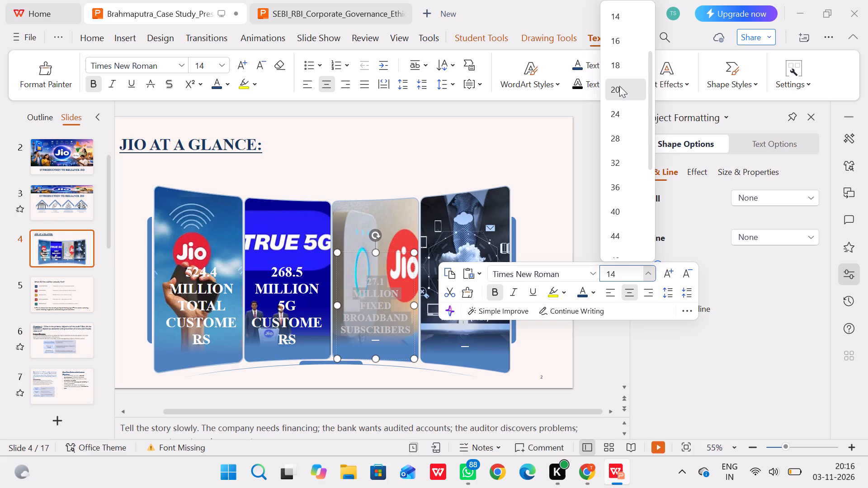
click(620, 86)
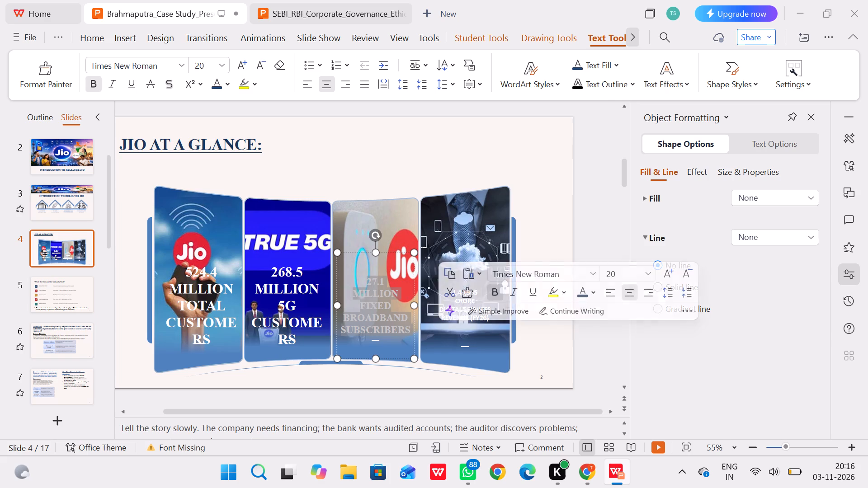
Format the "1,49,965 CRORE DIGITAL SERVICES REVENUE (FY26)" caption in Times New Roman at size 20.
click(464, 296)
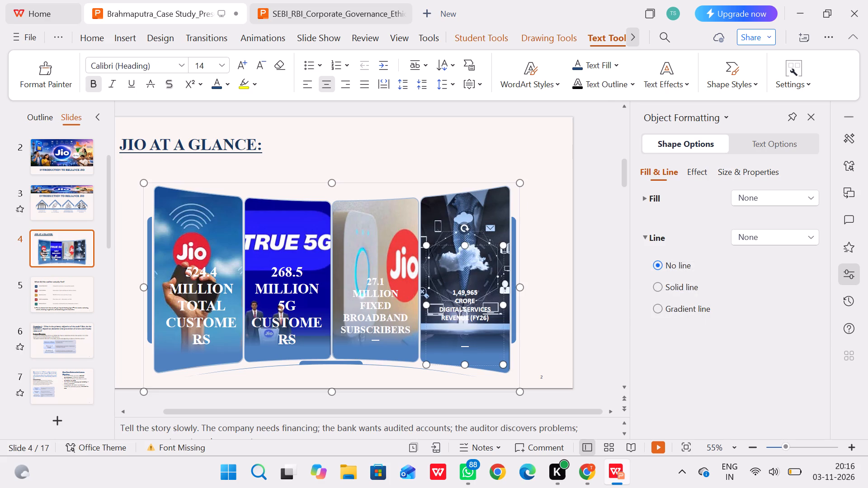
drag(450, 291, 505, 338)
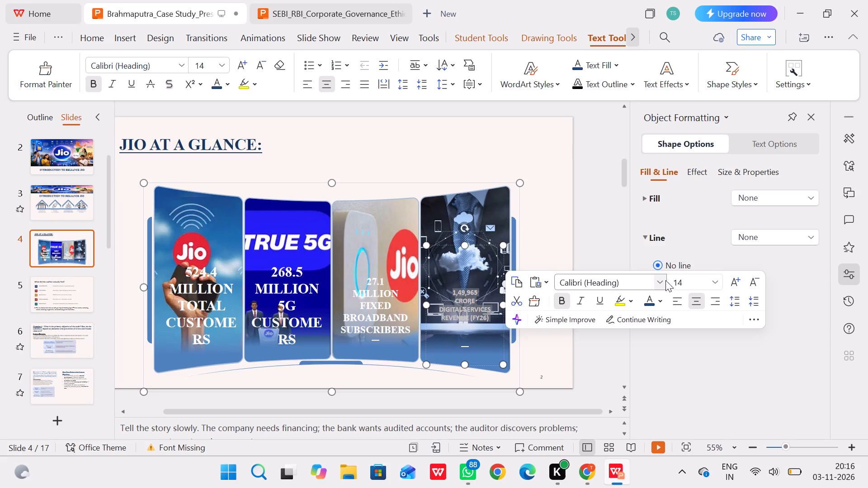
click(655, 283)
click(670, 66)
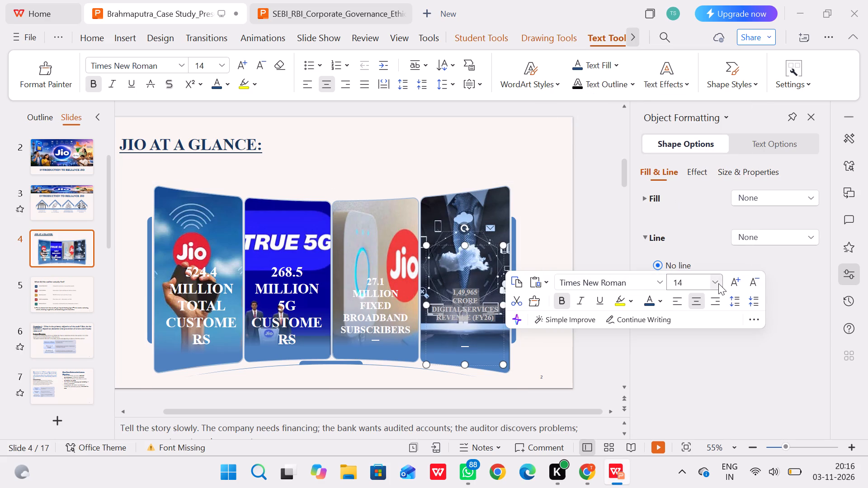
click(718, 283)
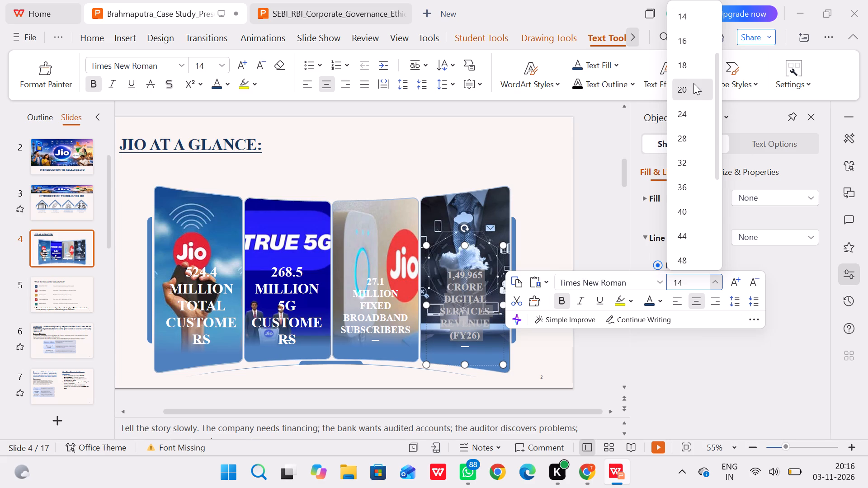
click(693, 83)
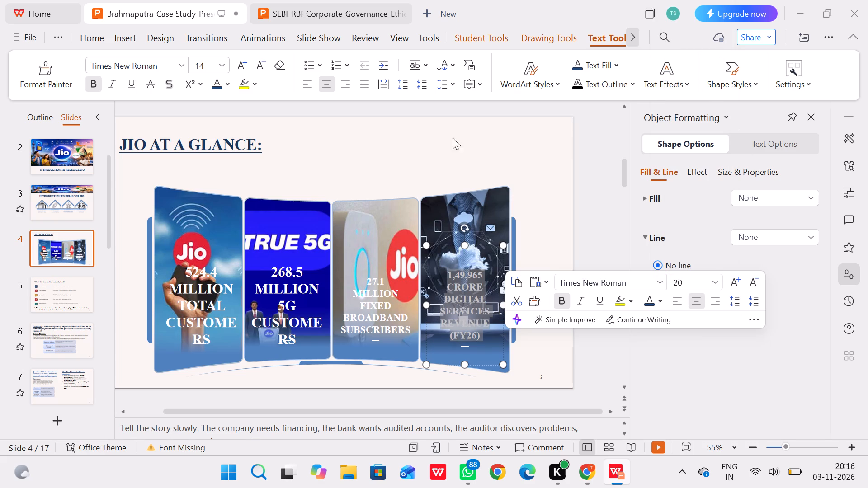
Set the font size of the "268.5 MILLION 5G CUSTOMERS" caption to 20.
click(274, 271)
drag(274, 271, 290, 294)
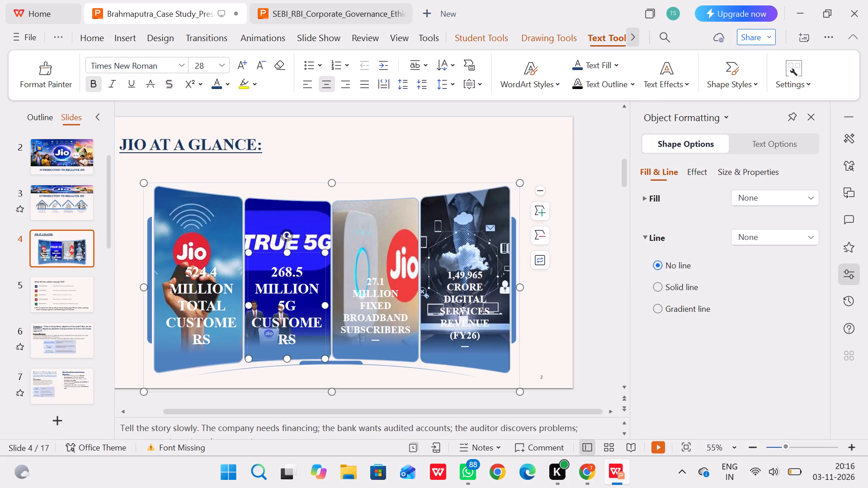
drag(290, 294, 319, 355)
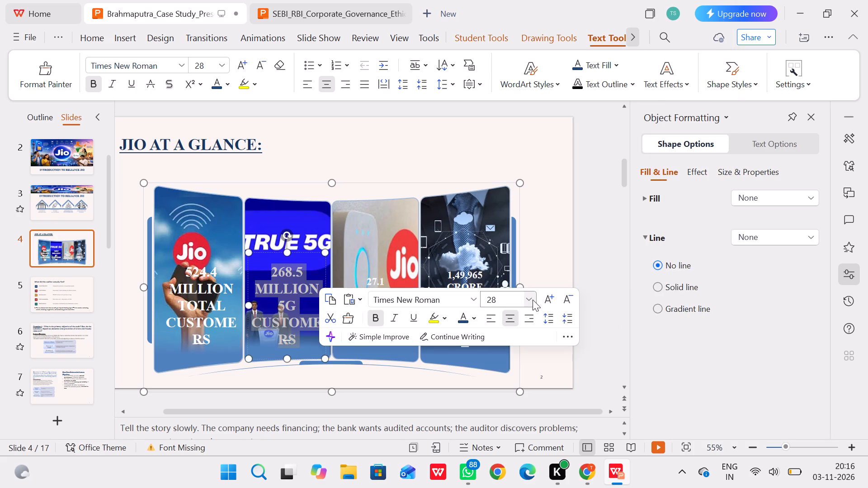
click(533, 300)
click(516, 86)
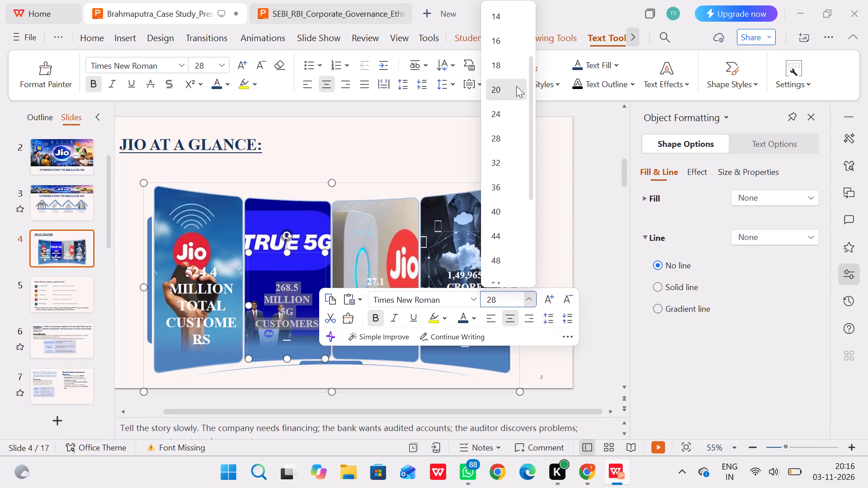
Set the font size of the "524.4 MILLION TOTAL CUSTOMERS" caption to 20.
click(253, 291)
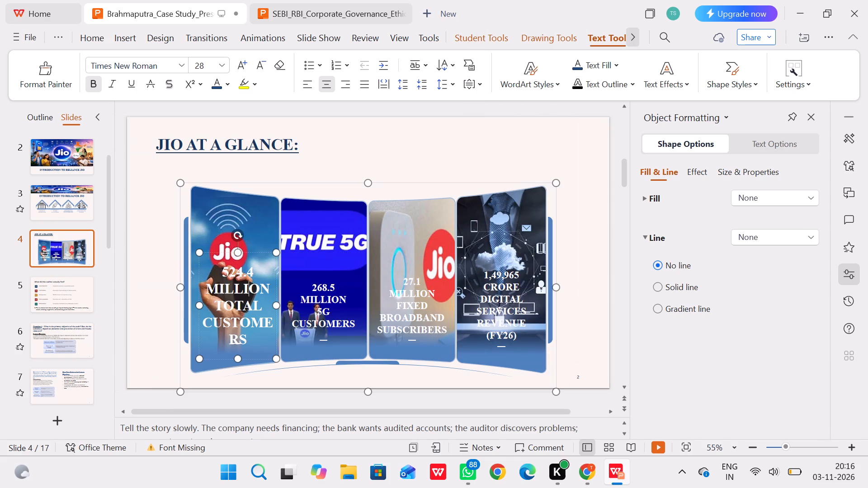
drag(224, 274, 266, 352)
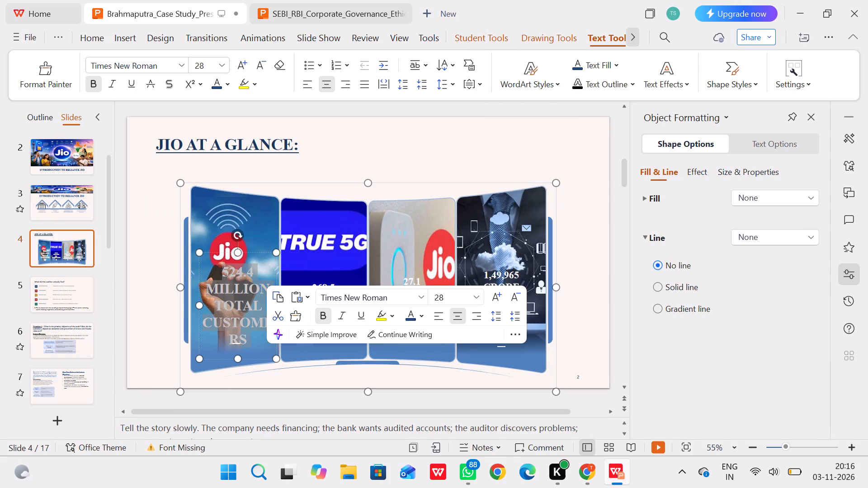
click(471, 297)
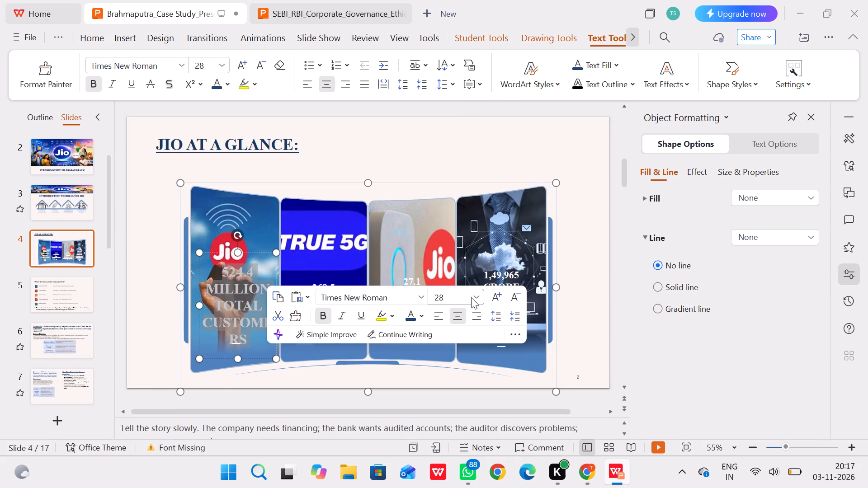
click(475, 298)
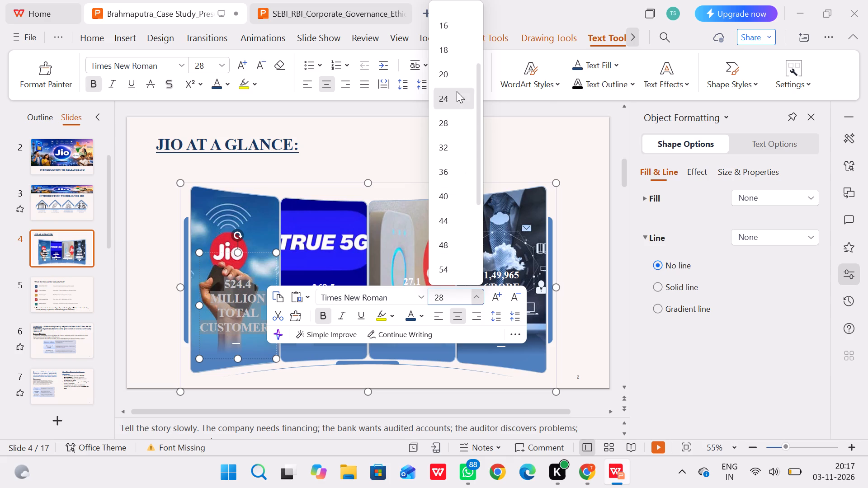
click(452, 77)
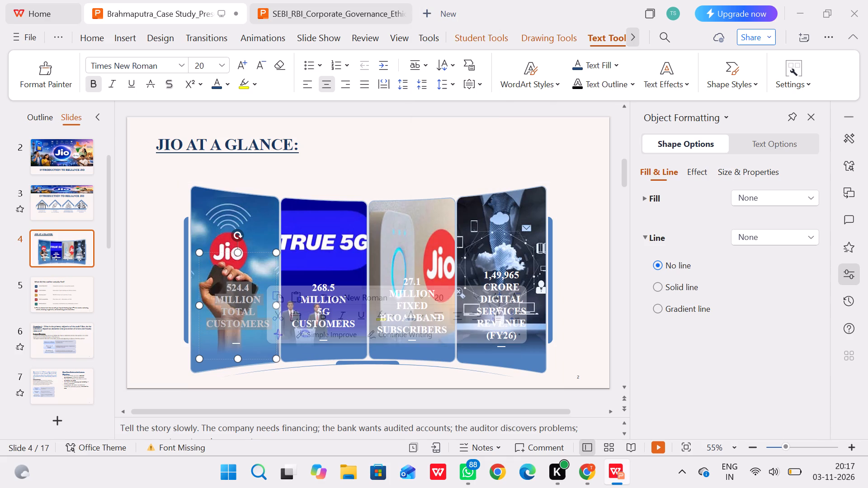
click(156, 235)
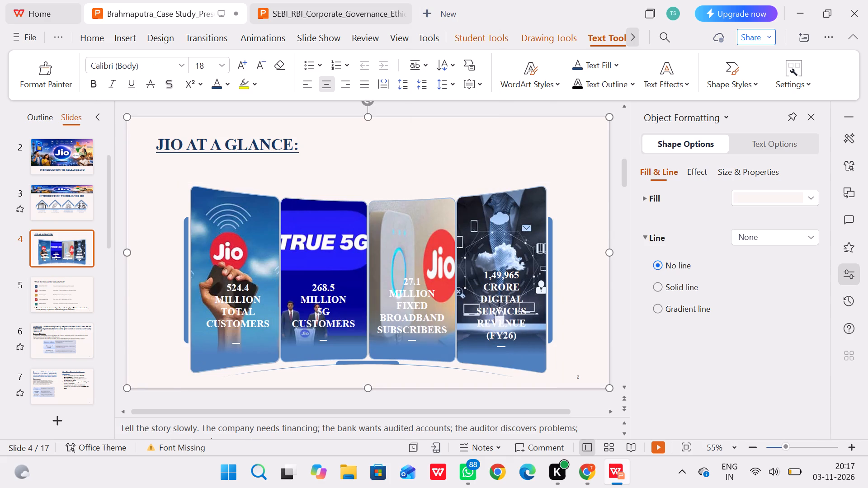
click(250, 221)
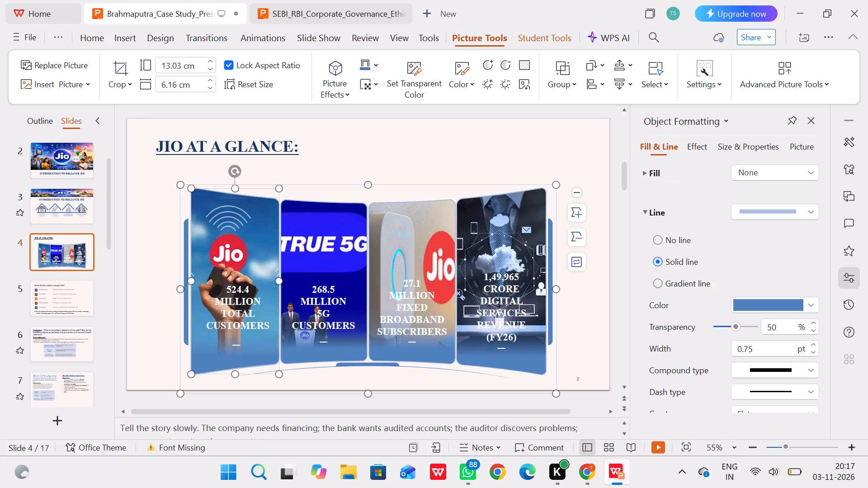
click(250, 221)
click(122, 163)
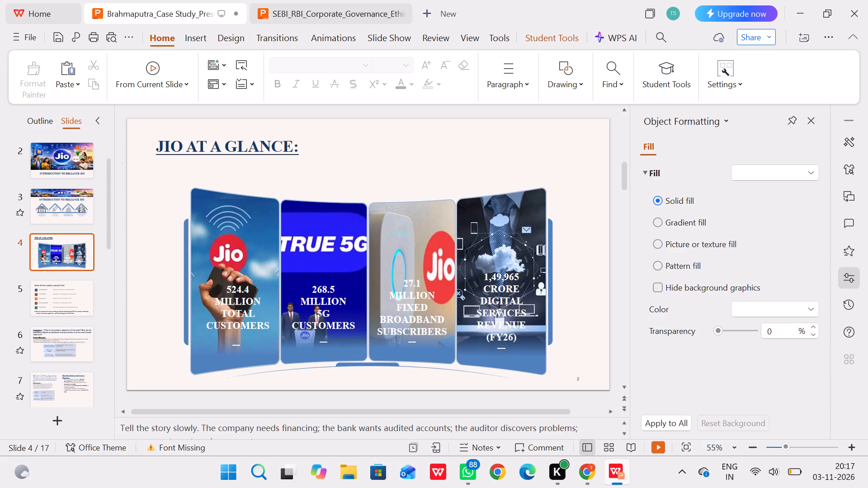
Close the Object Formatting pane to give the slide more room.
click(814, 122)
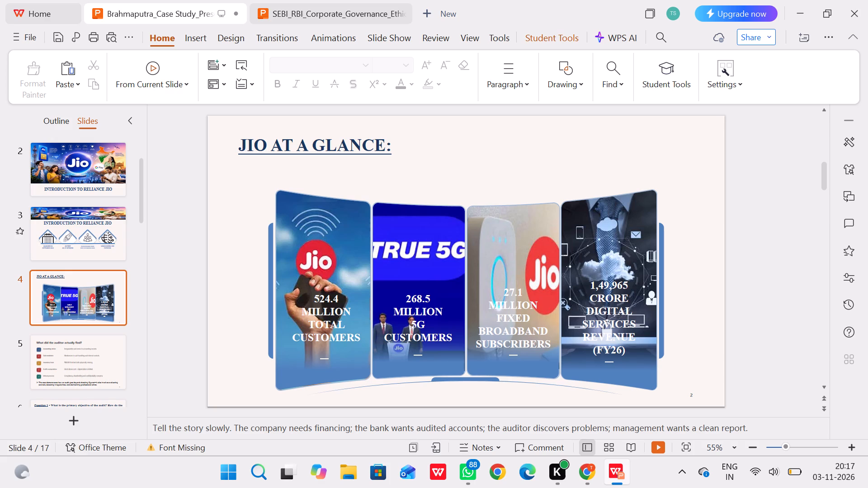
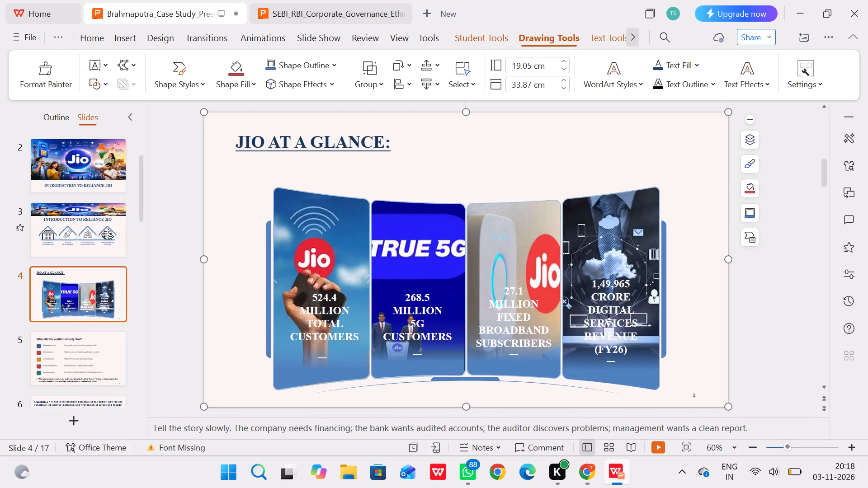
click(179, 178)
right_click(179, 178)
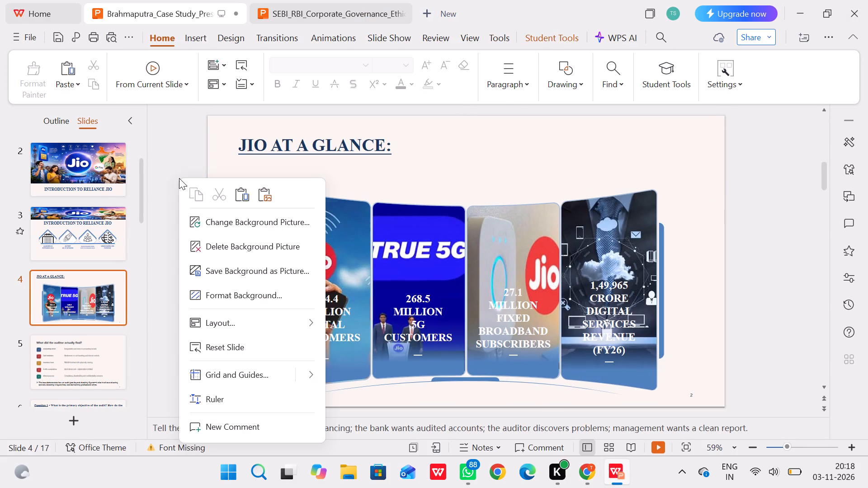
click(236, 192)
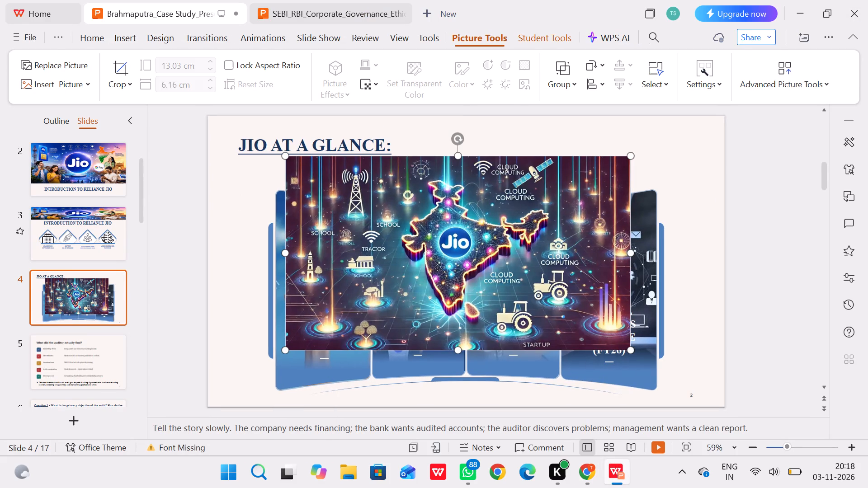
click(367, 214)
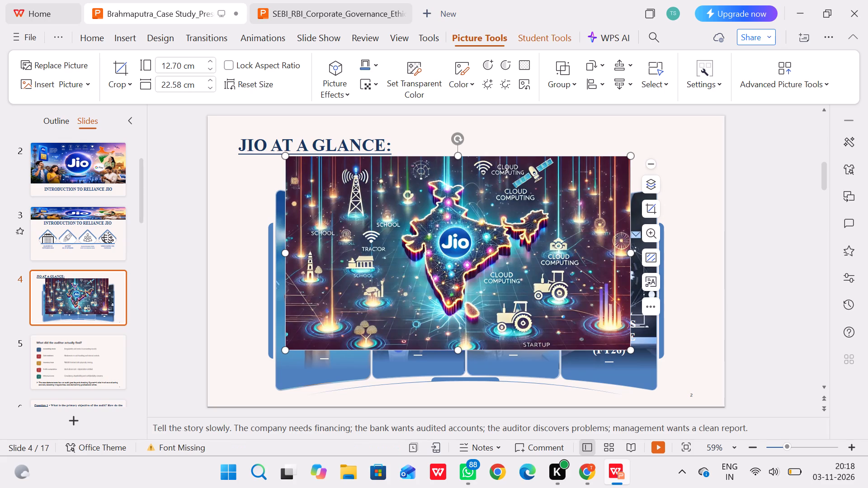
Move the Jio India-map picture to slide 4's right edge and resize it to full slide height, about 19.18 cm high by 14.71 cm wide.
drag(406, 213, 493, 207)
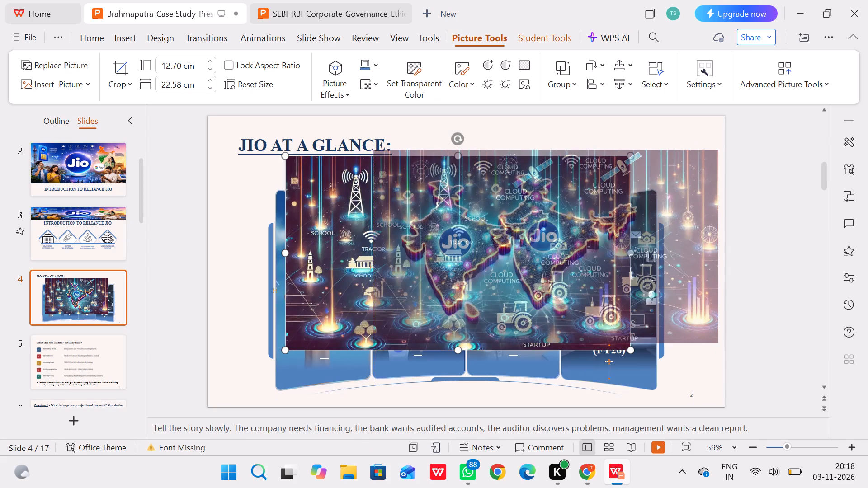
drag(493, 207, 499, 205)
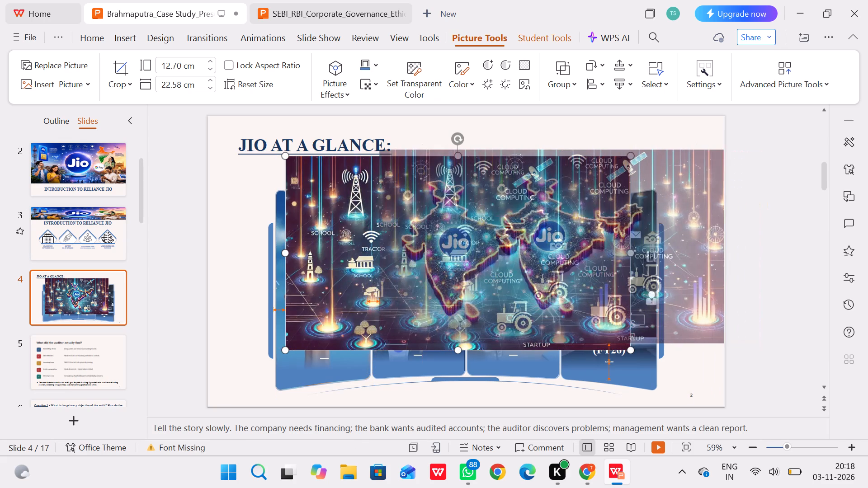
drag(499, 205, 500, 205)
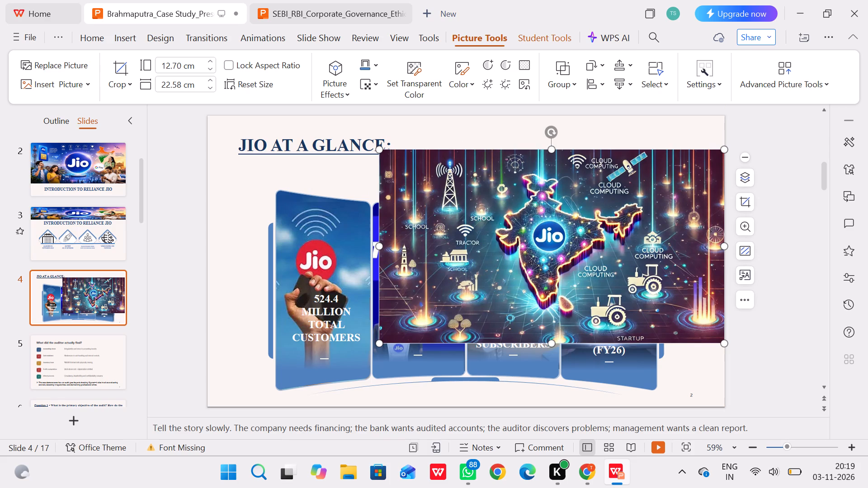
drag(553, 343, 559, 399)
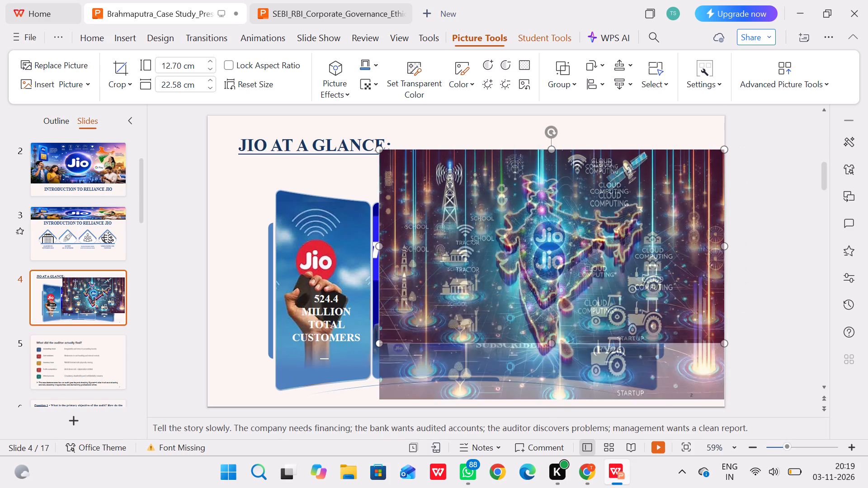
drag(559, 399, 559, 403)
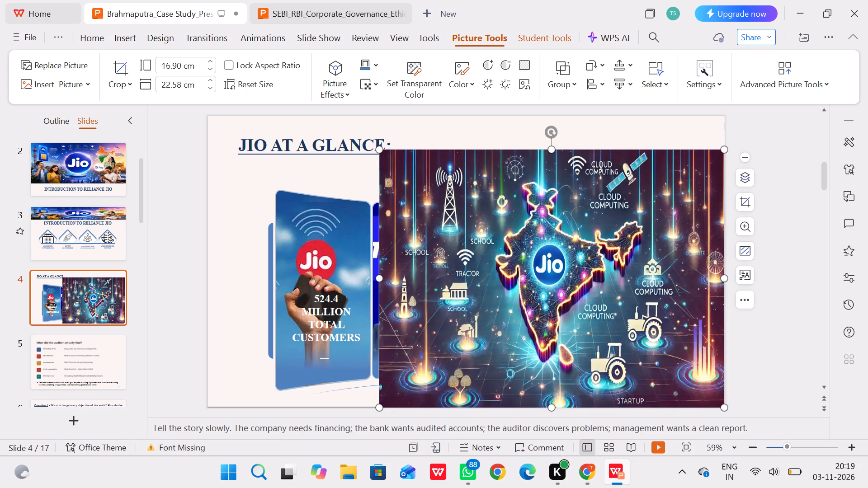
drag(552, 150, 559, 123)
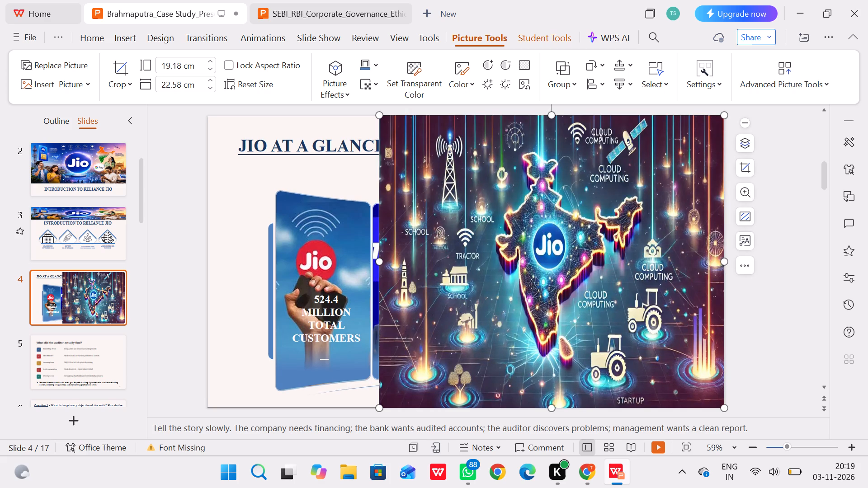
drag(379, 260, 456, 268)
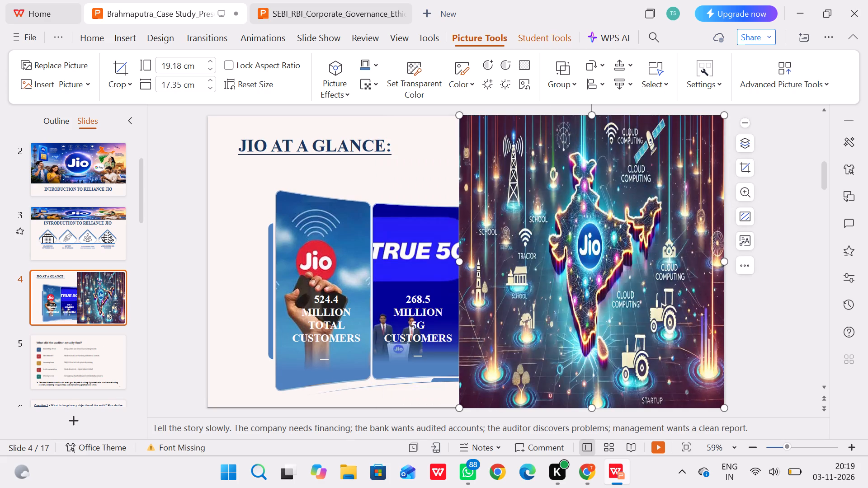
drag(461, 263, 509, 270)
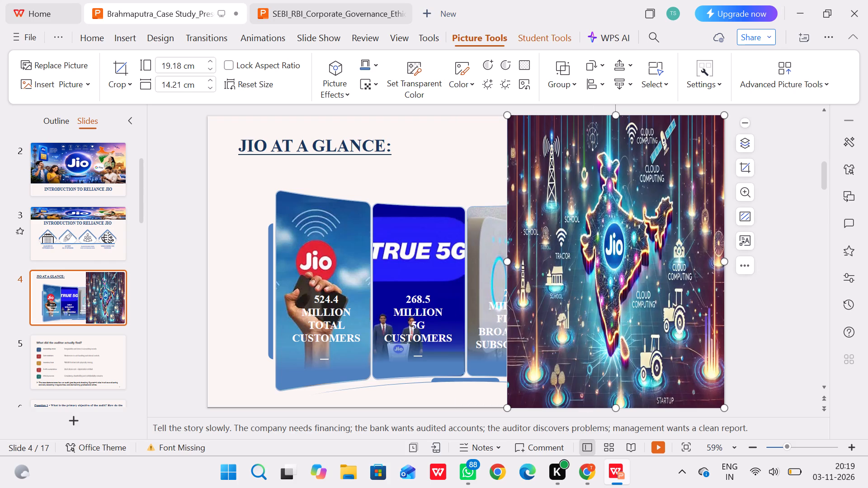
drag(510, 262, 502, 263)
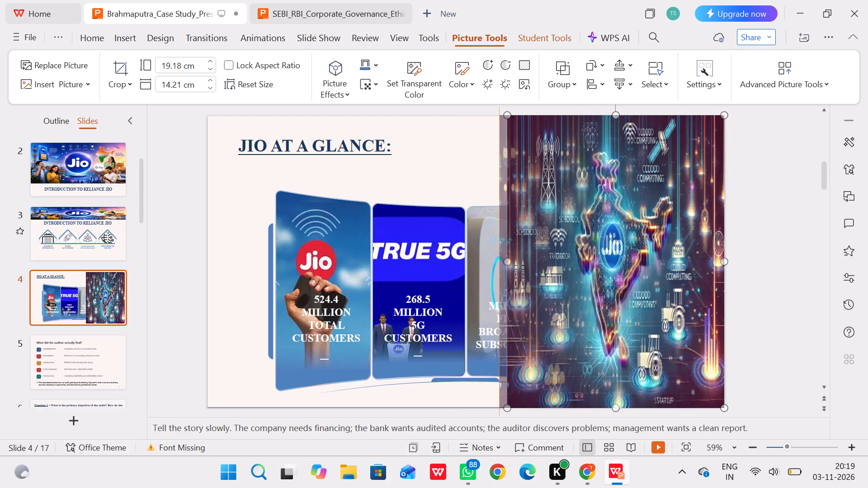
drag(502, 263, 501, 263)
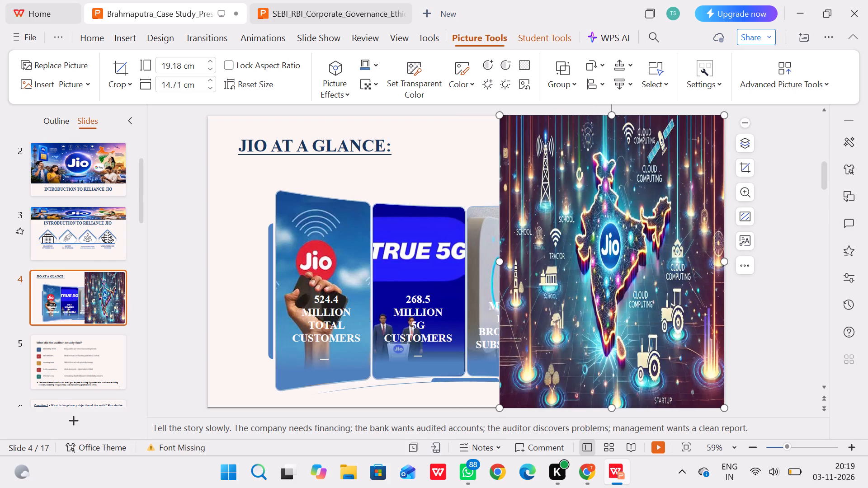
Delete the Jio India-map picture from the "JIO AT A GLANCE" slide.
click(411, 232)
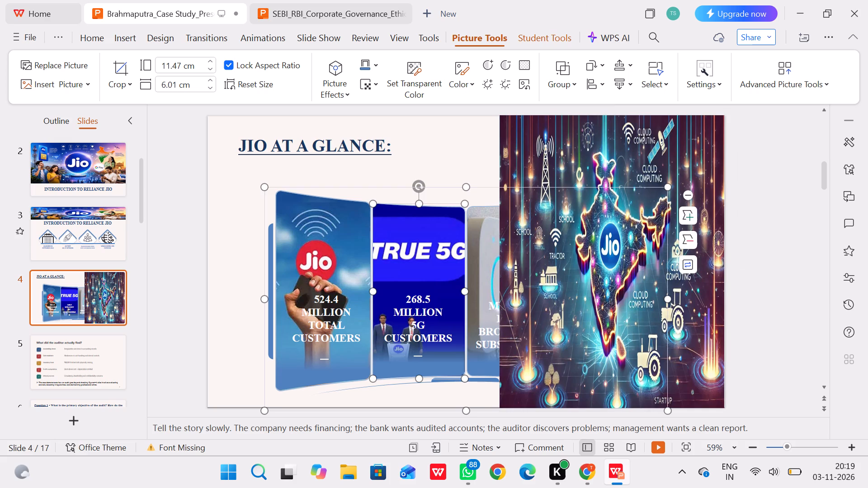
click(551, 150)
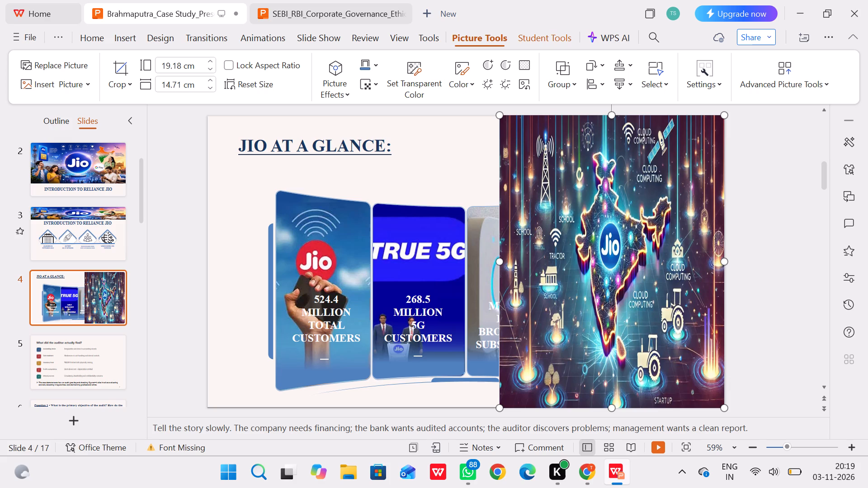
click(538, 263)
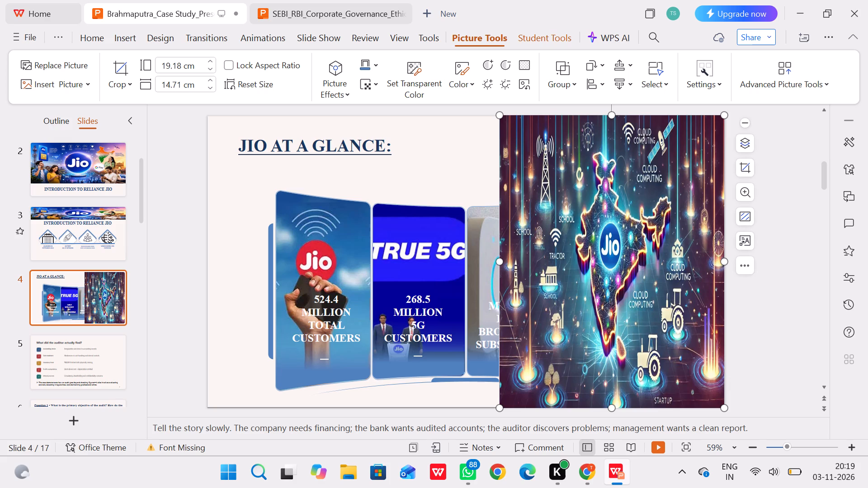
key(BackSpace)
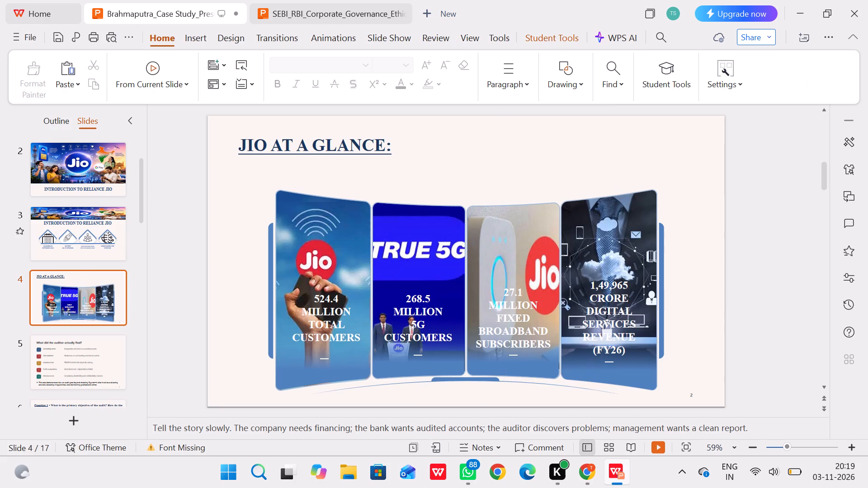
click(333, 263)
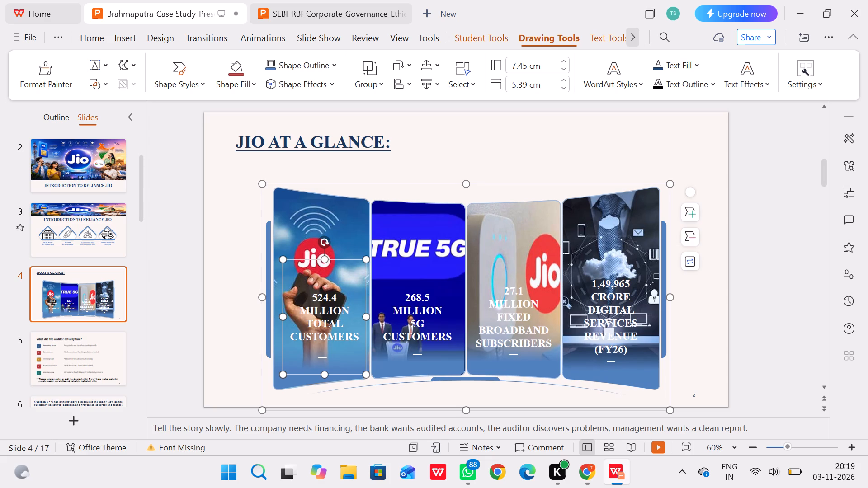
click(741, 160)
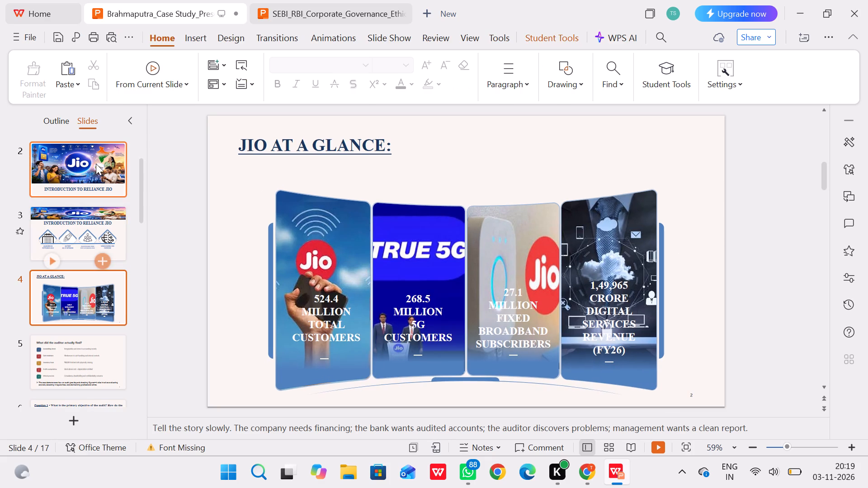
Preview the slide show from the title slide through slide 4, "JIO AT A GLANCE", and return to editing.
scroll(91, 161, up, 3)
double_click(91, 161)
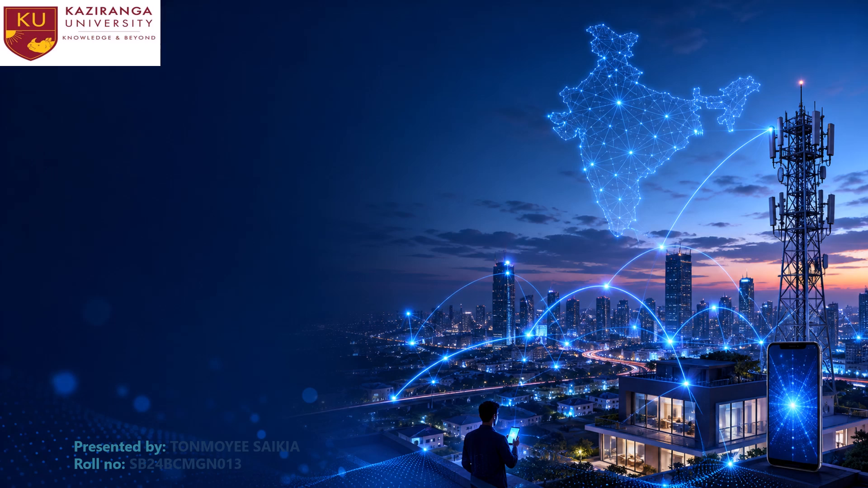
key(Right)
key(Right)
key(Right)
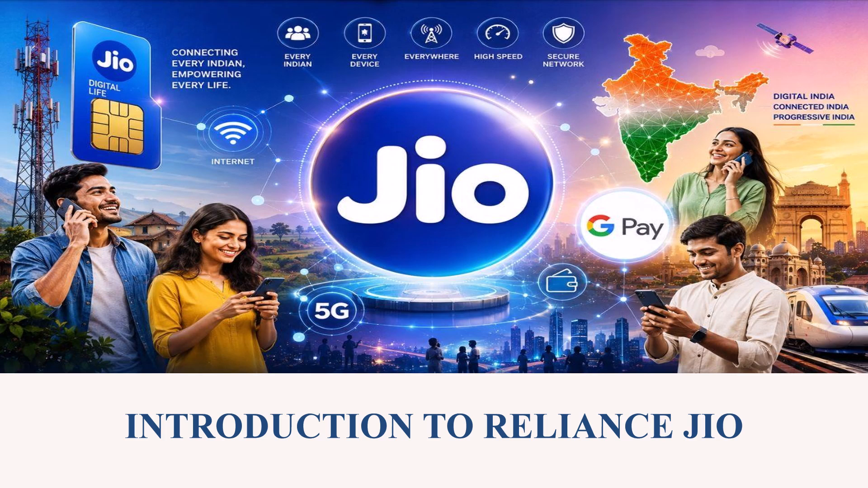
key(Right)
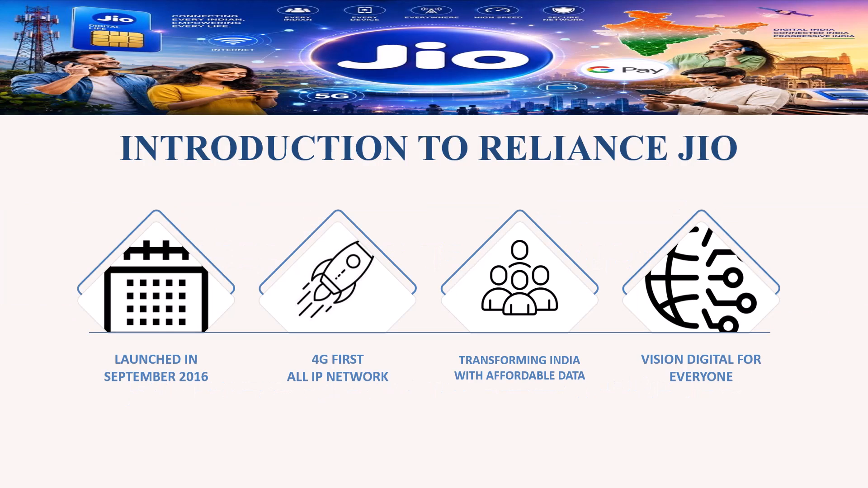
key(Right)
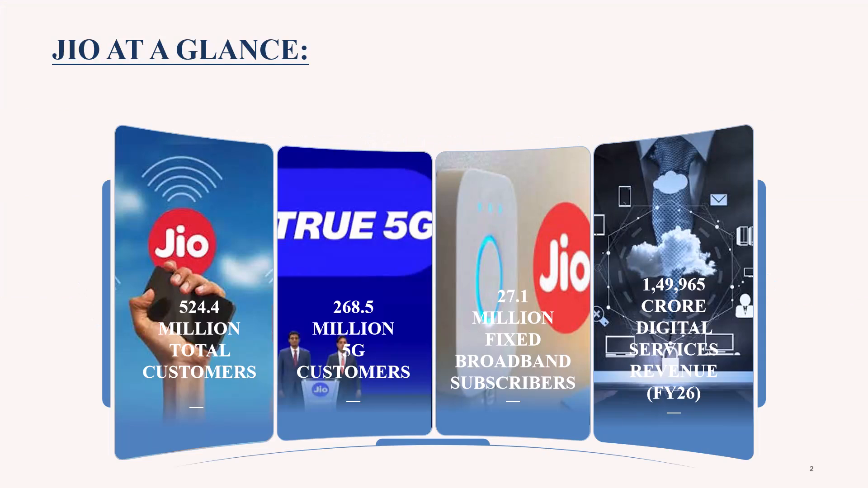
key(Escape)
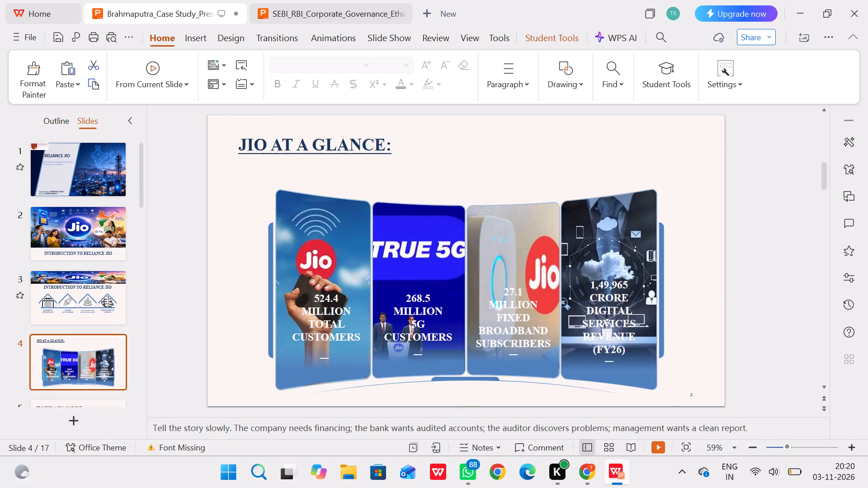
Set the font size of "524.4 MILLION" and "268.5 MILLION" on the first two cards of slide 4 to 32.
click(314, 298)
drag(314, 298, 354, 309)
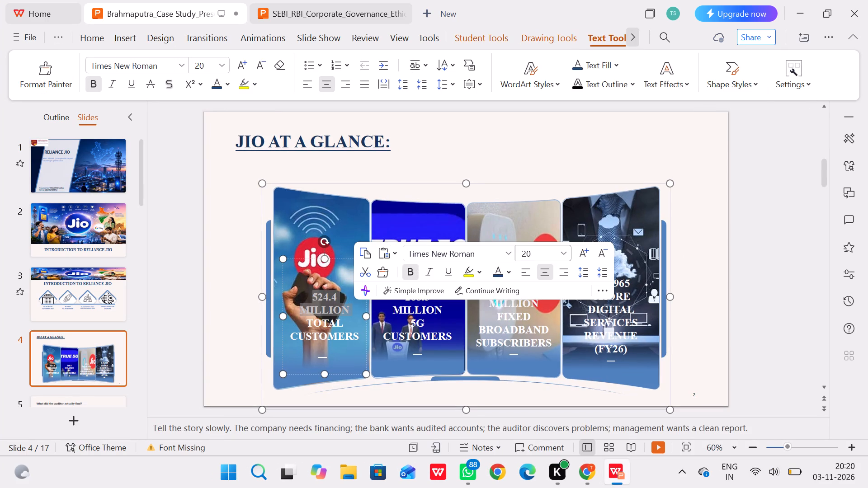
click(559, 253)
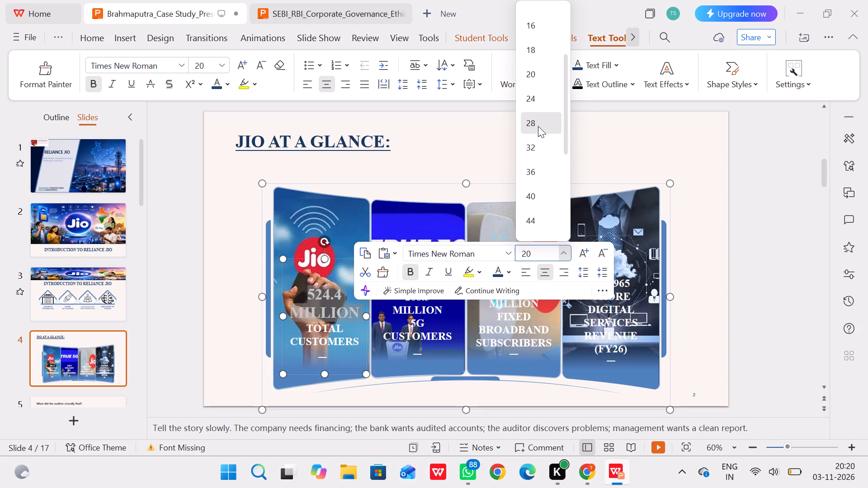
click(537, 142)
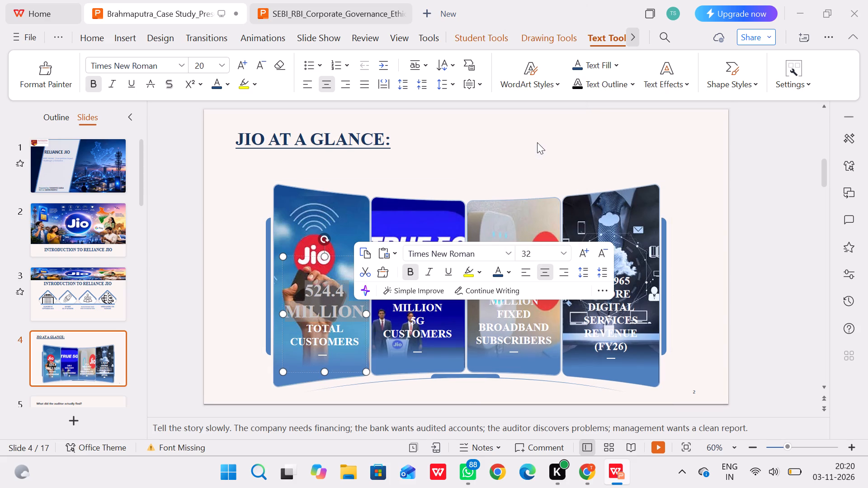
click(405, 291)
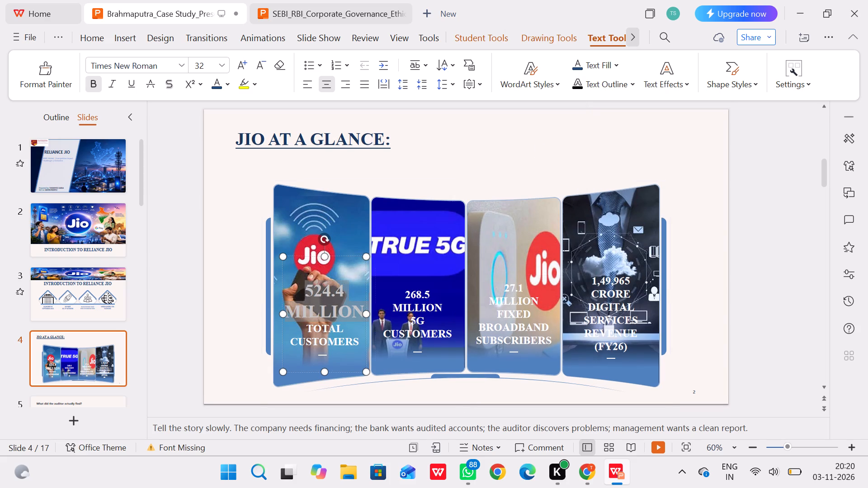
drag(405, 291, 458, 306)
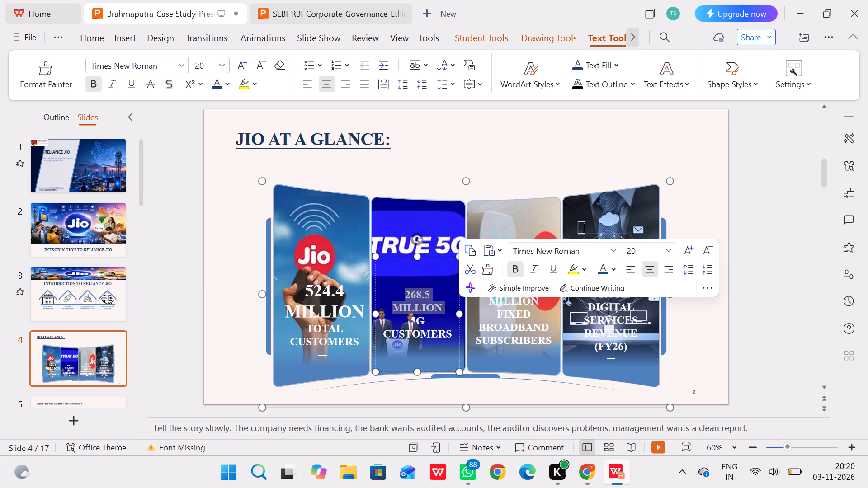
click(671, 244)
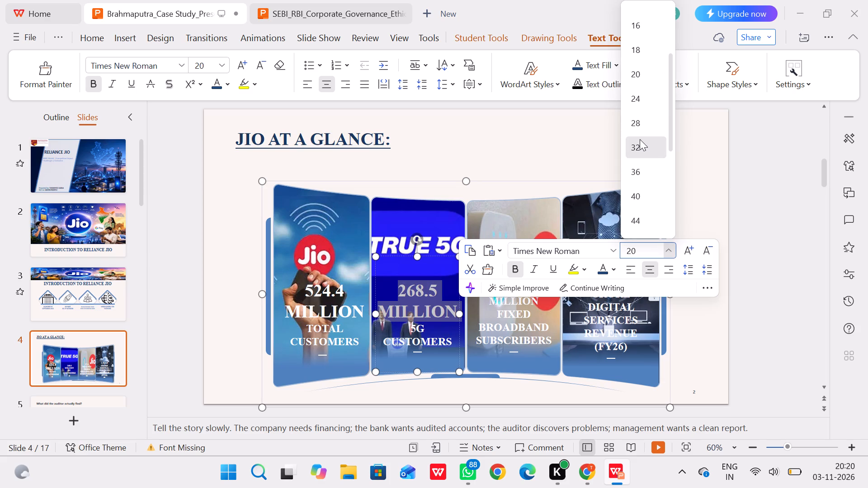
click(640, 139)
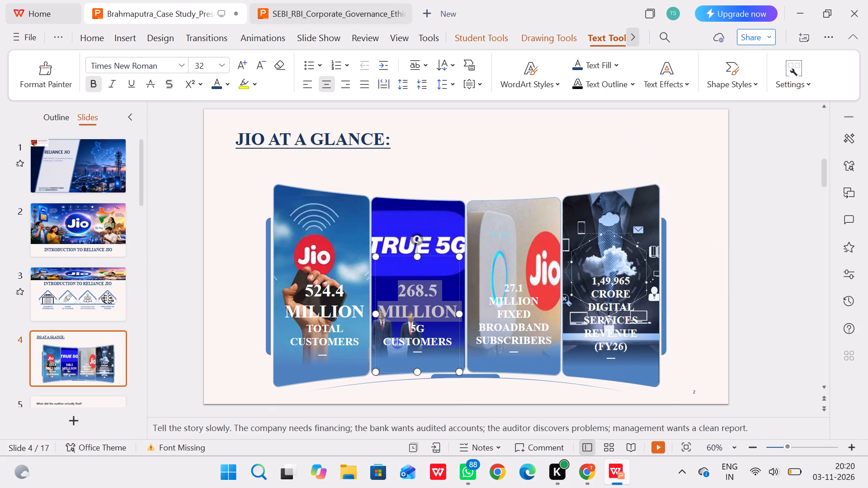
Set the font size of "27.1 MILLION" and "1,49,965 CRORE" on the last two cards of slide 4 to 32.
click(510, 328)
drag(497, 288, 545, 301)
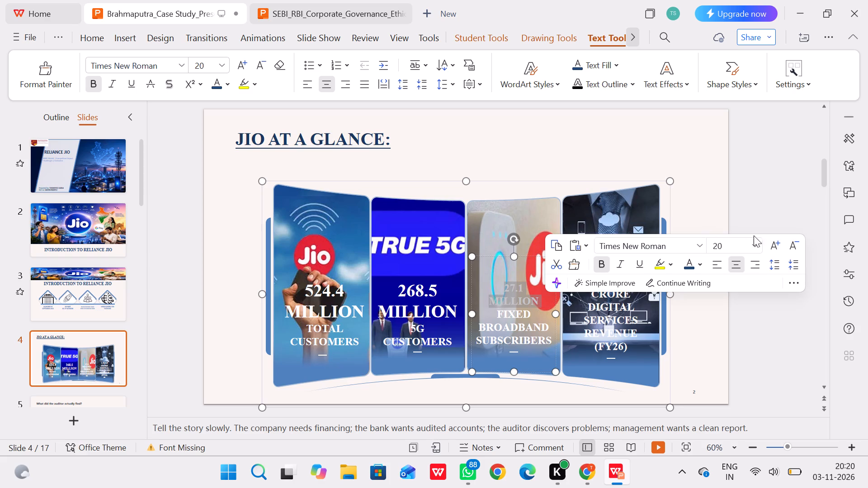
click(760, 246)
click(725, 135)
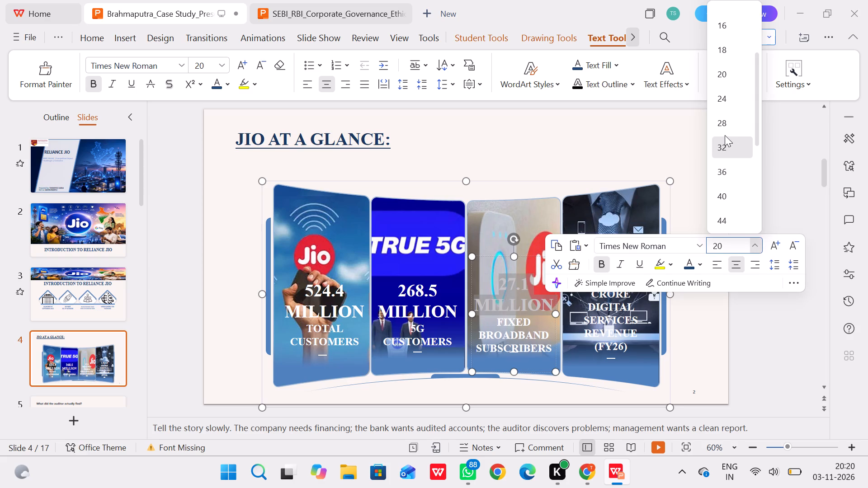
click(726, 143)
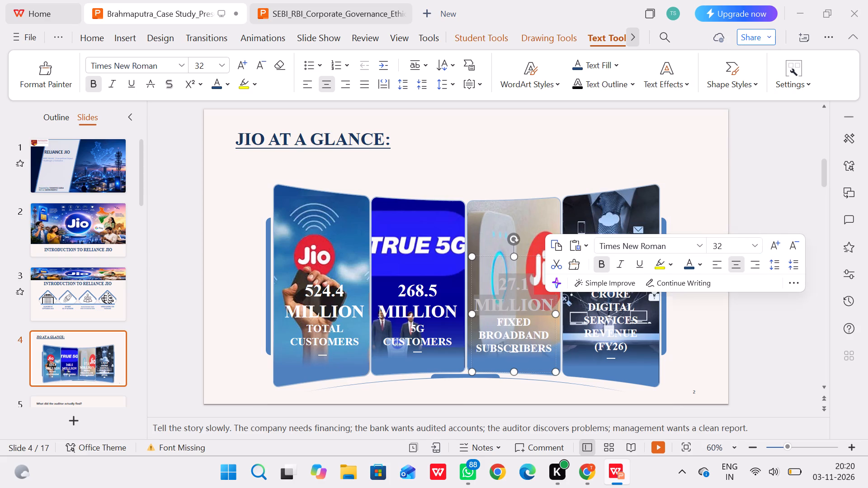
drag(591, 277, 621, 284)
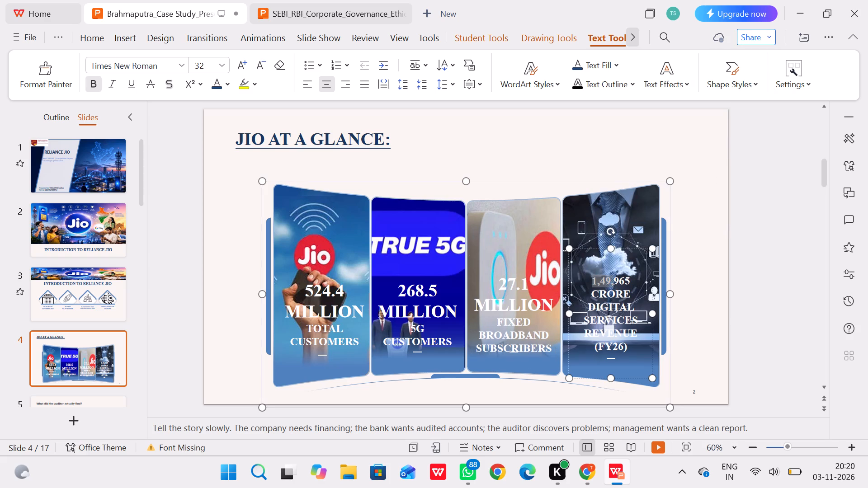
drag(621, 284, 642, 292)
click(796, 239)
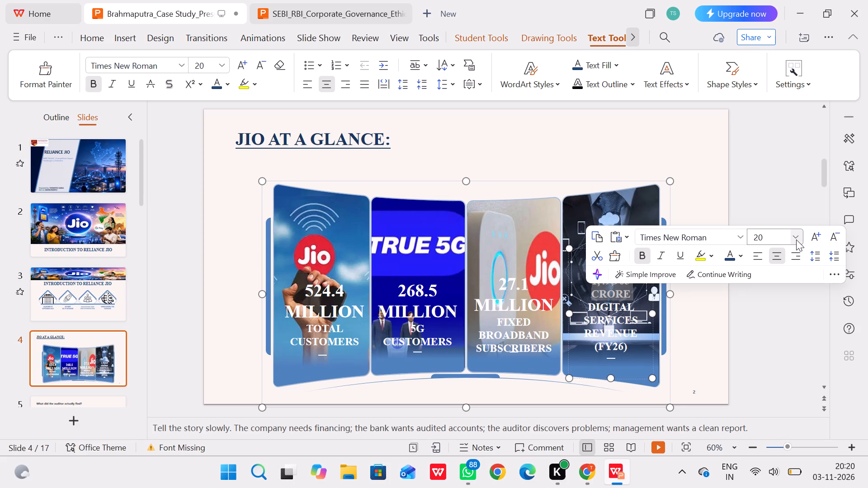
click(772, 148)
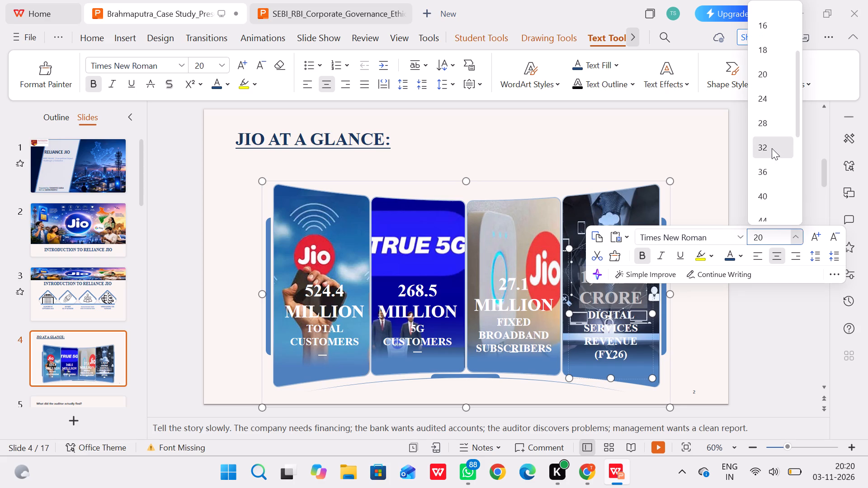
click(752, 159)
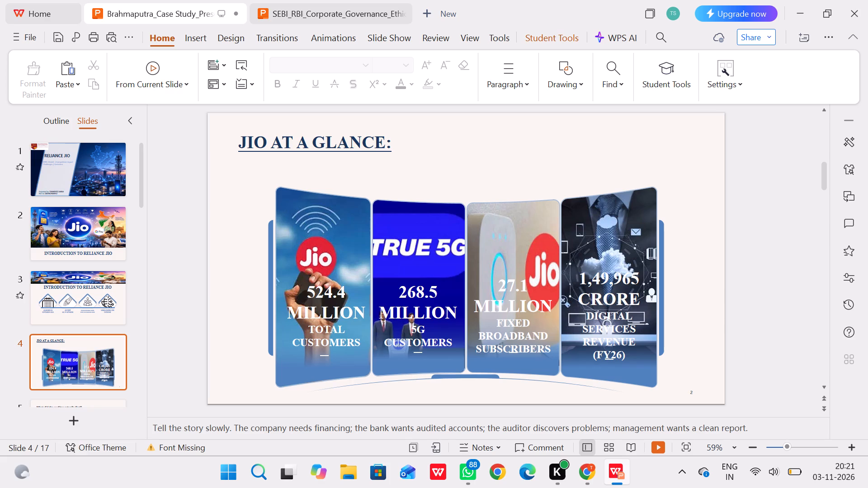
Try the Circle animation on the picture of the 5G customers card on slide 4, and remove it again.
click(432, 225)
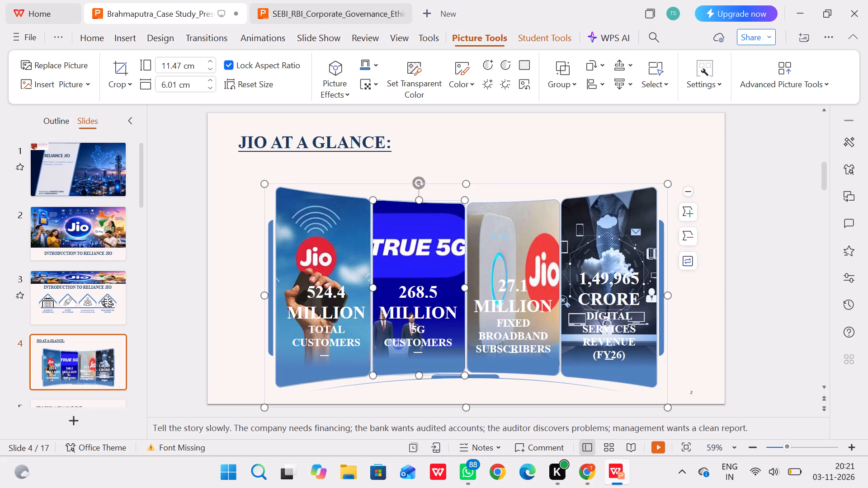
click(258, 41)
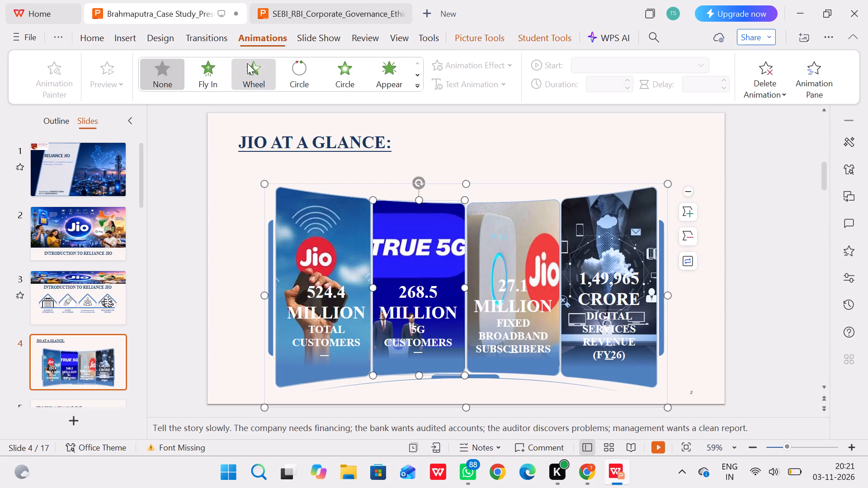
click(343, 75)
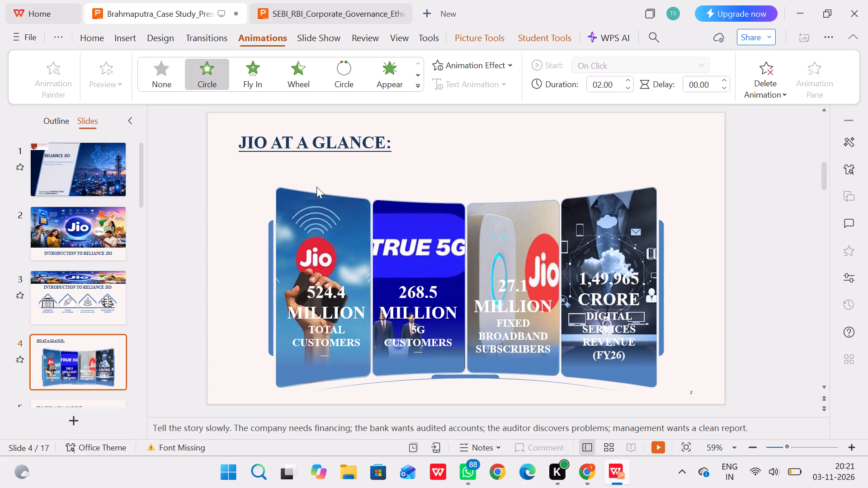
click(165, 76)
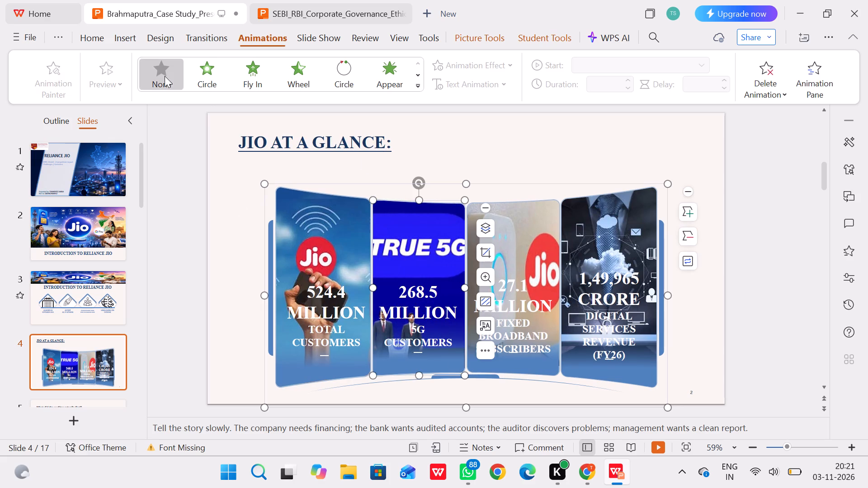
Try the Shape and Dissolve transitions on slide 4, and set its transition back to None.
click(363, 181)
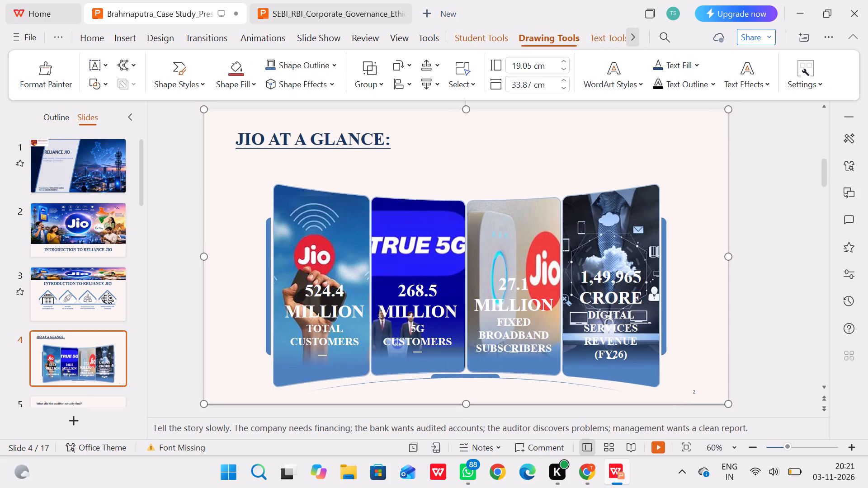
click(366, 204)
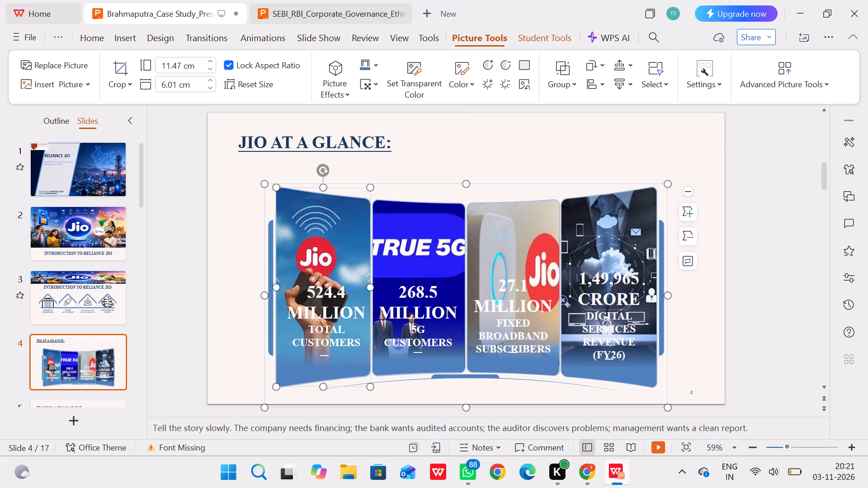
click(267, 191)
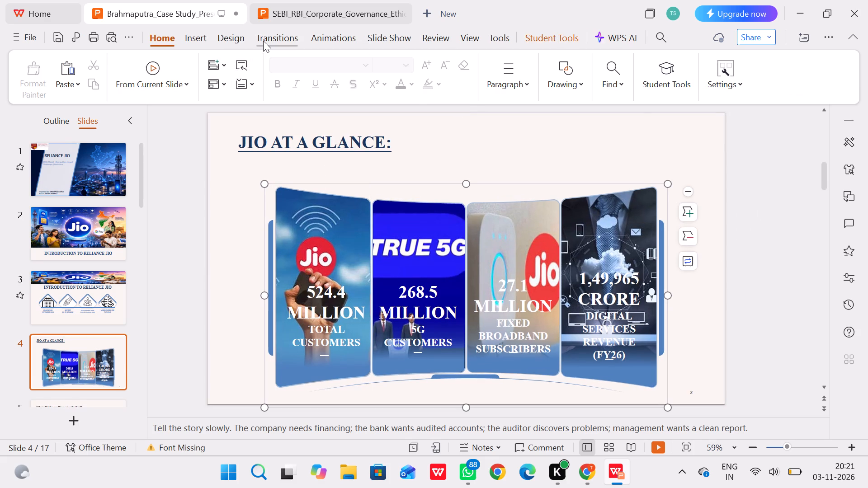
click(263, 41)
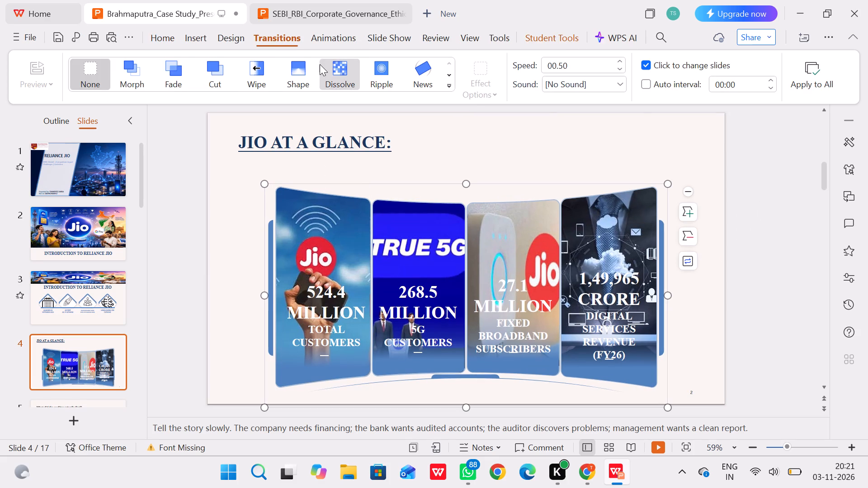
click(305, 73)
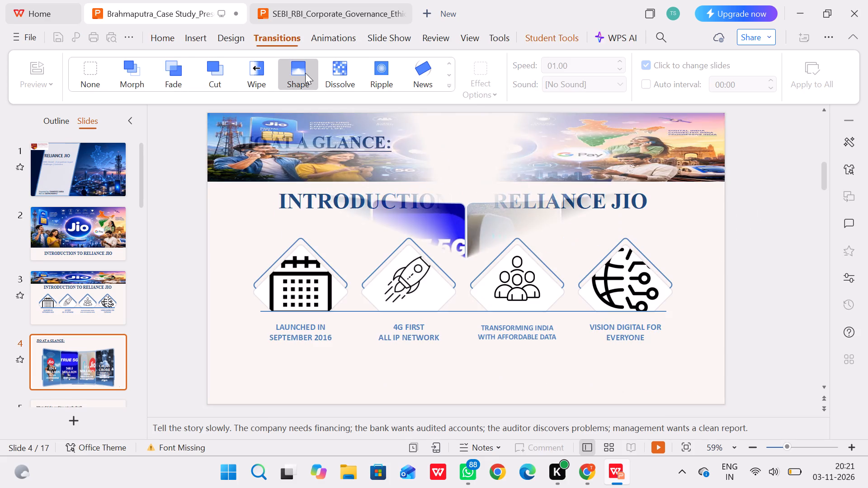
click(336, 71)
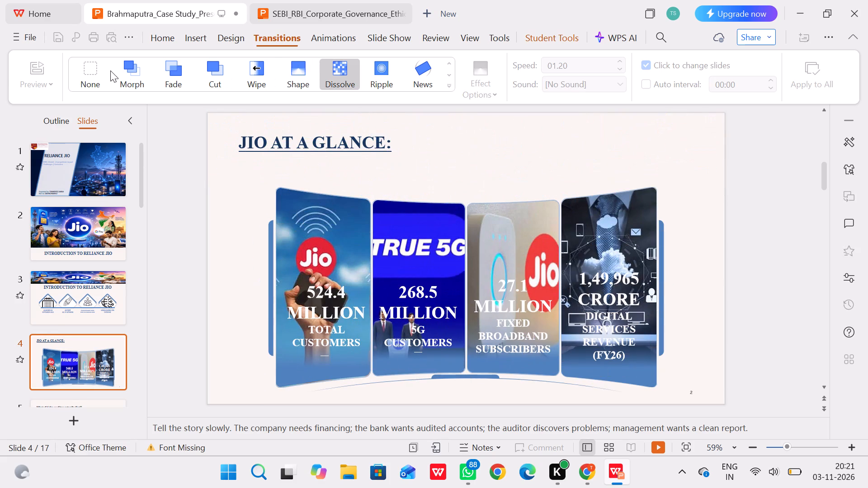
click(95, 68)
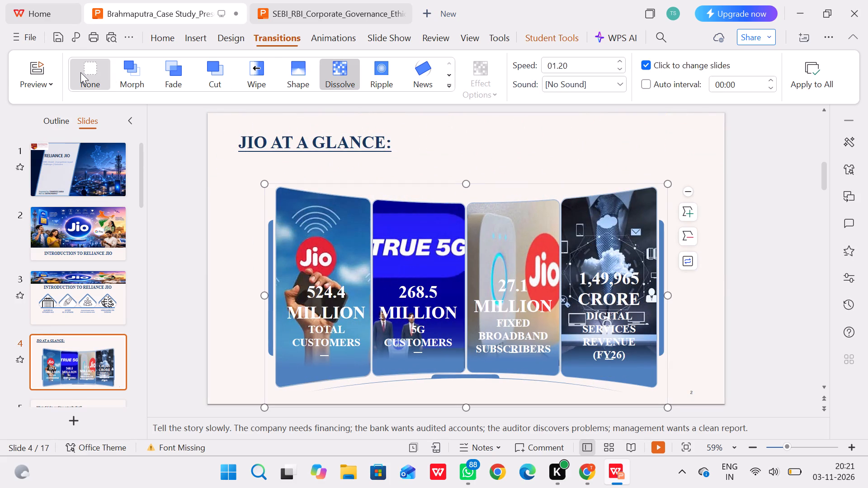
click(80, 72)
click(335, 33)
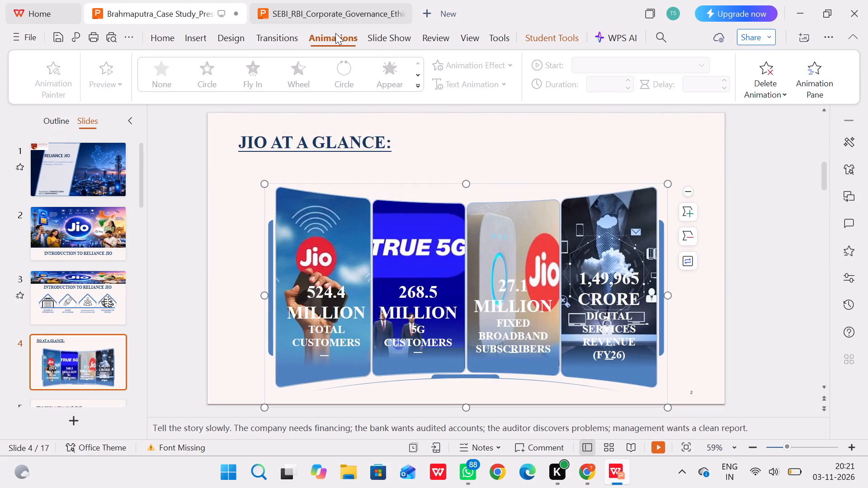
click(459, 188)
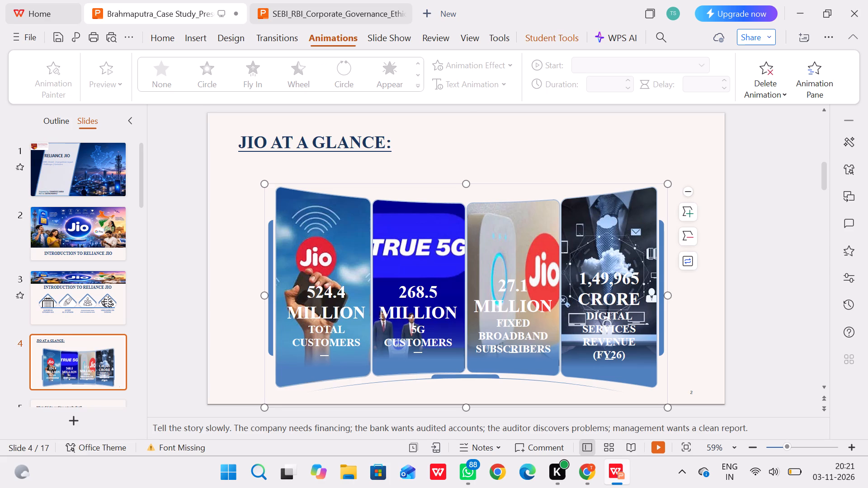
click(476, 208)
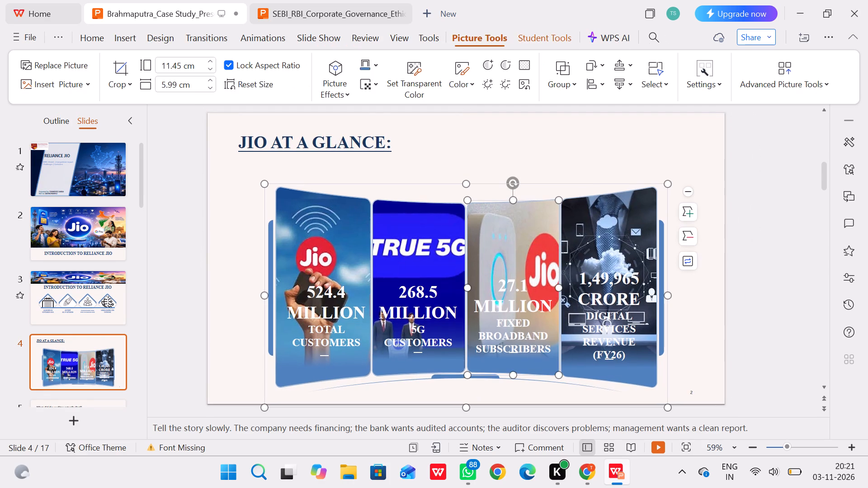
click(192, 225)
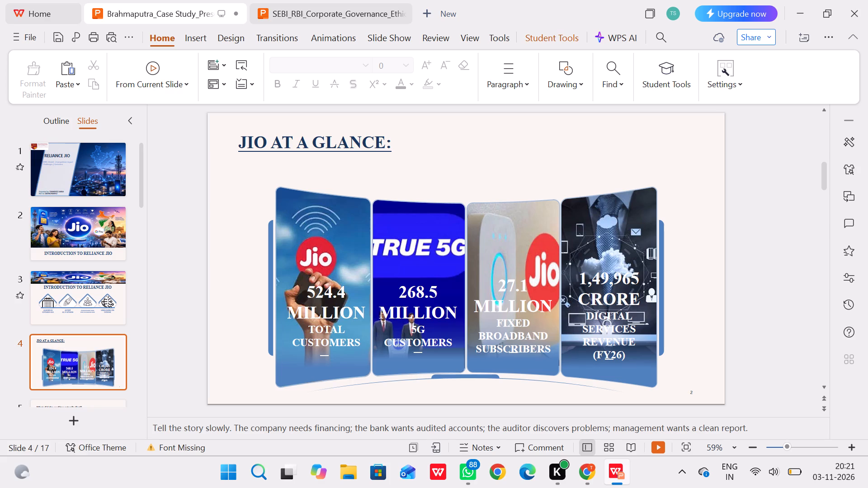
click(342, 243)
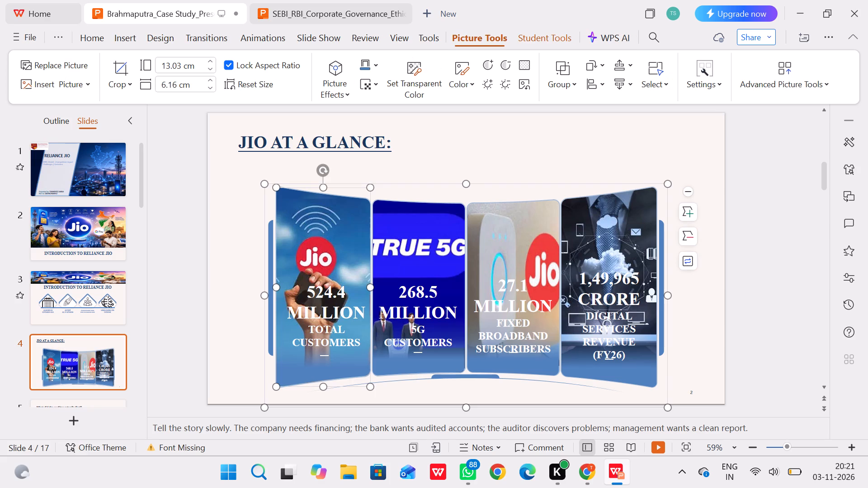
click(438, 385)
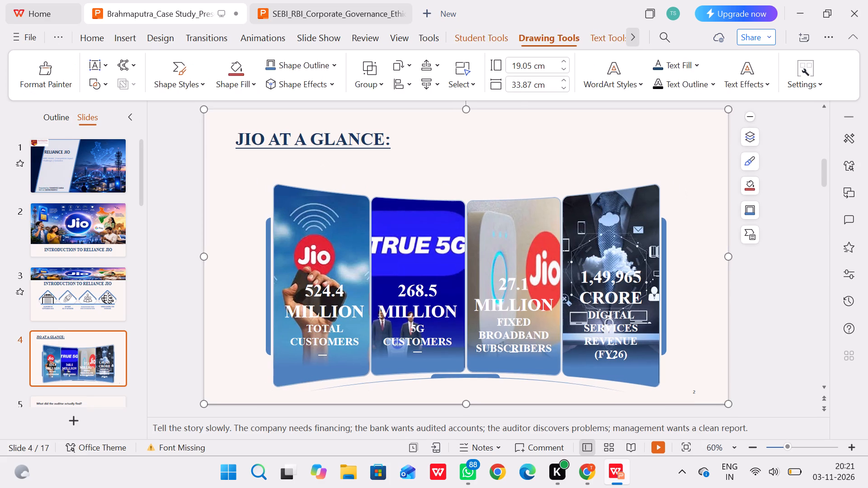
Open slide 5, "What did the auditor actually find?", checking it against slide 4.
scroll(94, 291, down, 1)
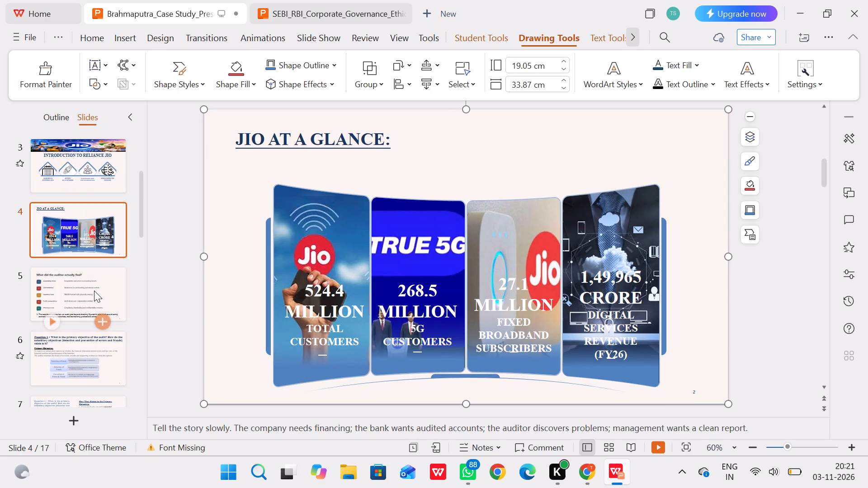
click(81, 268)
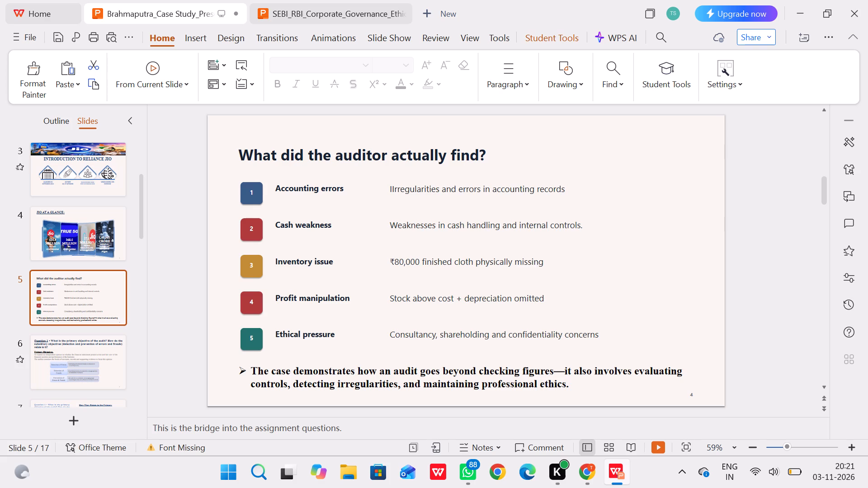
click(77, 222)
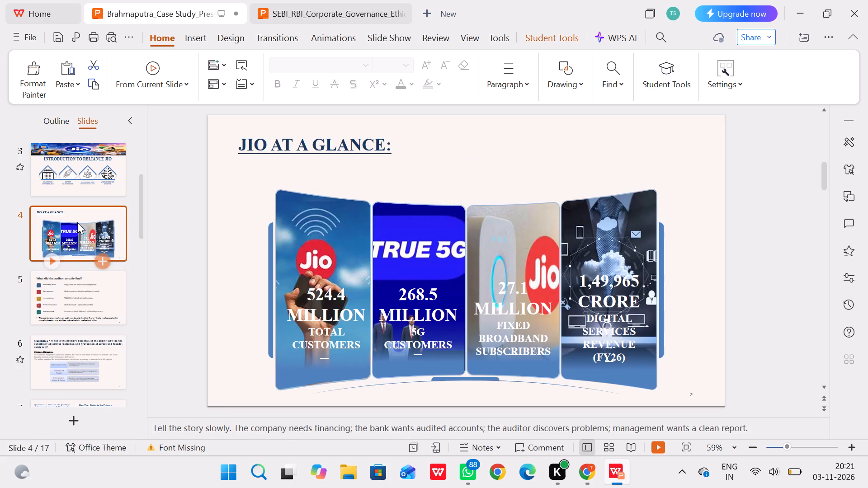
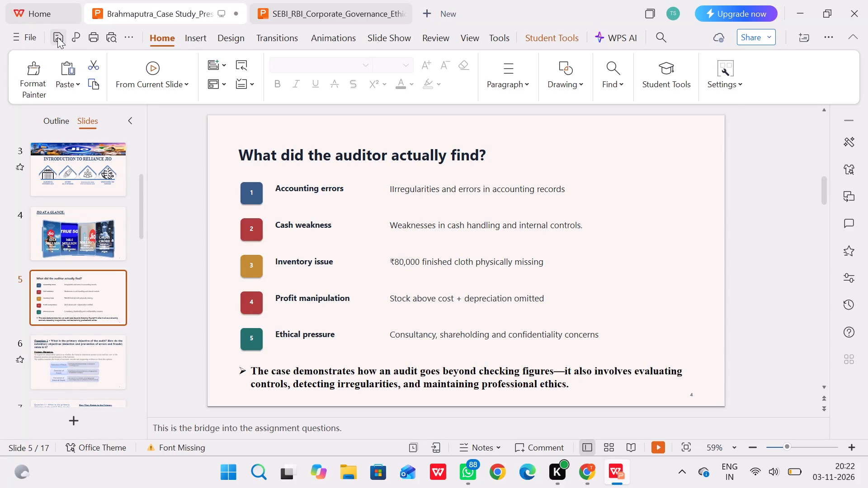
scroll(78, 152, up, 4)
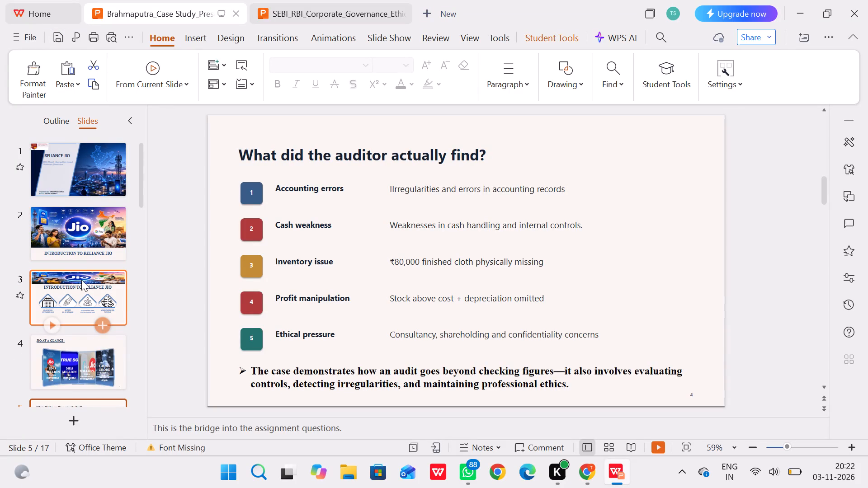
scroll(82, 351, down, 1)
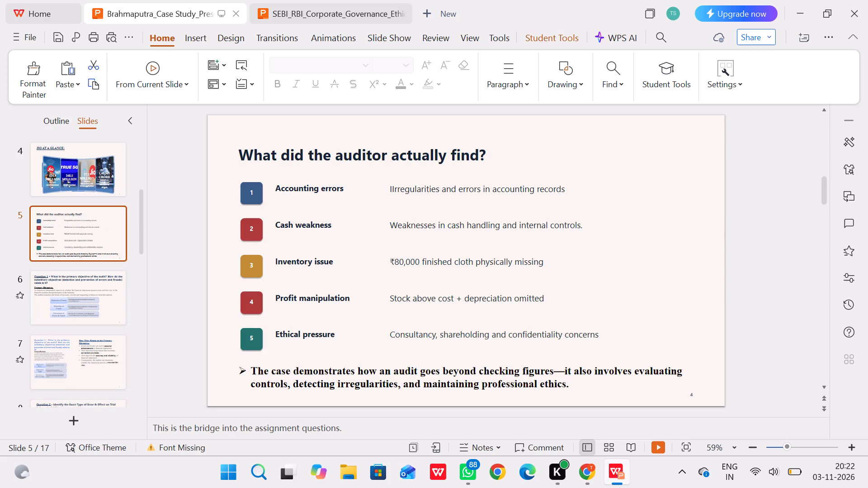
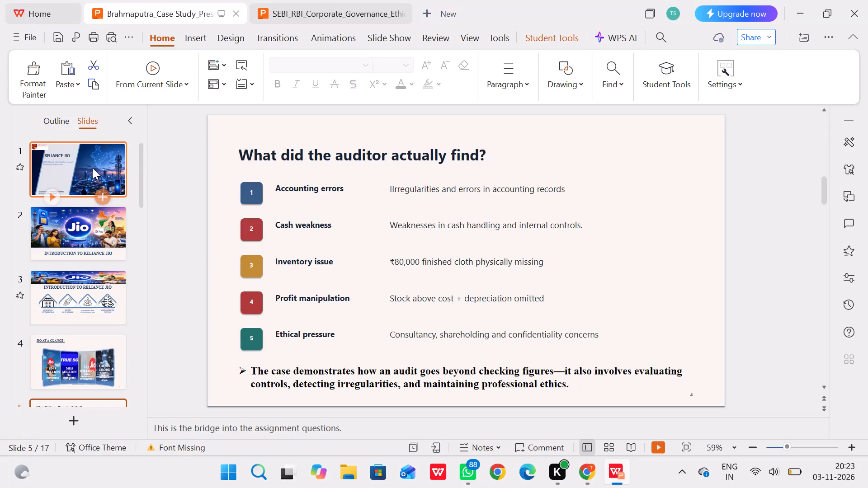
Look over the slides around slide 5, "What did the auditor actually find?", and select its grouped audit findings content.
click(156, 177)
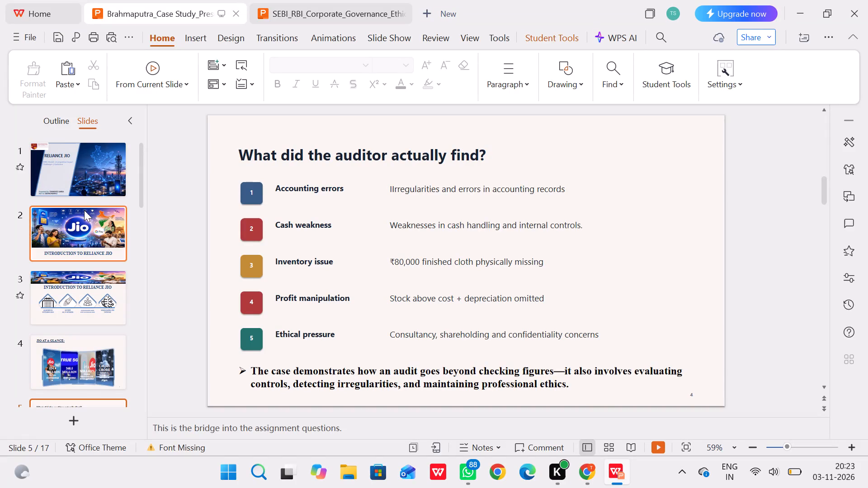
scroll(124, 327, down, 1)
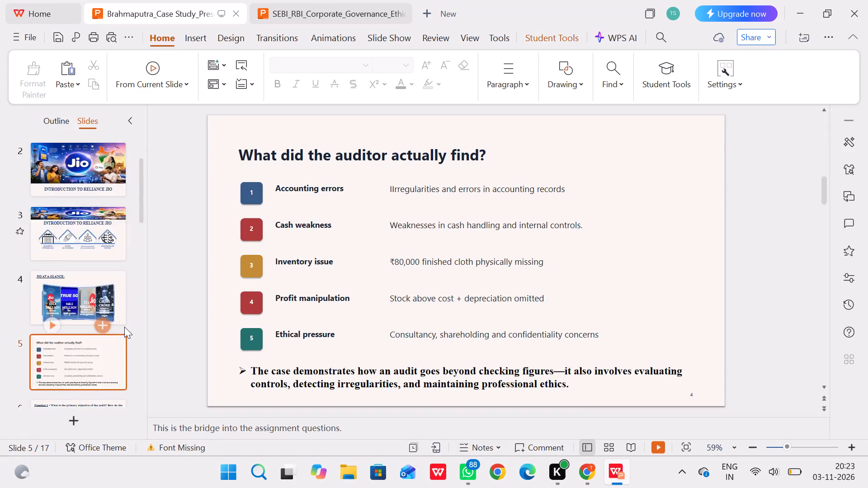
scroll(124, 327, down, 1)
click(104, 240)
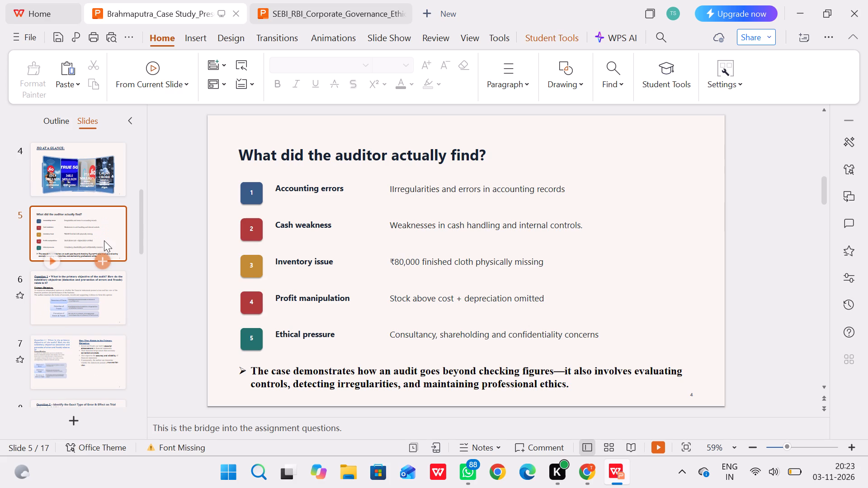
click(239, 217)
click(225, 221)
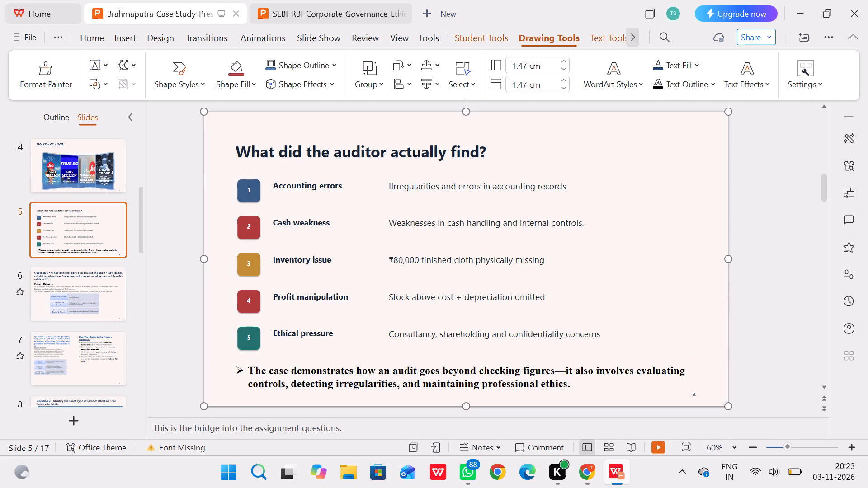
Switch to Chrome to consult the ChatGPT conversation "Reliance Jio Presentation".
click(584, 470)
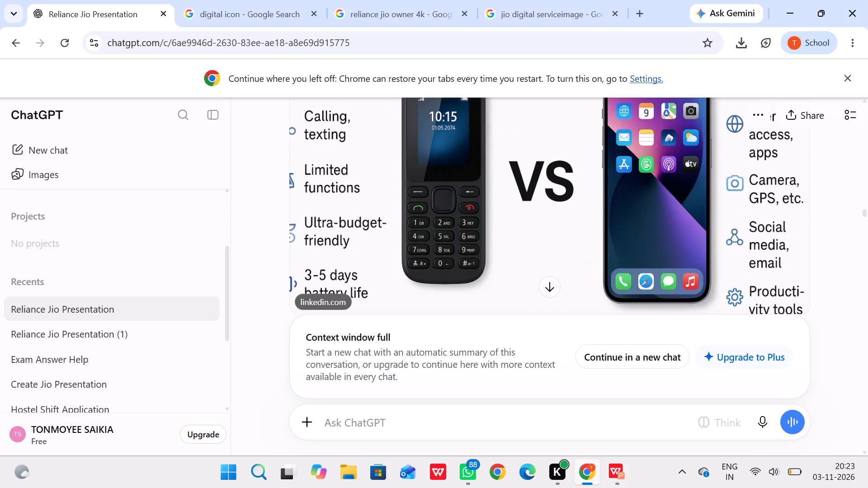
Search Google Images for "errc model" in a new tab and look through the results for a suitable diagram.
click(634, 10)
text(errc)
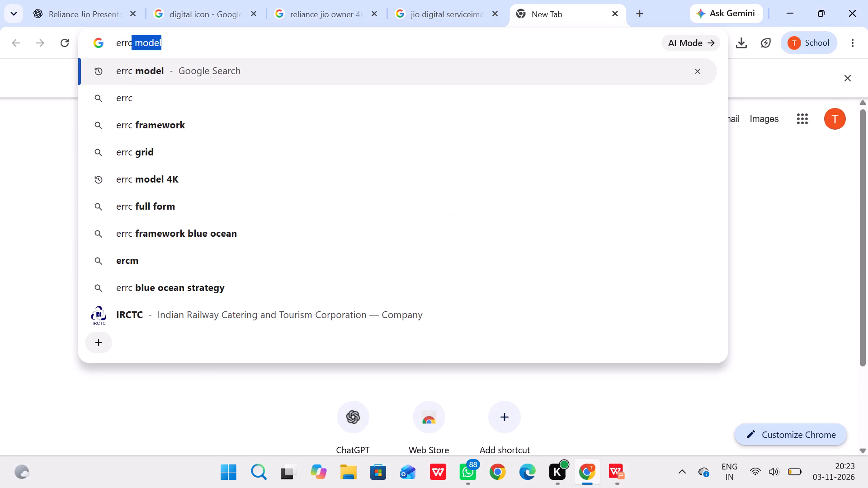
click(405, 64)
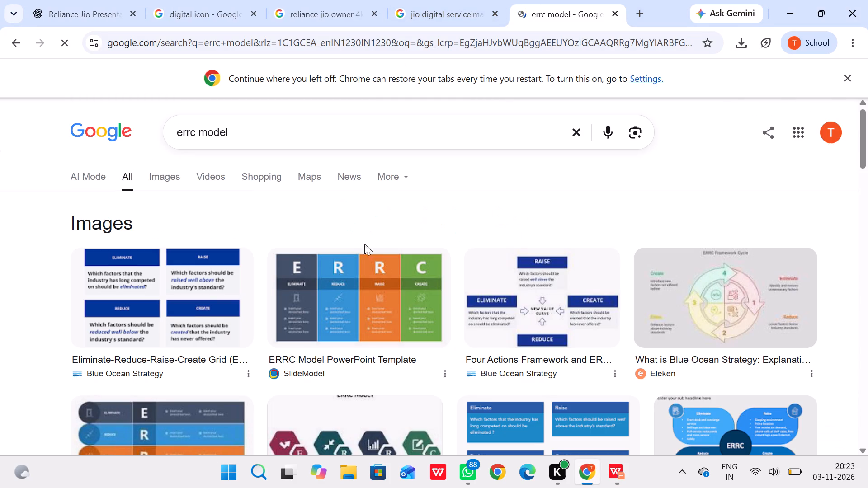
scroll(364, 244, down, 2)
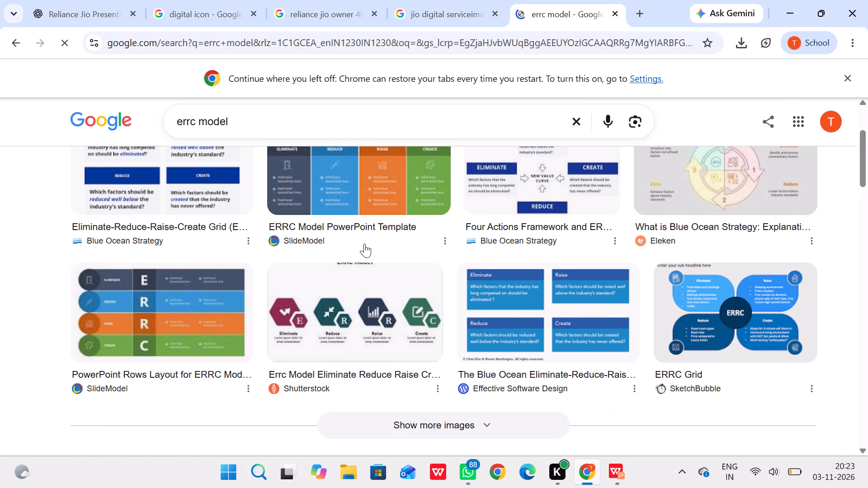
scroll(364, 244, up, 1)
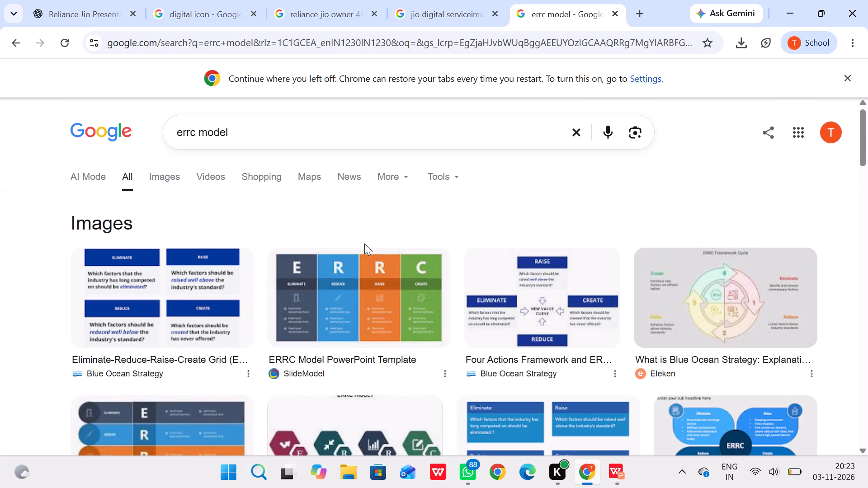
click(177, 164)
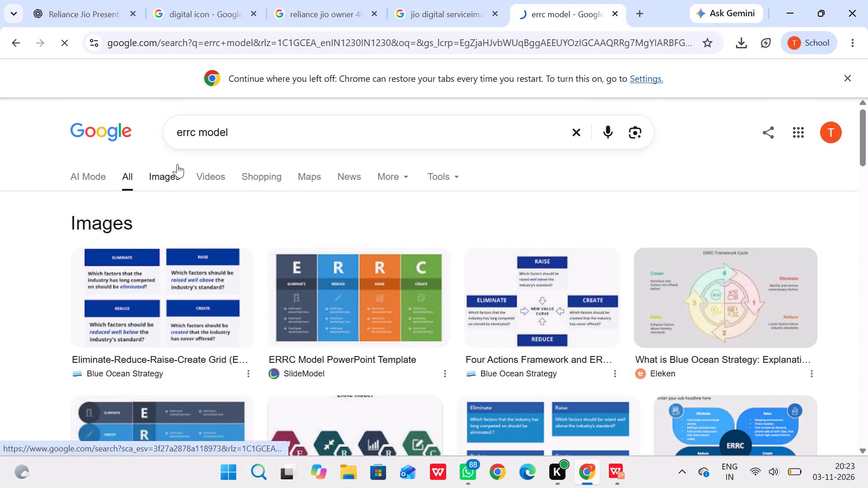
scroll(474, 297, down, 4)
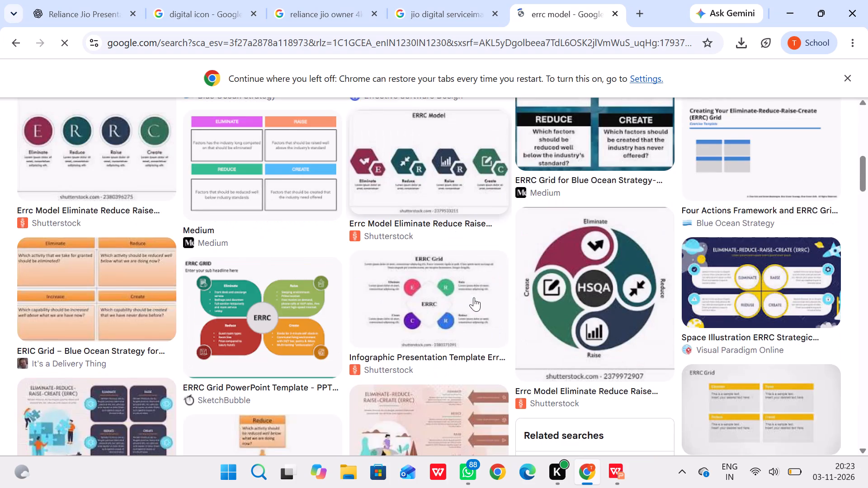
scroll(474, 297, down, 6)
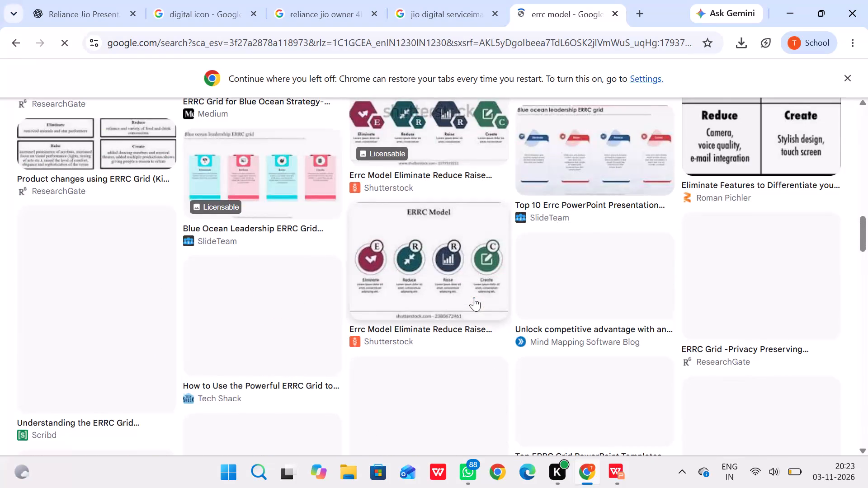
scroll(474, 297, down, 1)
scroll(474, 297, right, 1)
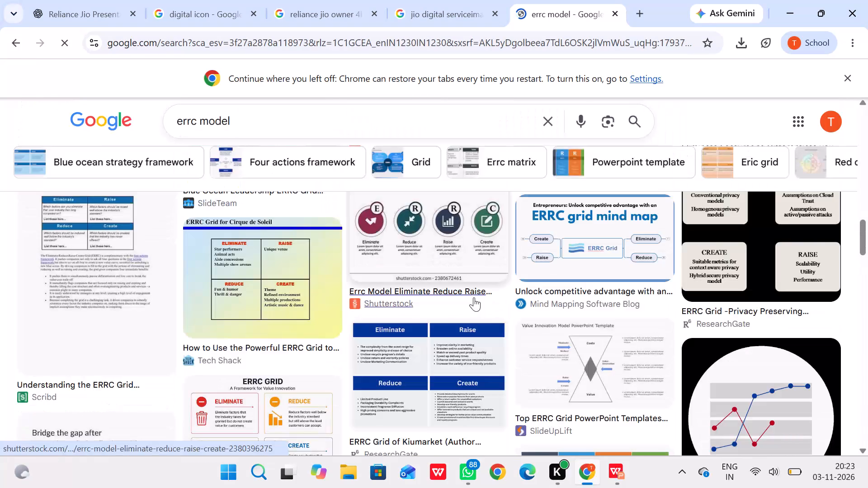
scroll(474, 297, up, 8)
scroll(485, 334, up, 7)
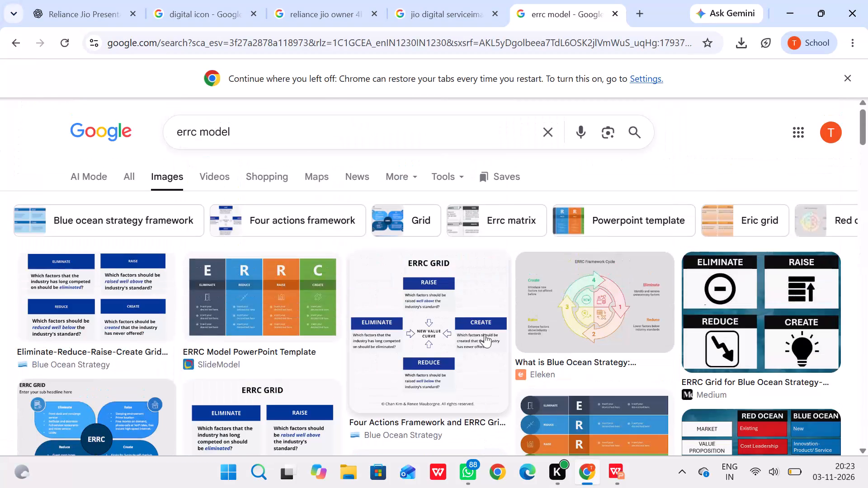
Open the SlideModel "ERRC Model PowerPoint Template" picture with four coloured columns and copy the image.
click(272, 301)
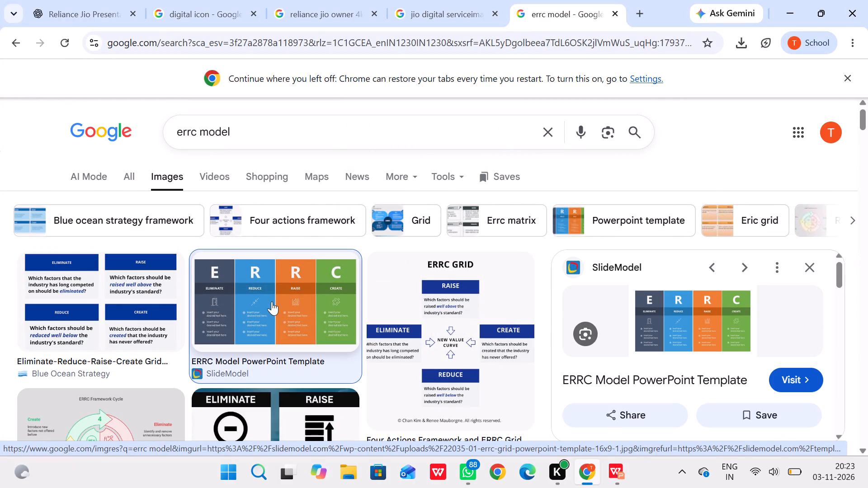
right_click(678, 320)
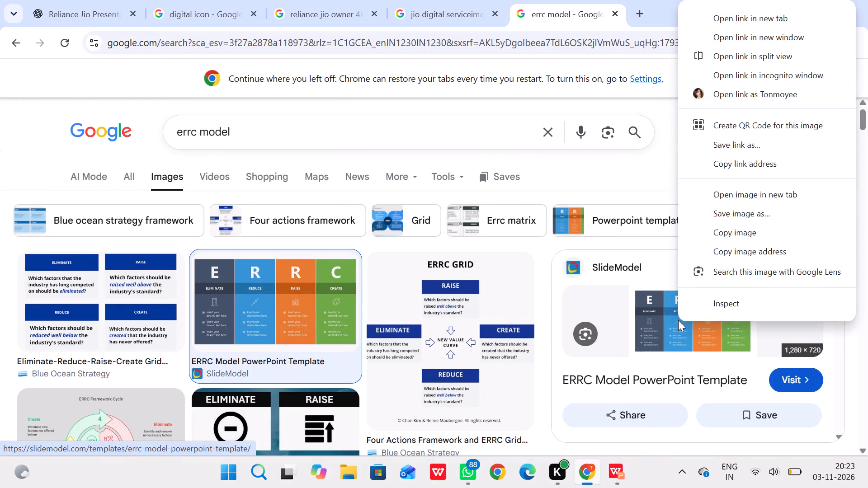
click(740, 232)
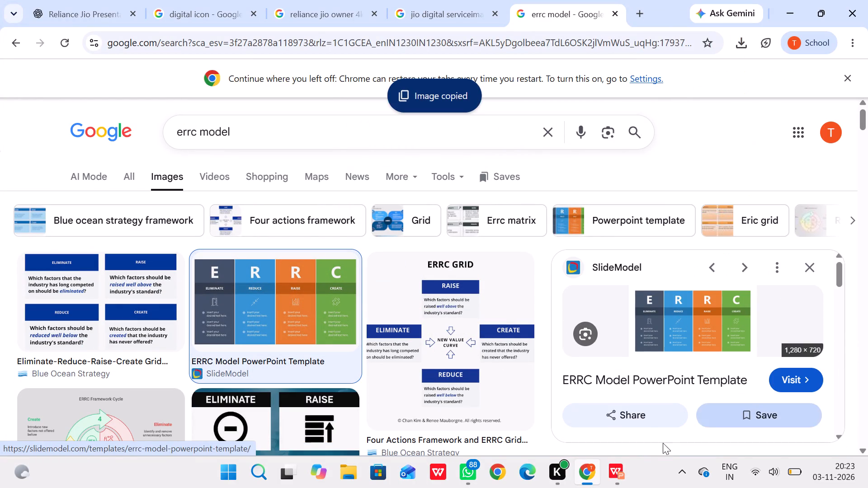
Switch to WPS Office and delete all the content of slide 5, "What did the auditor actually find?".
click(623, 474)
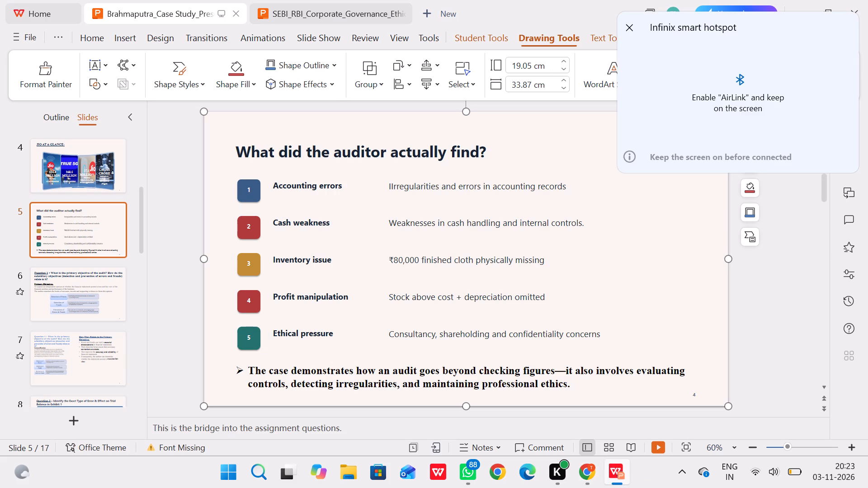
click(228, 157)
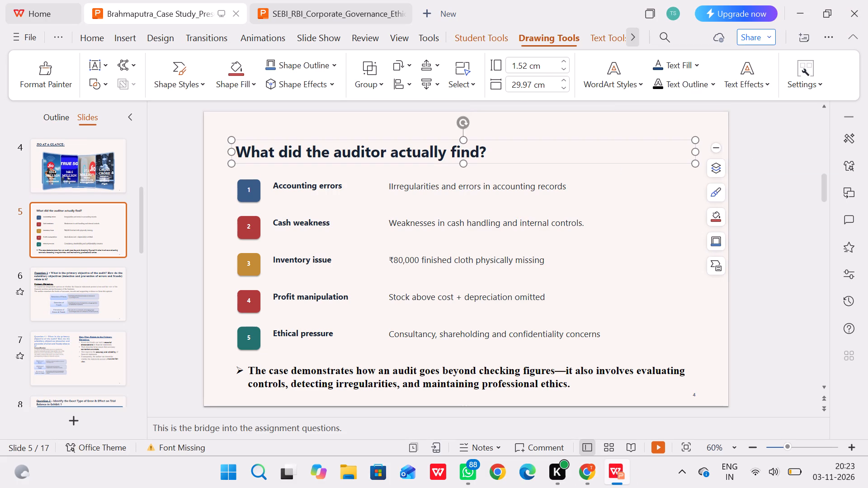
drag(177, 126, 754, 417)
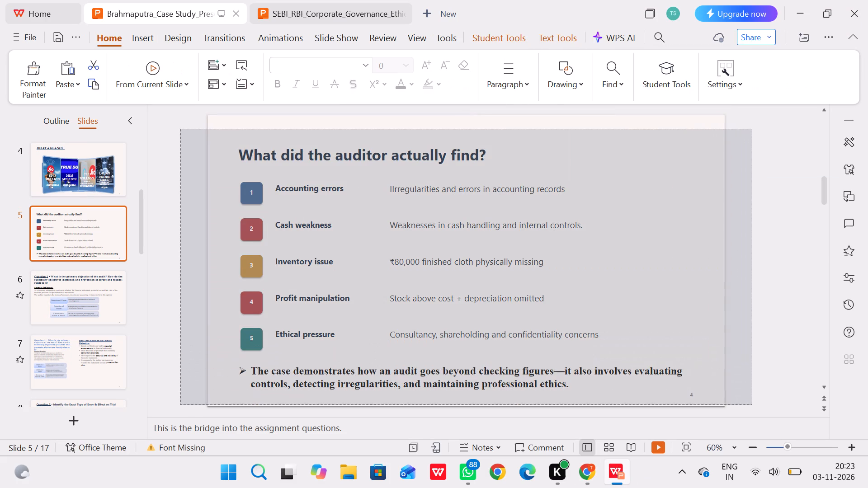
drag(754, 417, 754, 423)
key(BackSpace)
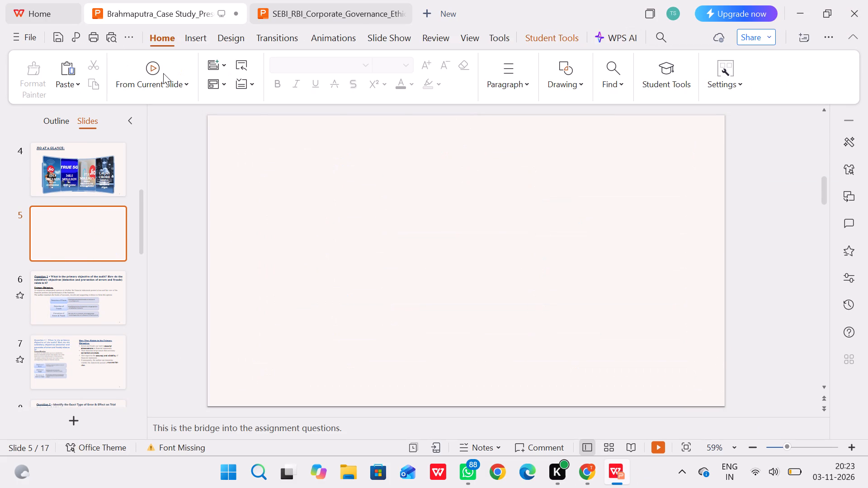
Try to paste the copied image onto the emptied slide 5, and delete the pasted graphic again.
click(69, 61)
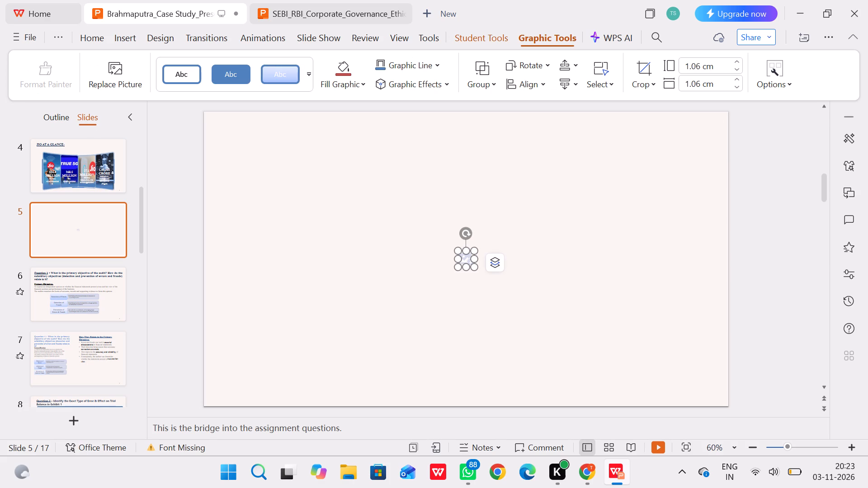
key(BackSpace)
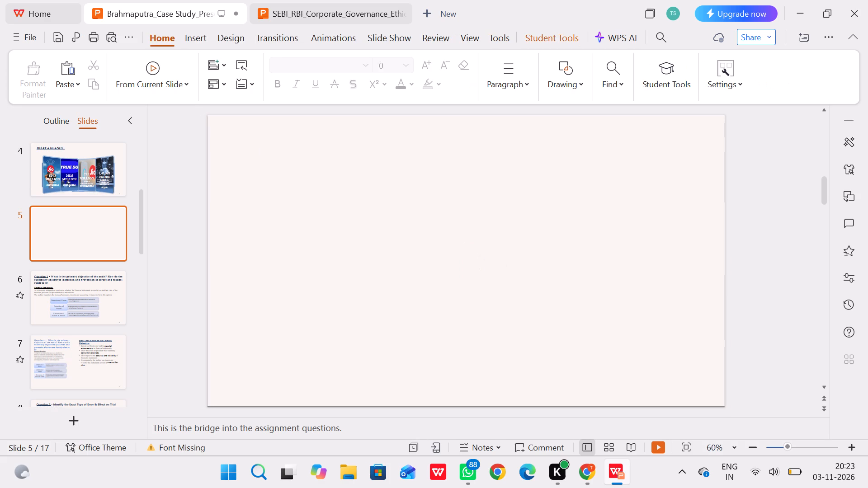
Copy the "ERRC Model PowerPoint Template" image again in Chrome and paste it onto the blank slide 5 in WPS Office.
click(594, 475)
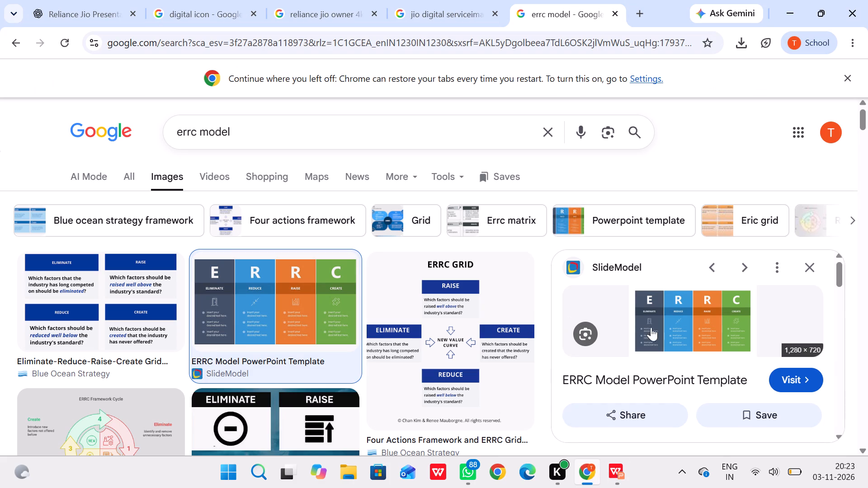
right_click(663, 324)
click(717, 232)
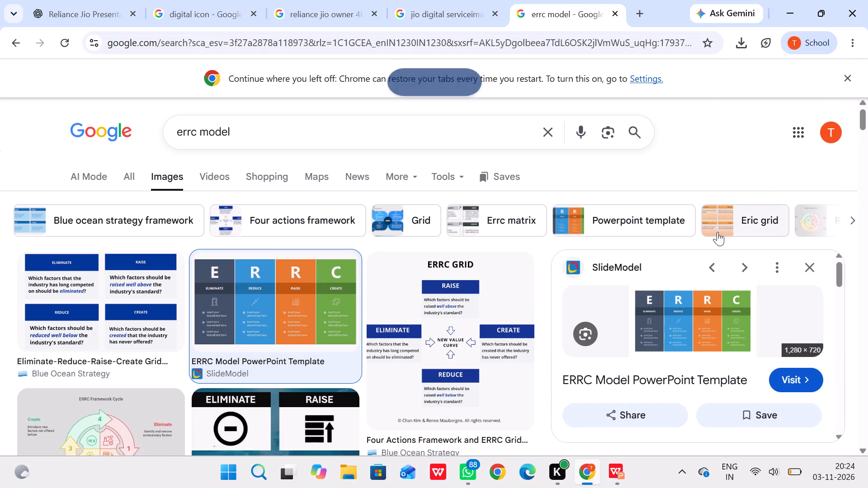
click(593, 487)
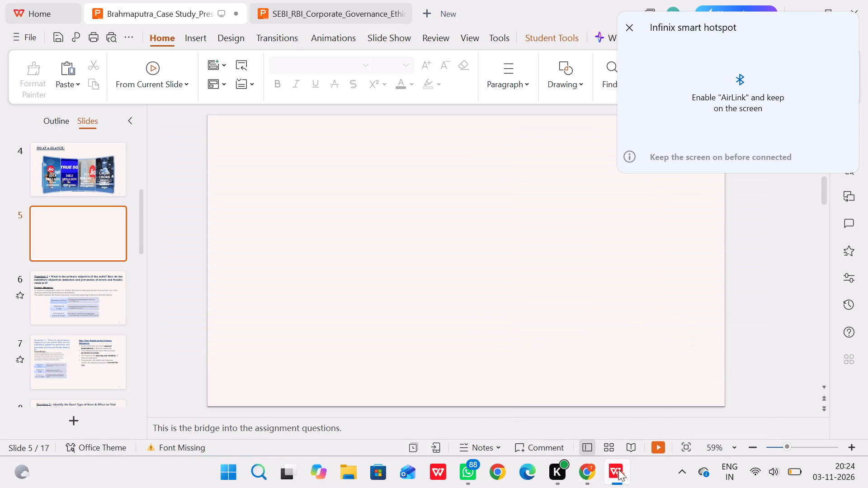
click(75, 63)
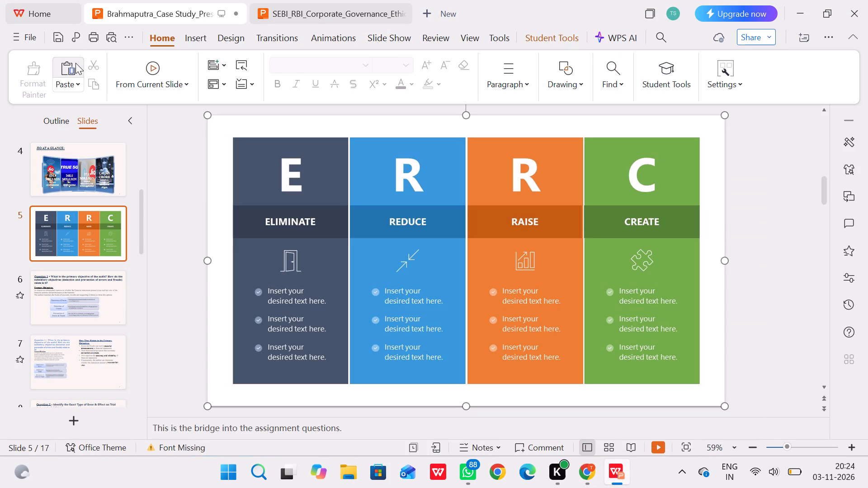
Crop the white margins above and below the four coloured columns off slide 5's ERRC picture, leaving it about 16 cm high.
click(247, 143)
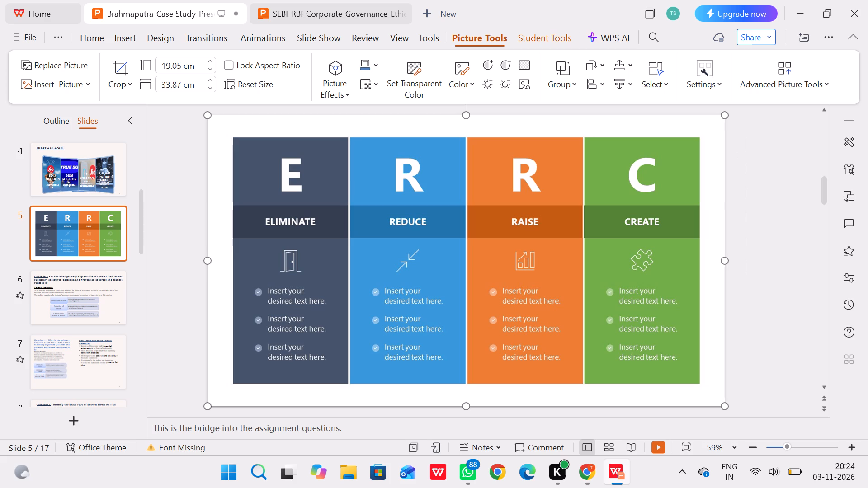
click(743, 168)
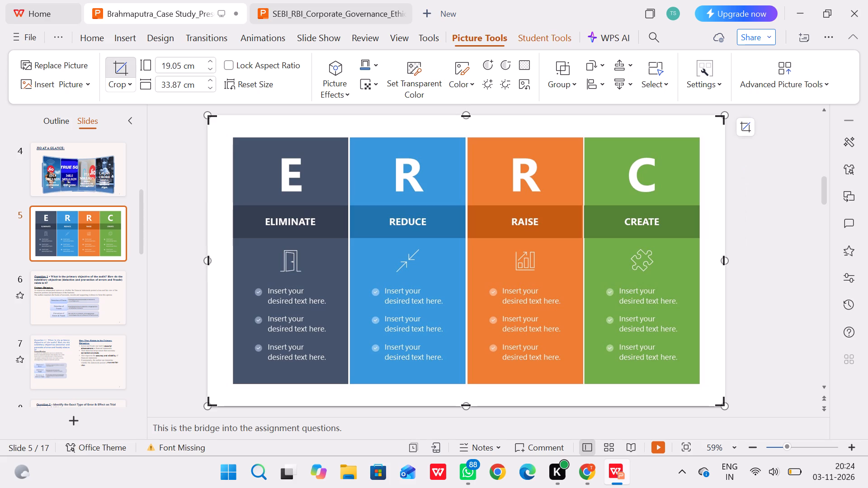
drag(466, 118, 466, 127)
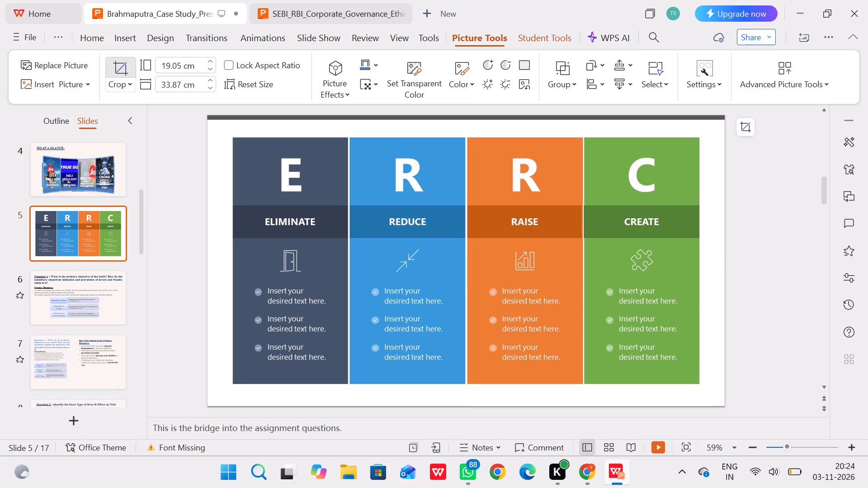
drag(466, 127, 464, 140)
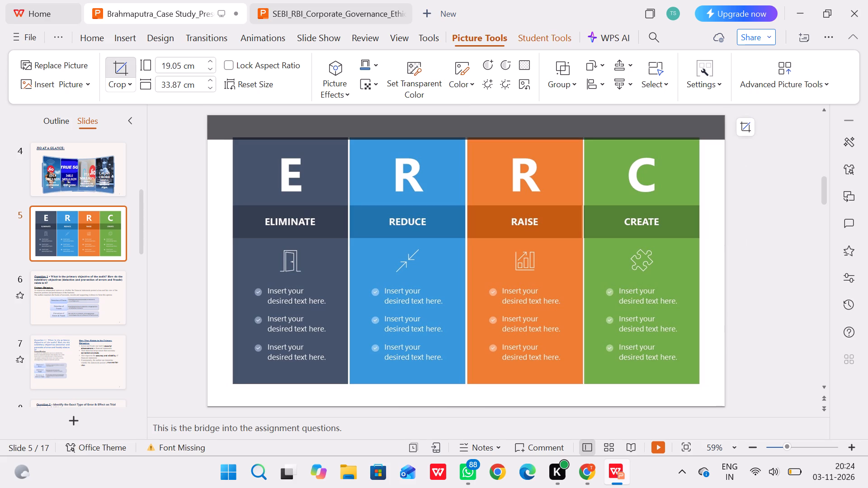
drag(464, 140, 465, 137)
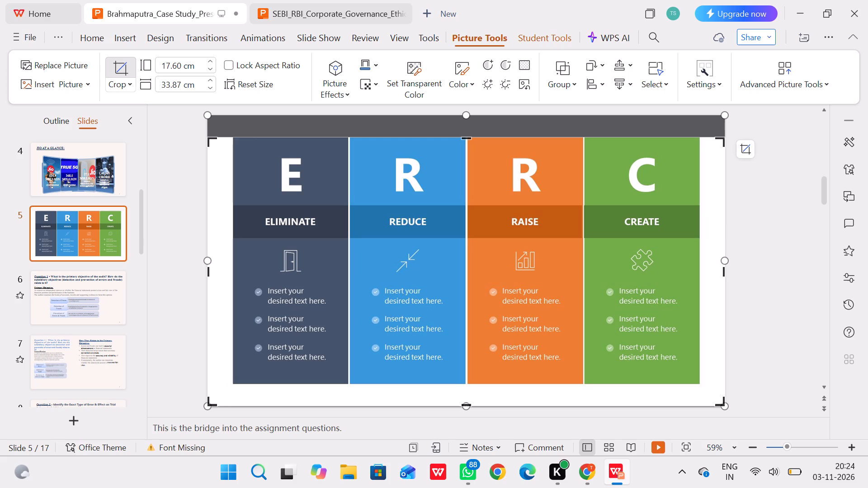
drag(468, 403, 468, 391)
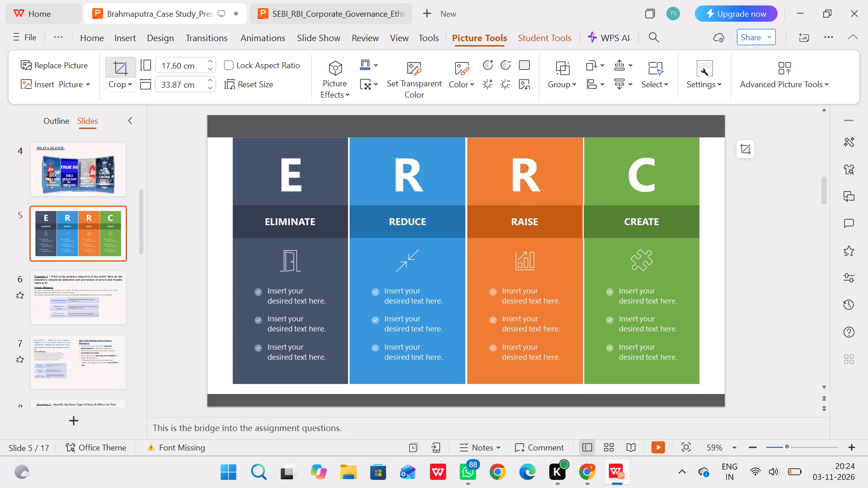
drag(468, 391, 469, 385)
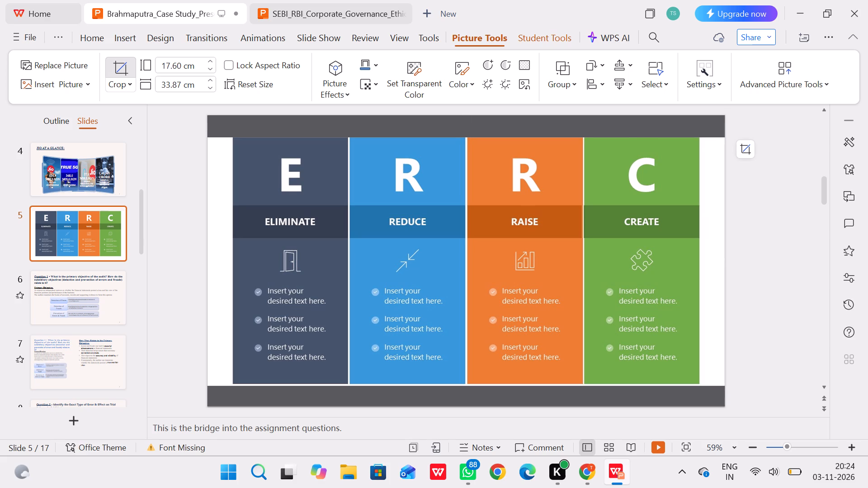
drag(469, 385, 472, 382)
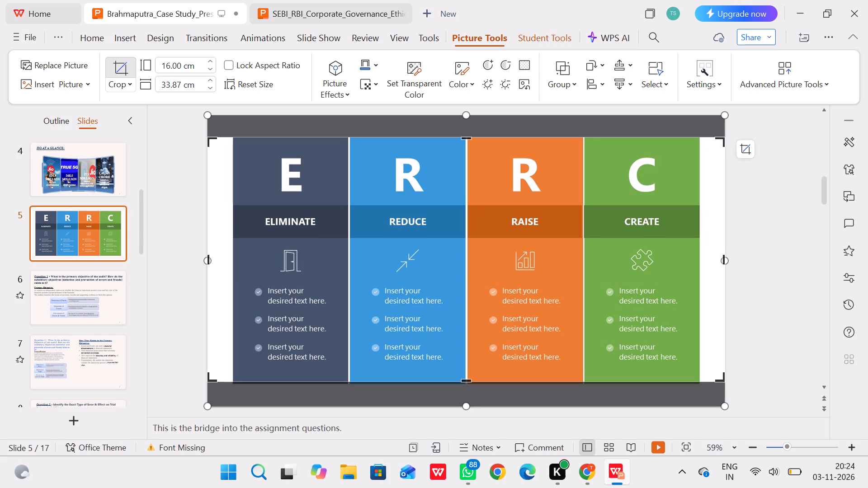
Crop the picture's sides and refine its bottom edge so only the ELIMINATE column remains, about 7.48 cm wide and 16.09 cm high.
drag(210, 254, 229, 261)
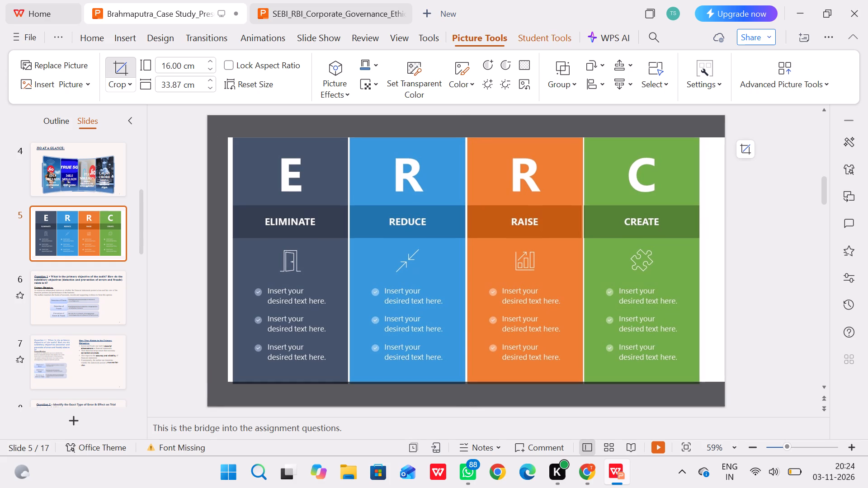
drag(229, 261, 236, 266)
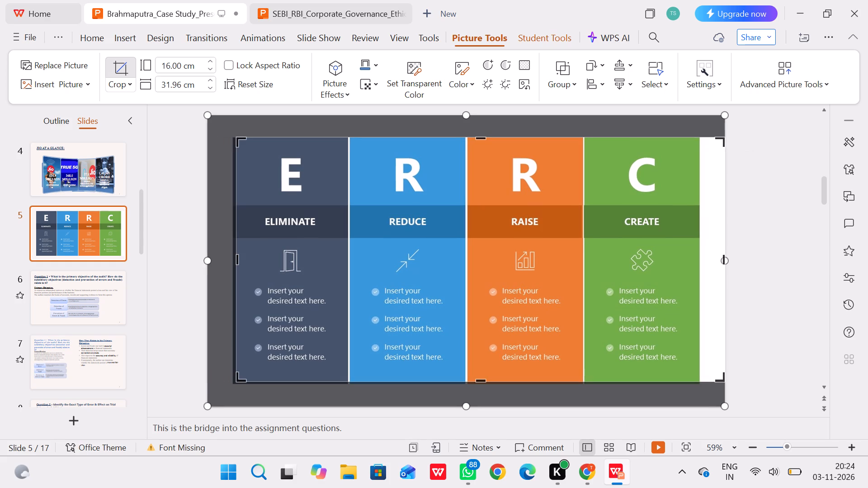
drag(238, 259, 235, 260)
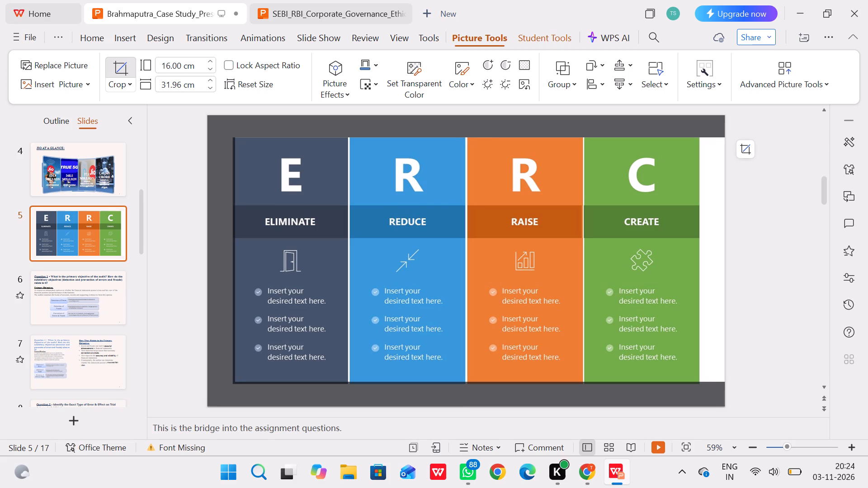
drag(235, 260, 234, 261)
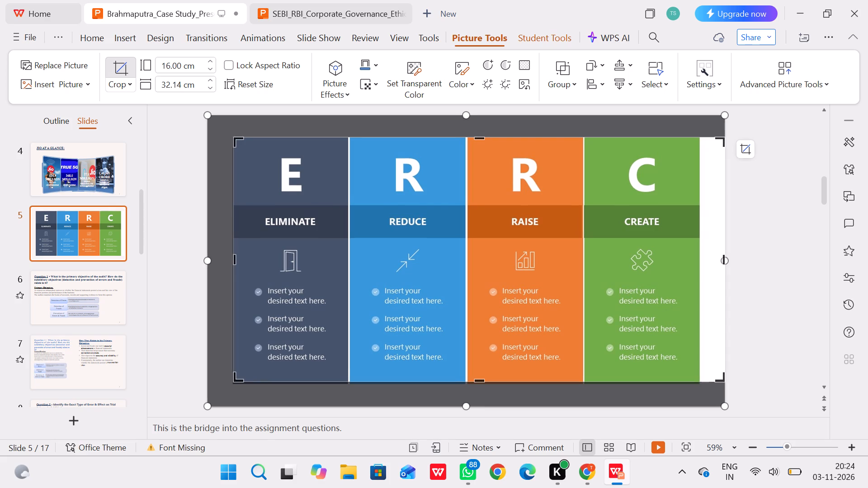
drag(723, 258, 703, 259)
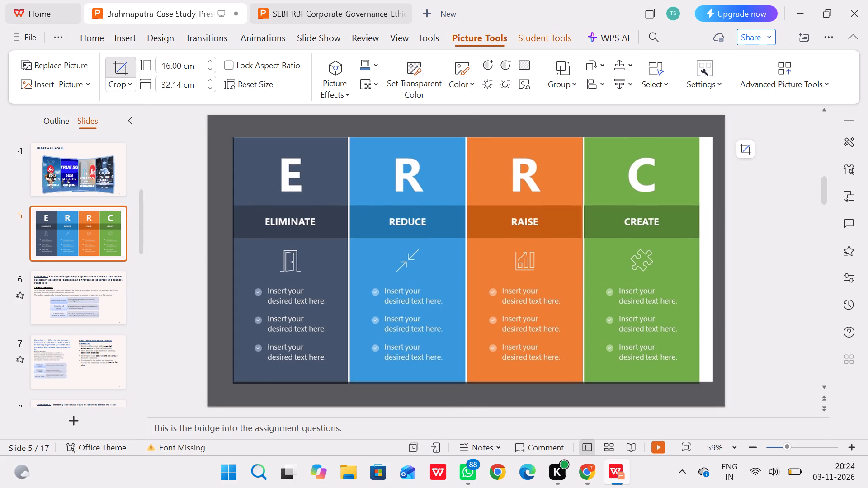
drag(703, 259, 471, 263)
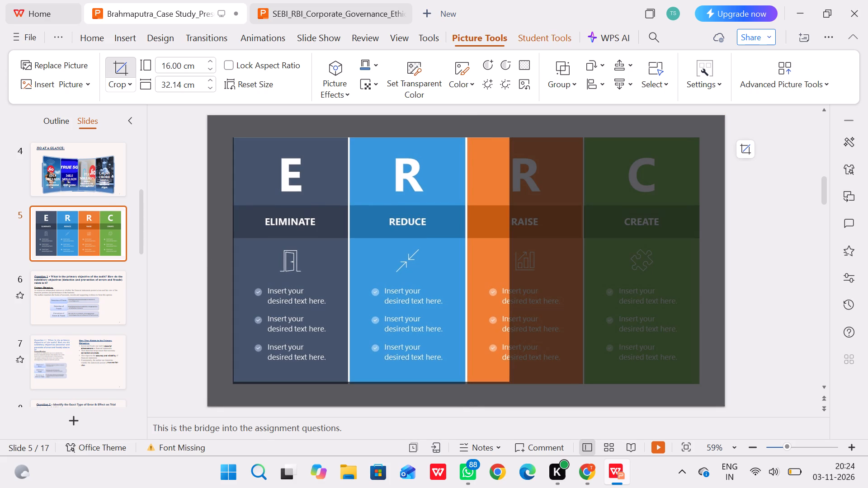
drag(471, 263, 427, 254)
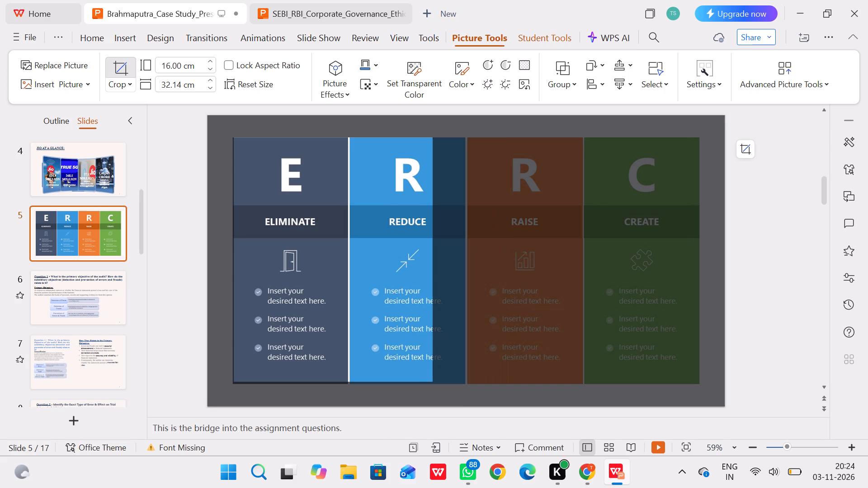
drag(427, 254, 328, 249)
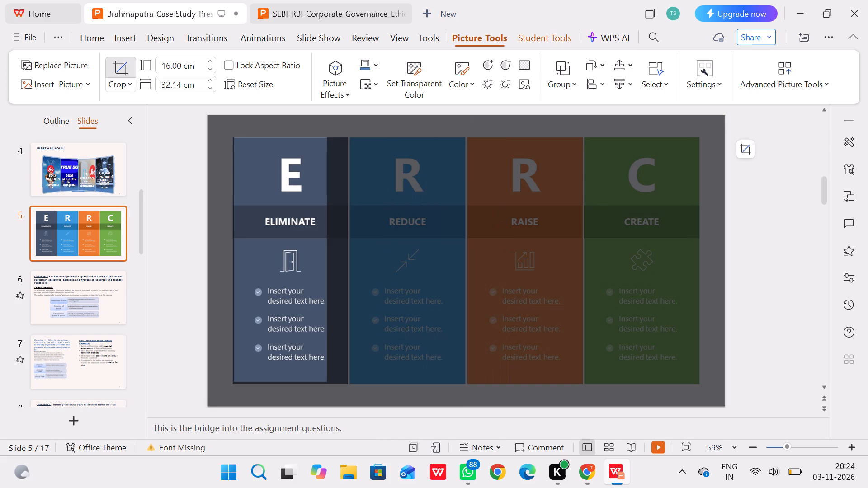
drag(328, 249, 346, 258)
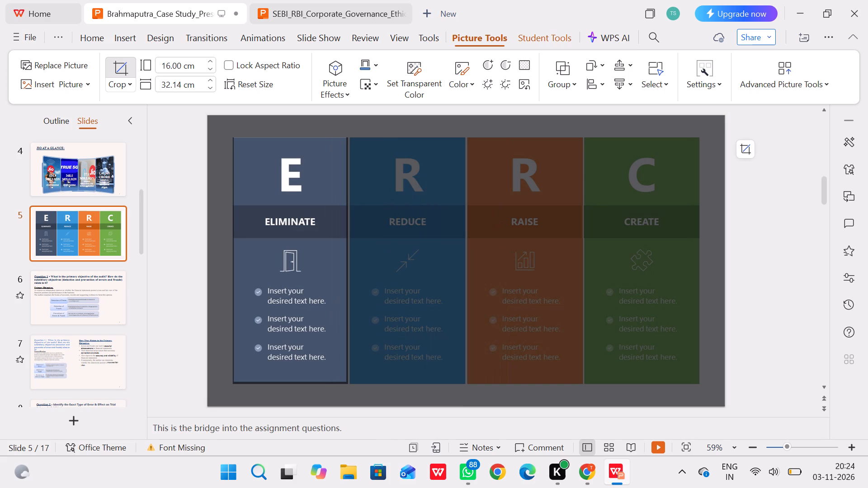
drag(346, 258, 346, 259)
drag(346, 259, 348, 260)
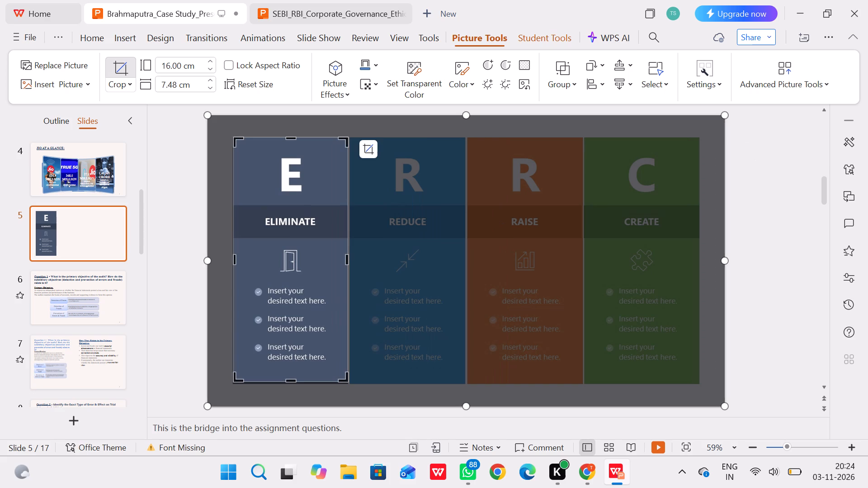
drag(292, 379, 292, 383)
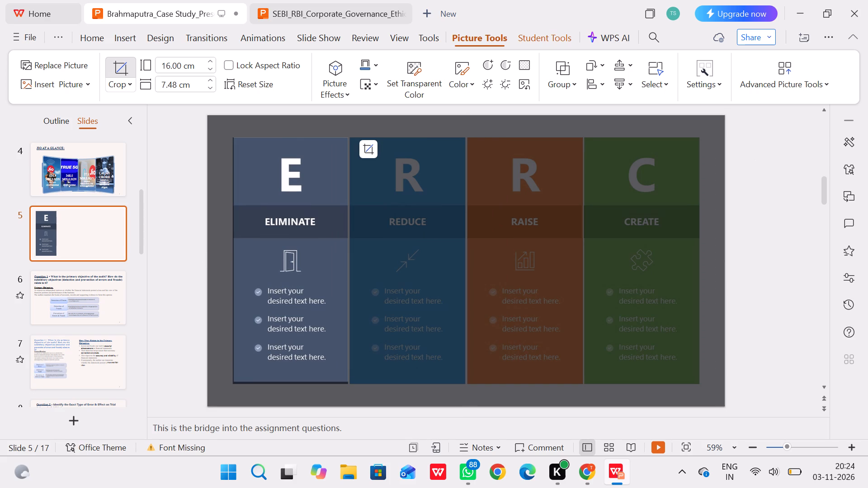
drag(292, 383, 292, 383)
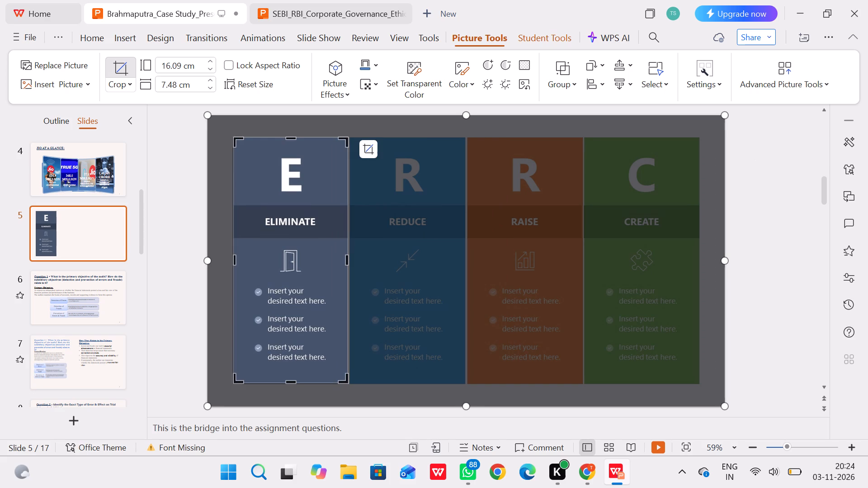
click(188, 233)
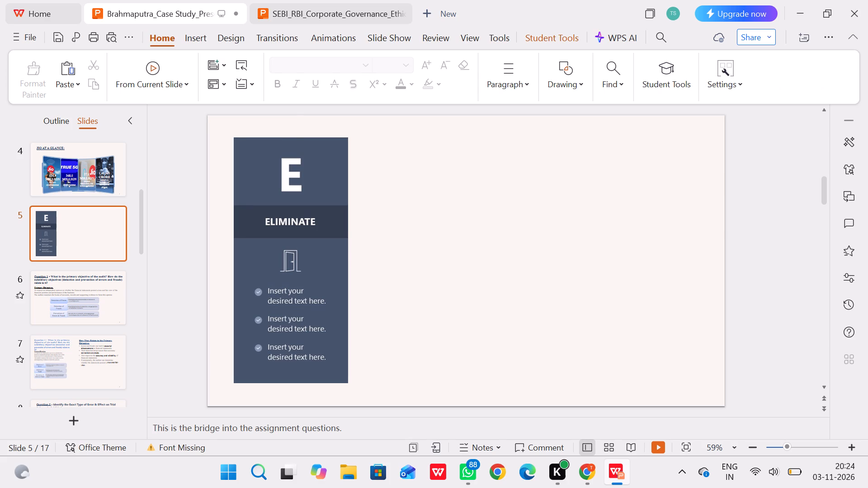
Move the ELIMINATE column to the slide's top-left corner and stretch it to the full slide height of 19.05 cm.
click(298, 240)
drag(298, 240, 273, 216)
click(264, 357)
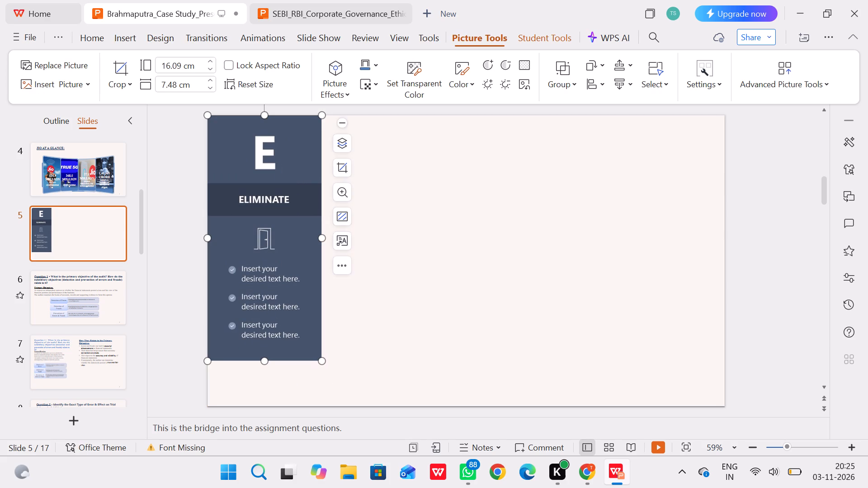
drag(265, 362, 272, 407)
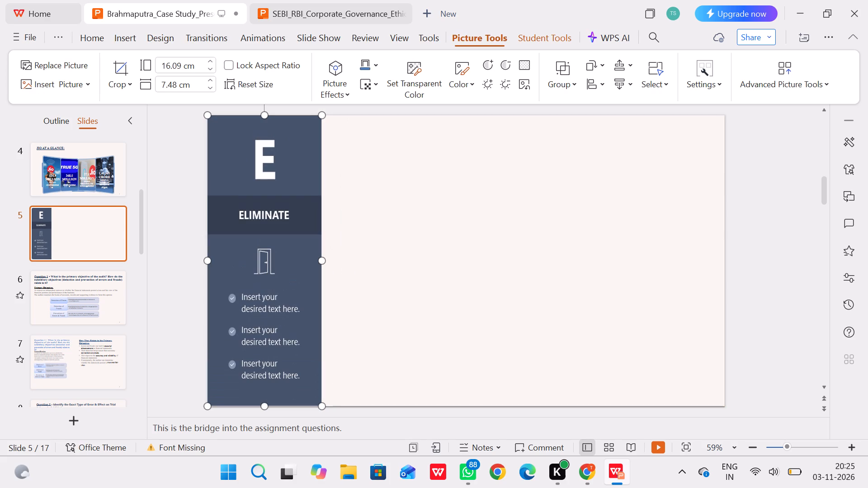
click(192, 288)
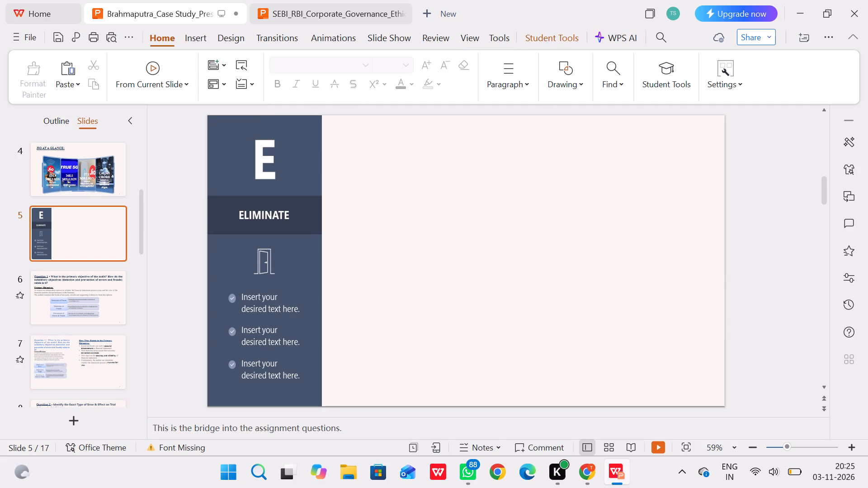
Paste the ERRC picture again and crop it to a small plain blue-grey patch from beside the letter E in the ELIMINATE column.
click(71, 68)
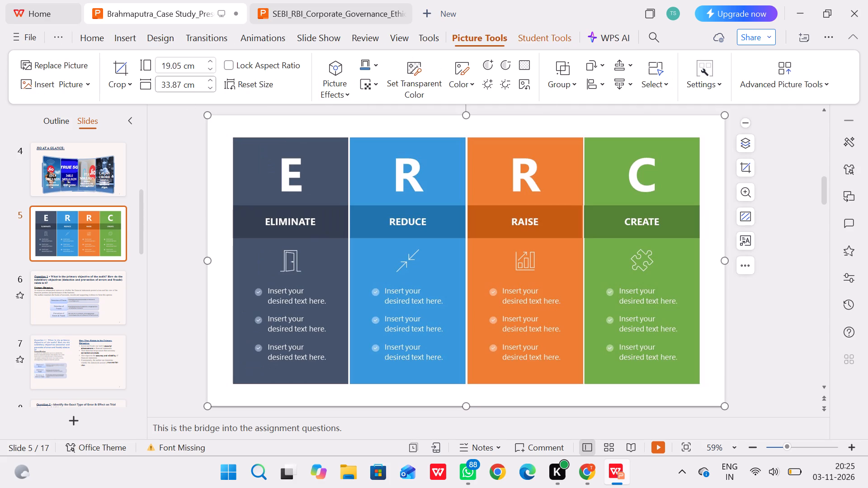
click(743, 161)
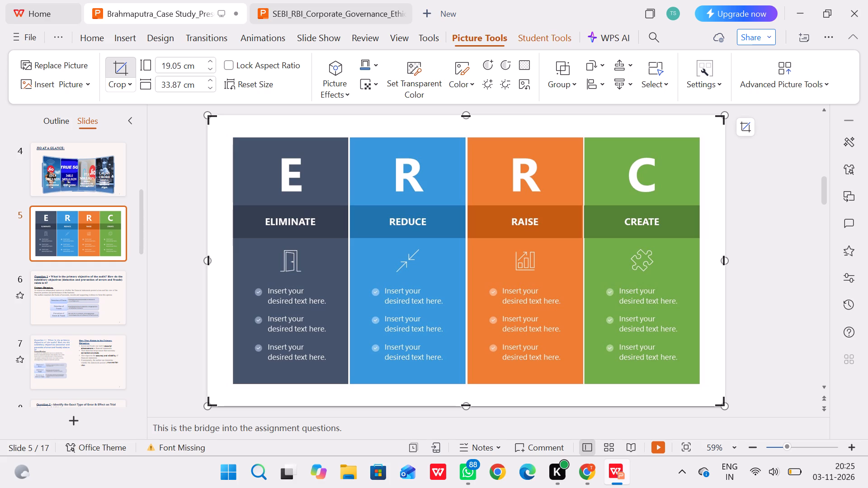
drag(204, 116, 241, 144)
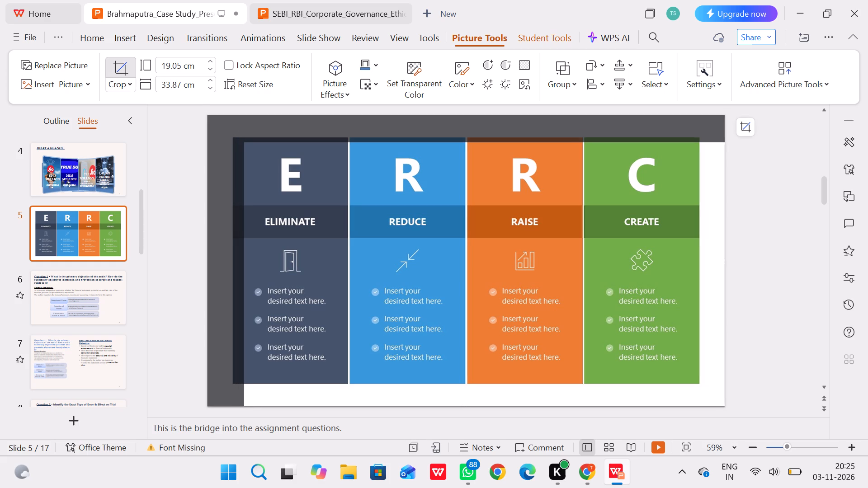
drag(241, 144, 236, 141)
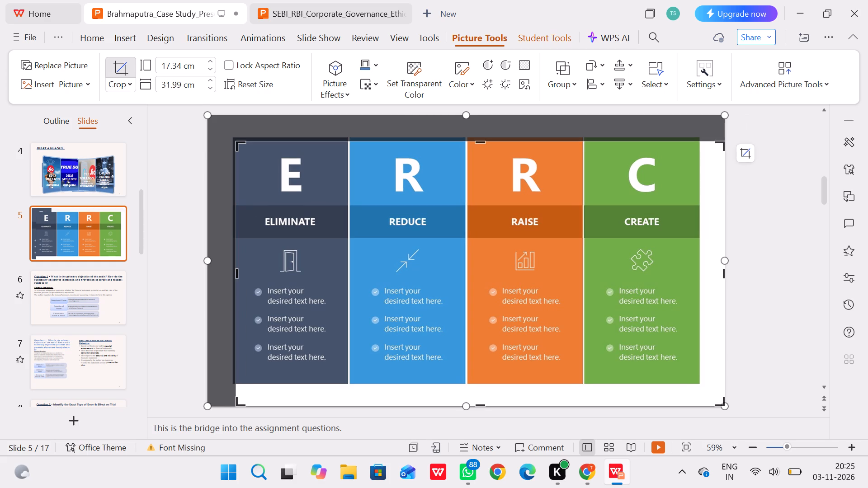
drag(722, 272, 389, 204)
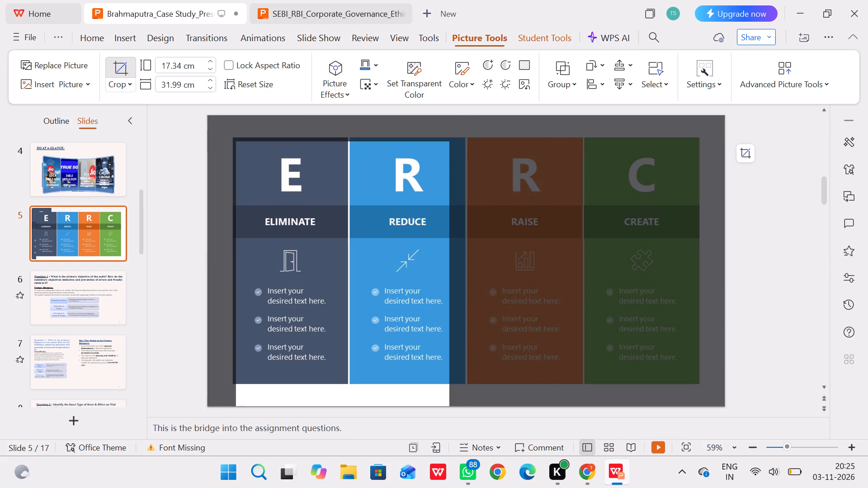
drag(389, 204, 275, 181)
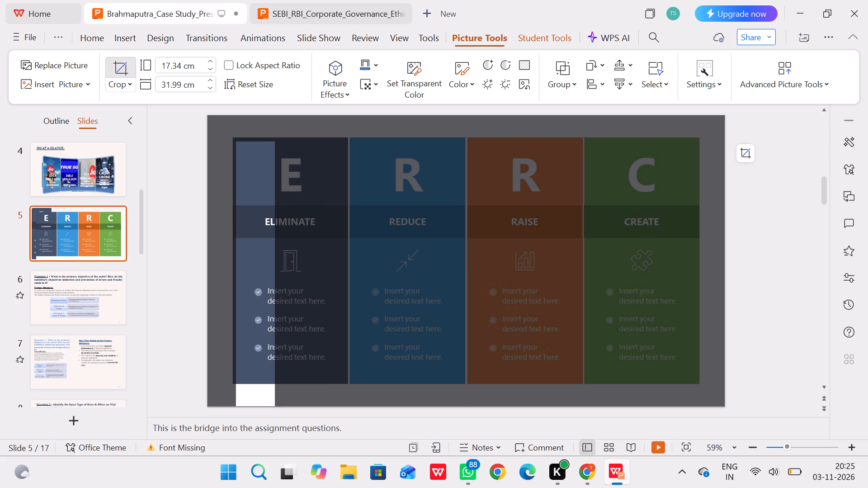
drag(258, 406, 258, 399)
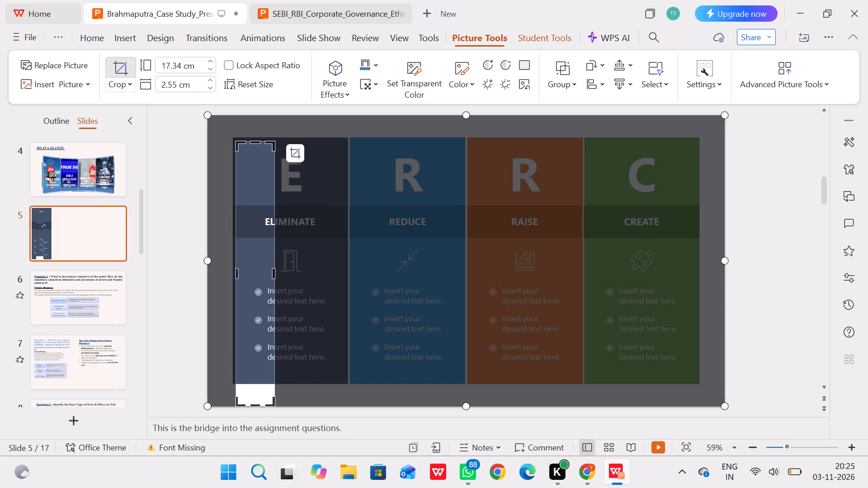
drag(258, 399, 274, 161)
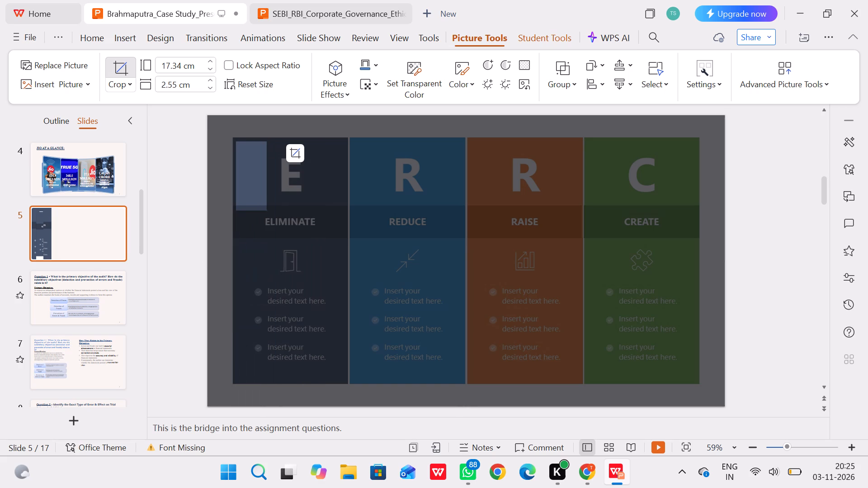
drag(274, 161, 279, 192)
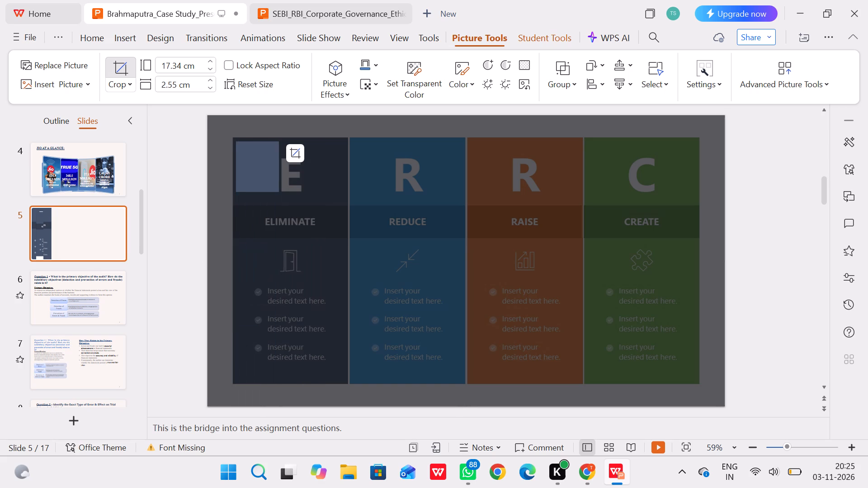
click(175, 173)
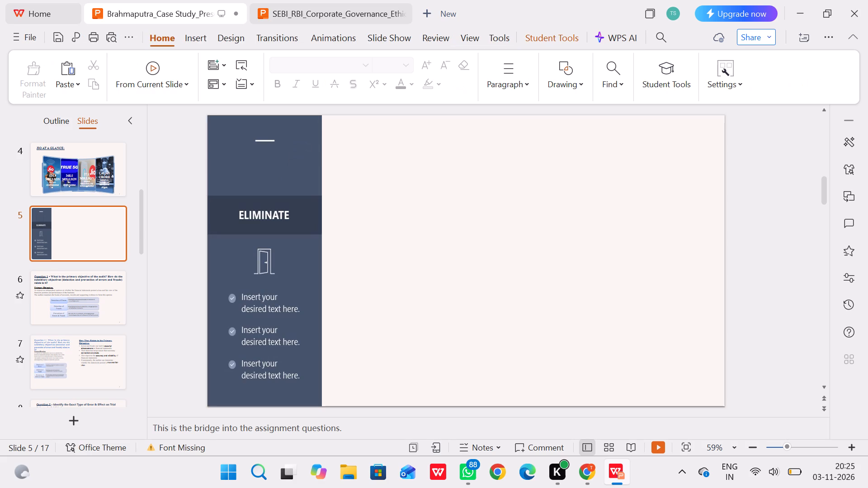
Enlarge the plain blue-grey patch to about 7.69 cm high and 6.12 cm wide and cover the ELIMINATE column's placeholder bullets with it.
click(250, 161)
drag(250, 161, 276, 217)
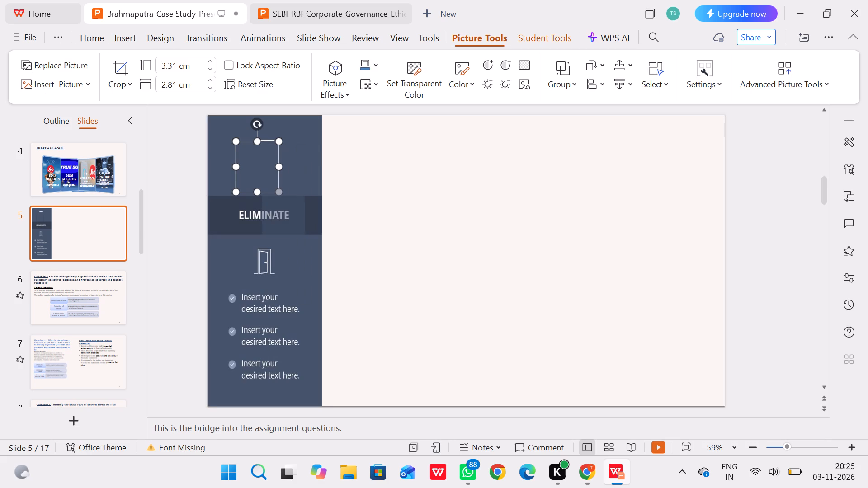
drag(276, 217, 409, 223)
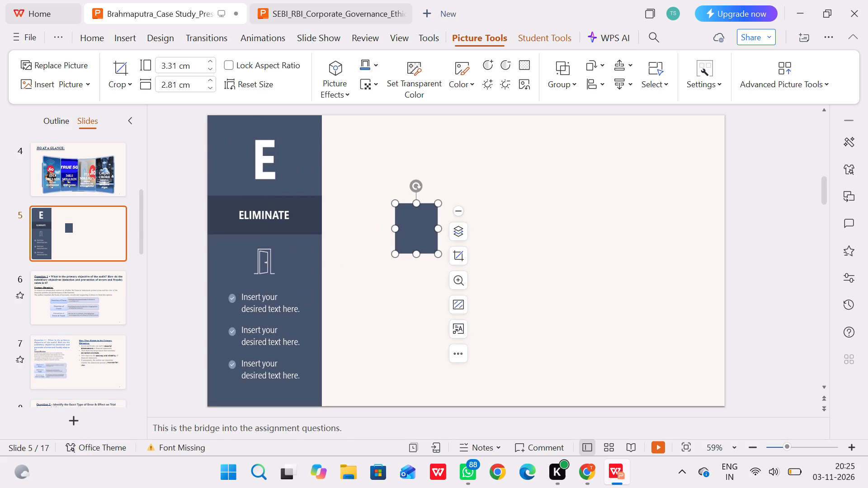
drag(418, 200, 420, 164)
click(436, 205)
drag(439, 213, 490, 218)
drag(443, 254, 454, 306)
drag(447, 237, 295, 336)
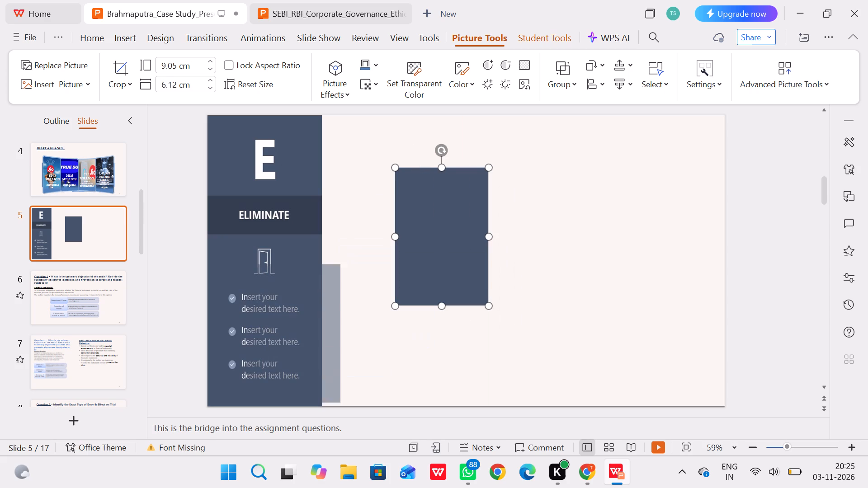
drag(295, 336, 409, 272)
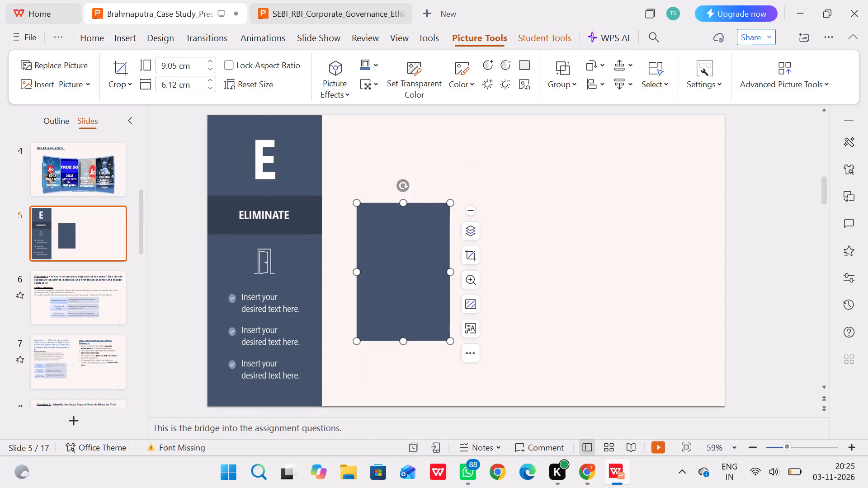
drag(404, 201, 402, 222)
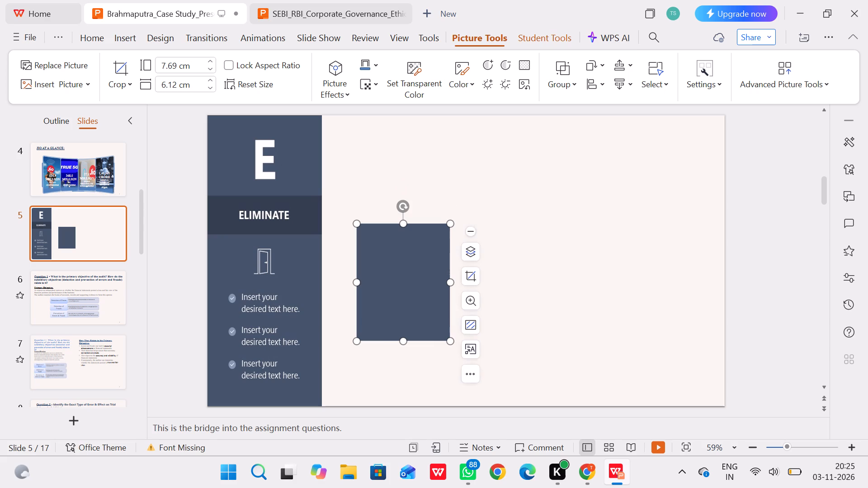
drag(414, 292, 282, 351)
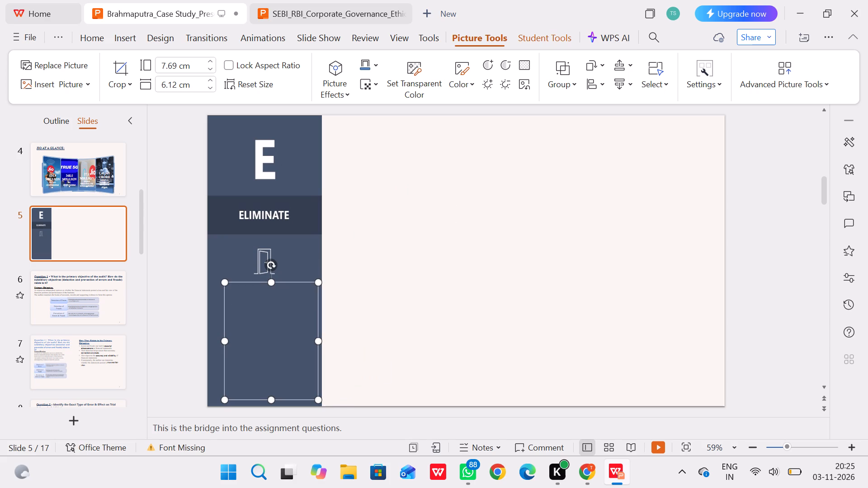
drag(282, 351, 276, 352)
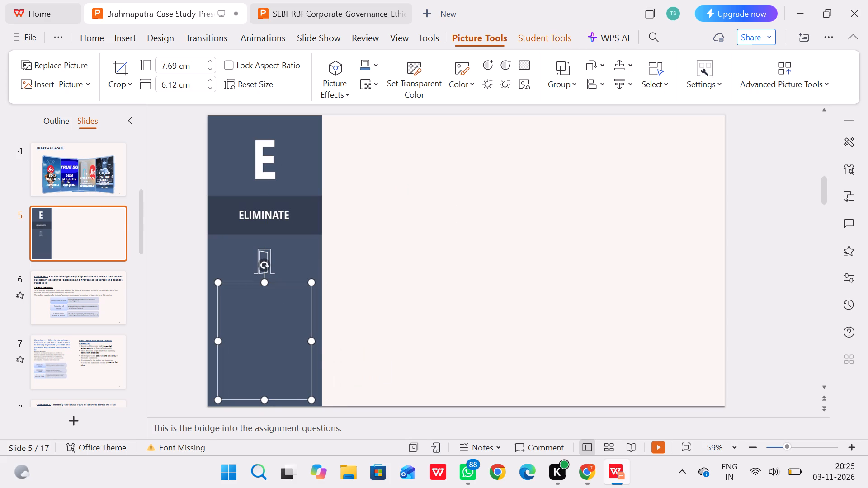
click(181, 327)
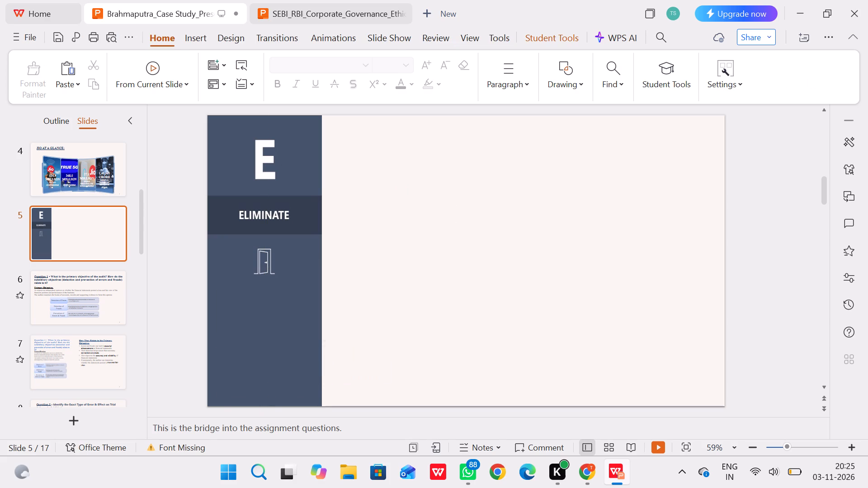
Group the blue-grey patch with the ELIMINATE column picture.
drag(189, 110, 385, 418)
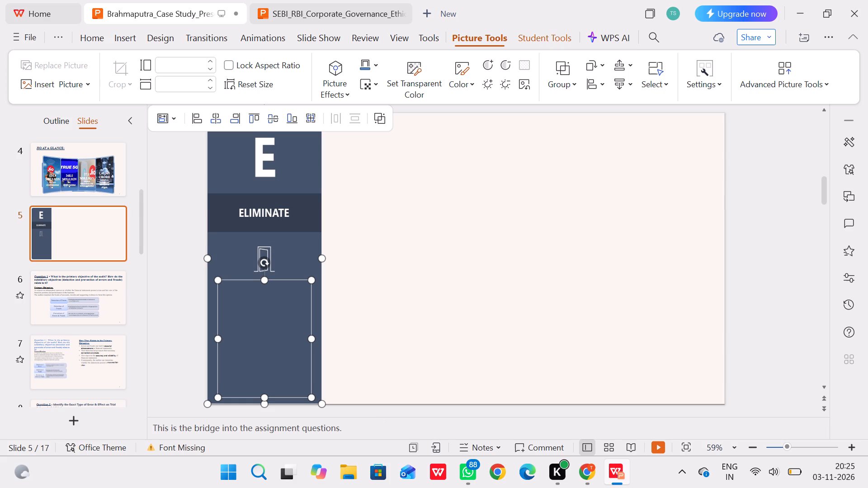
right_click(294, 256)
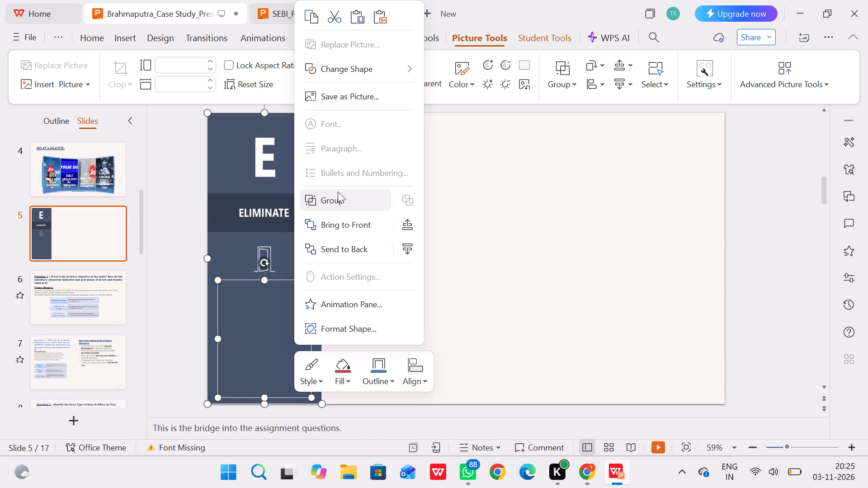
click(340, 202)
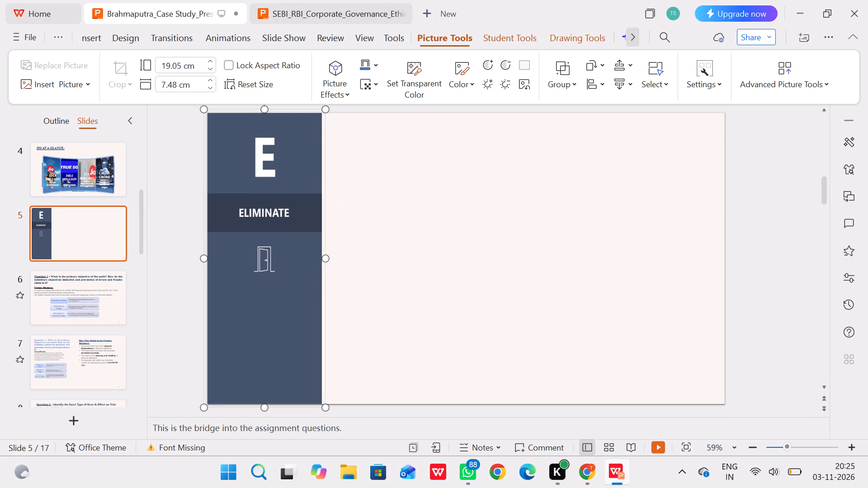
click(186, 192)
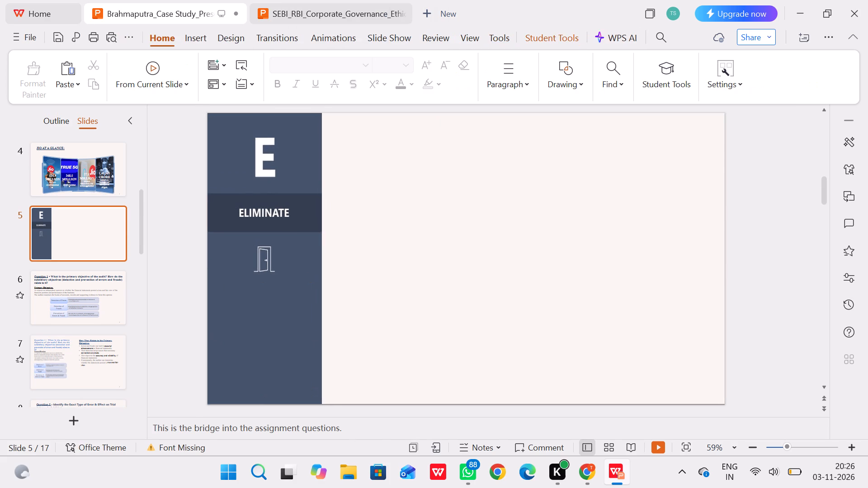
Paste the ERRC picture again on slide 5 and crop the ELIMINATE column off its side, leaving it about 24.66 cm wide.
click(67, 69)
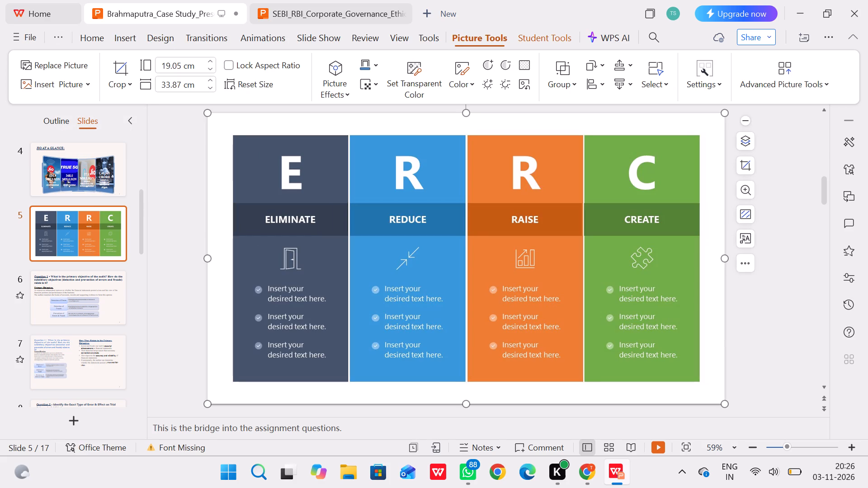
click(748, 167)
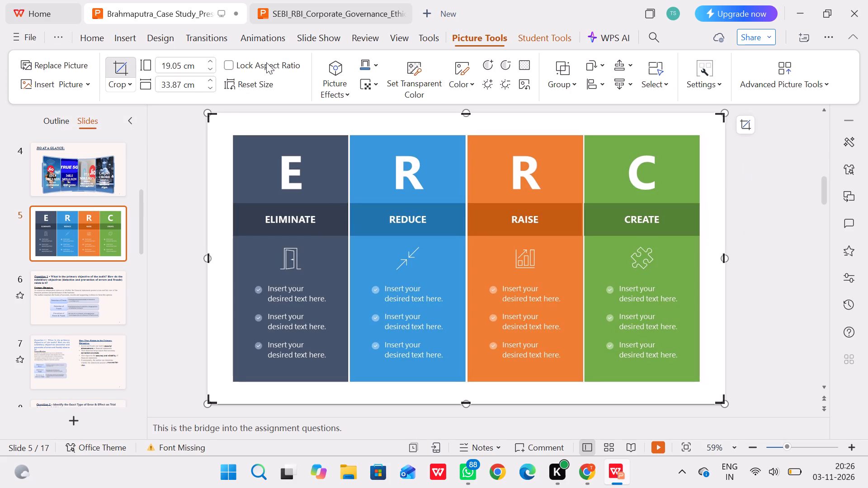
drag(208, 113, 321, 124)
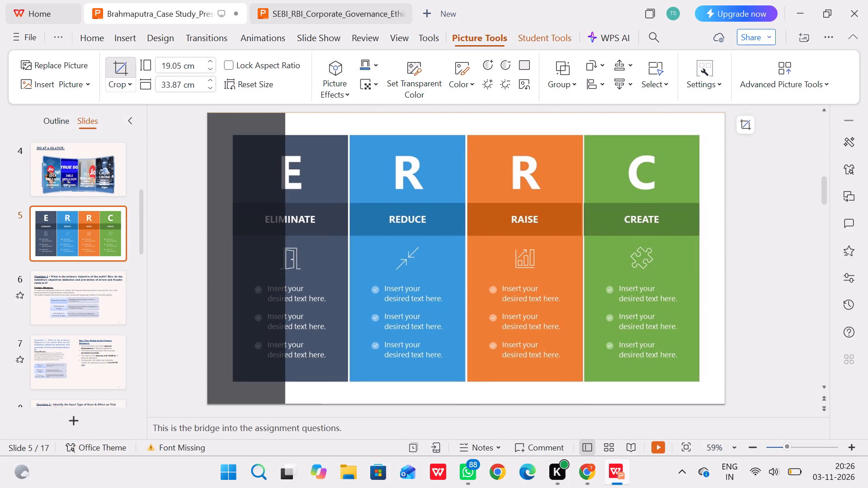
drag(321, 124, 352, 127)
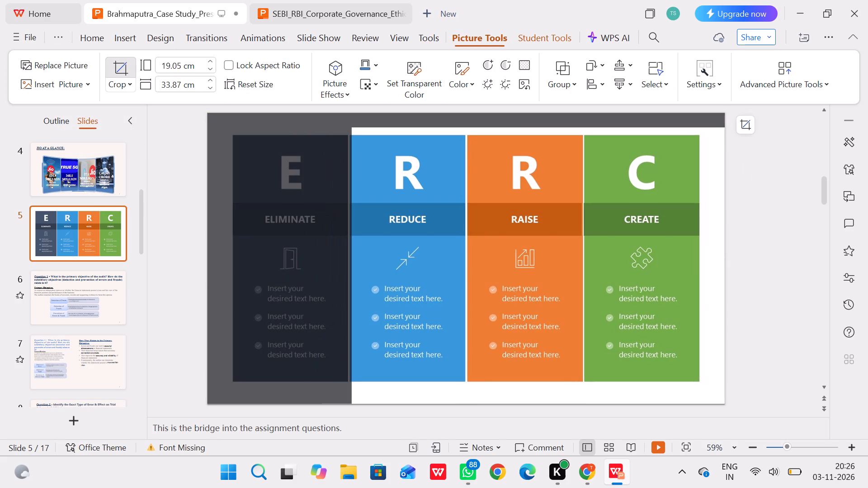
drag(352, 127, 351, 127)
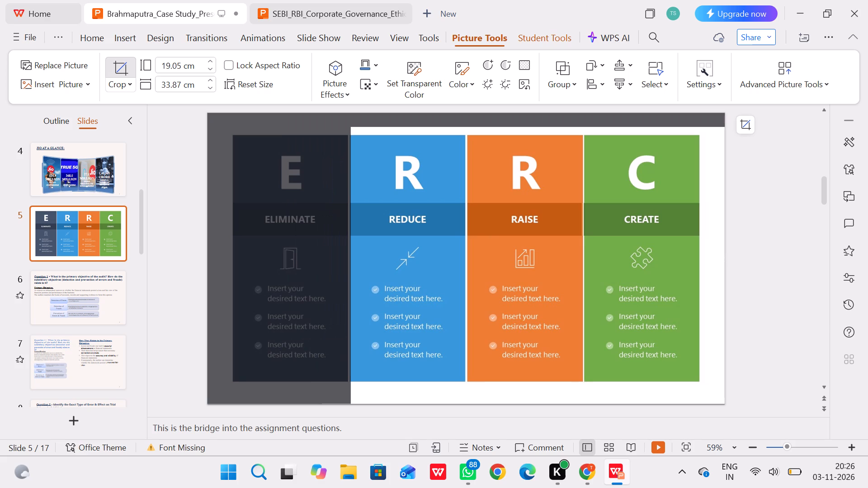
drag(351, 127, 347, 127)
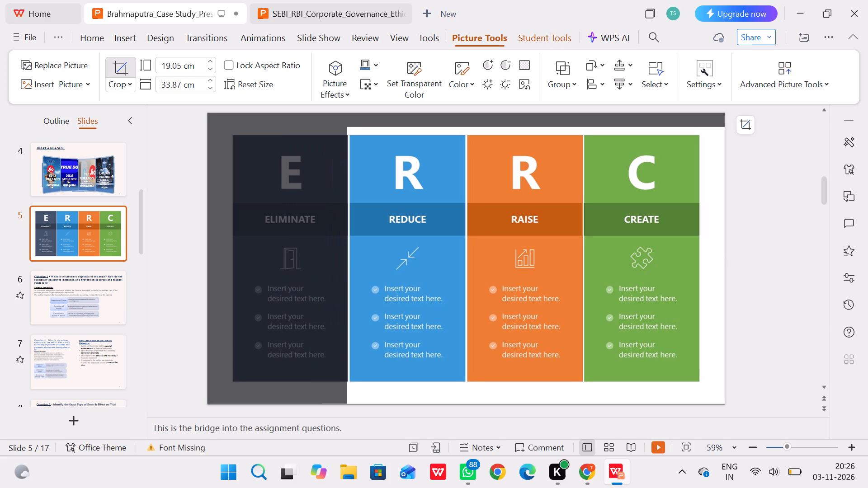
drag(347, 127, 347, 127)
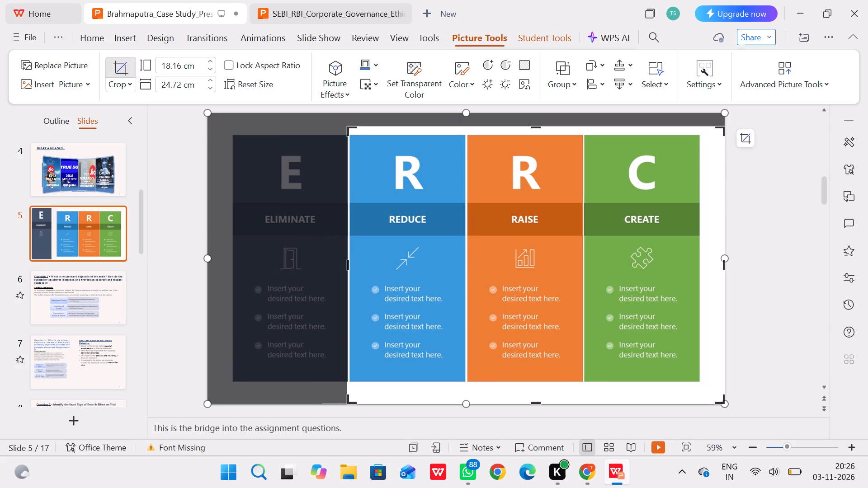
click(348, 266)
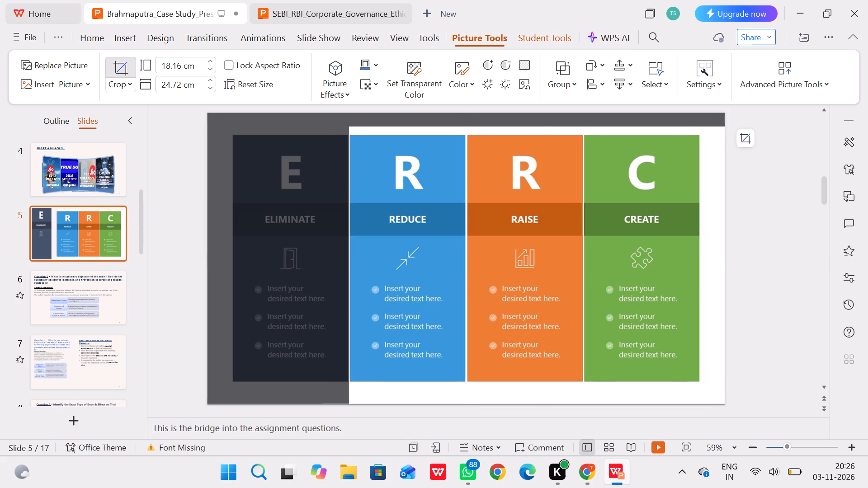
click(349, 265)
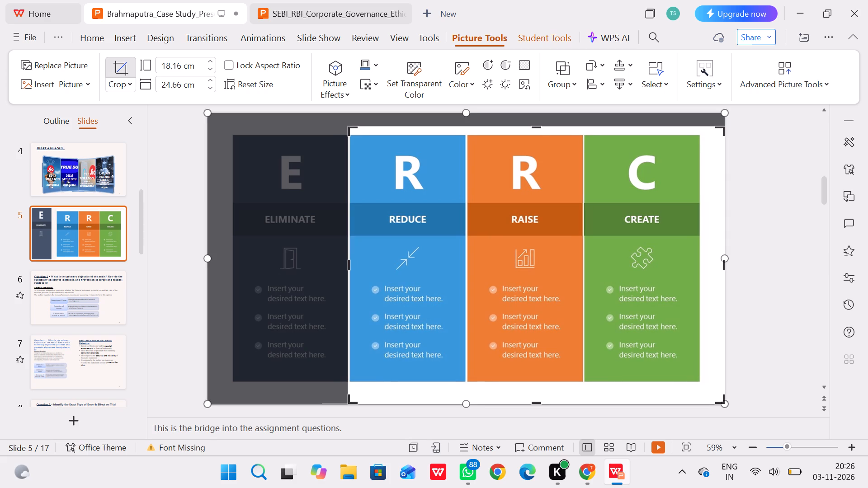
Crop the white margins below and above the coloured columns, leaving the picture about 16.09 cm high.
drag(536, 402, 538, 384)
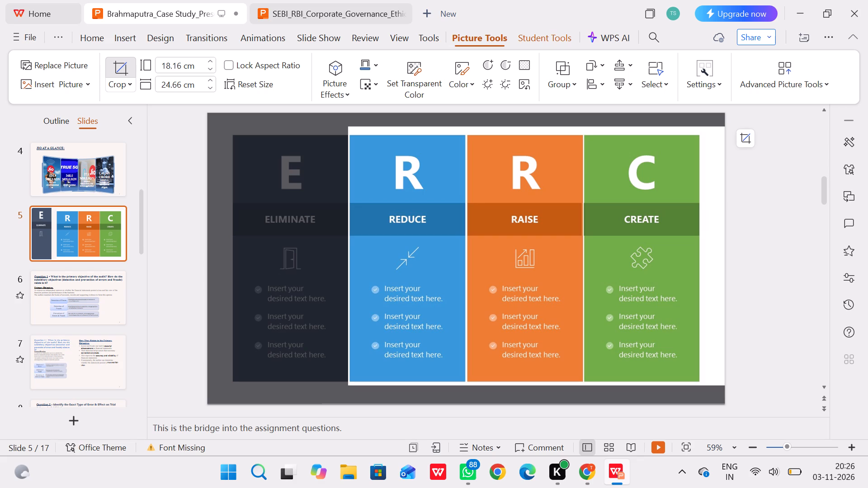
drag(538, 384, 536, 380)
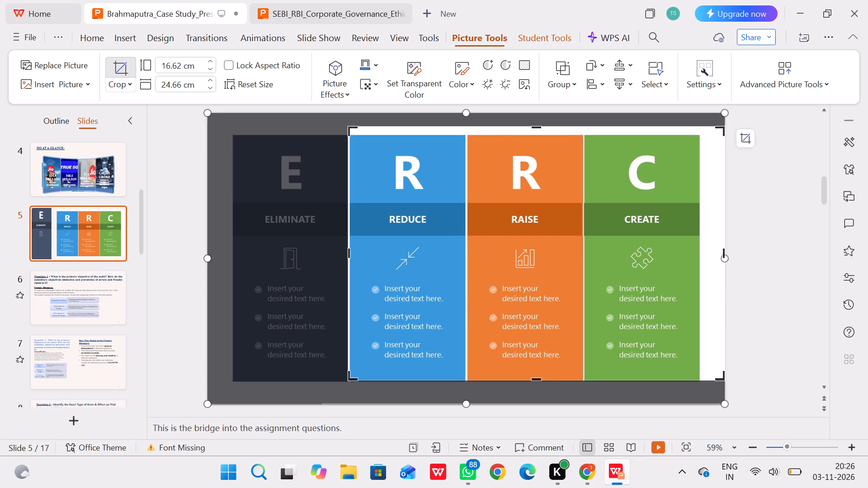
drag(537, 127, 538, 134)
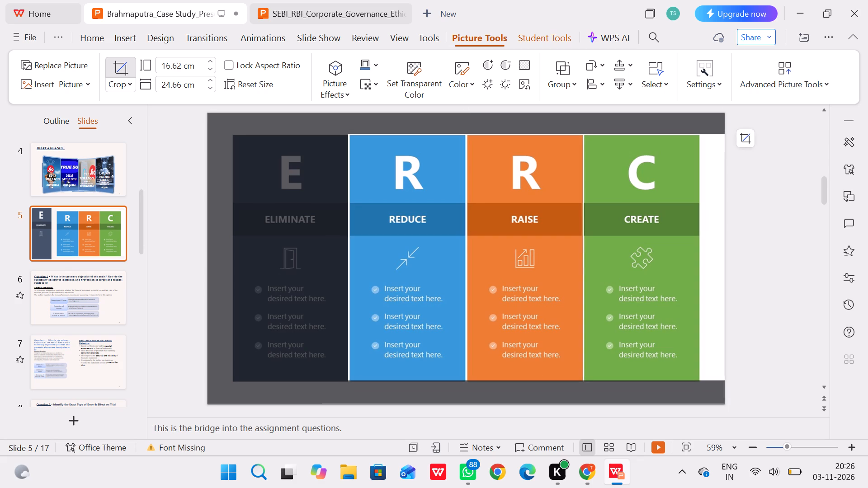
drag(538, 134, 539, 135)
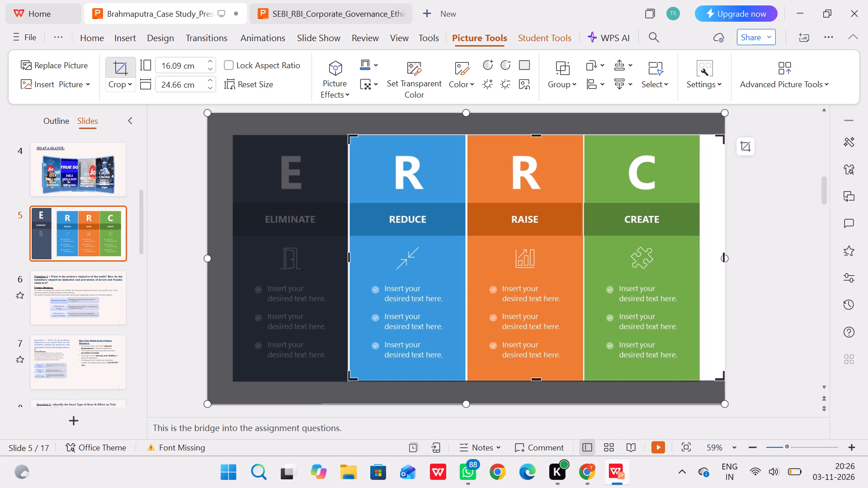
Crop the RAISE and CREATE columns off the picture so only the REDUCE column remains, about 7.72 cm wide.
drag(723, 256, 672, 255)
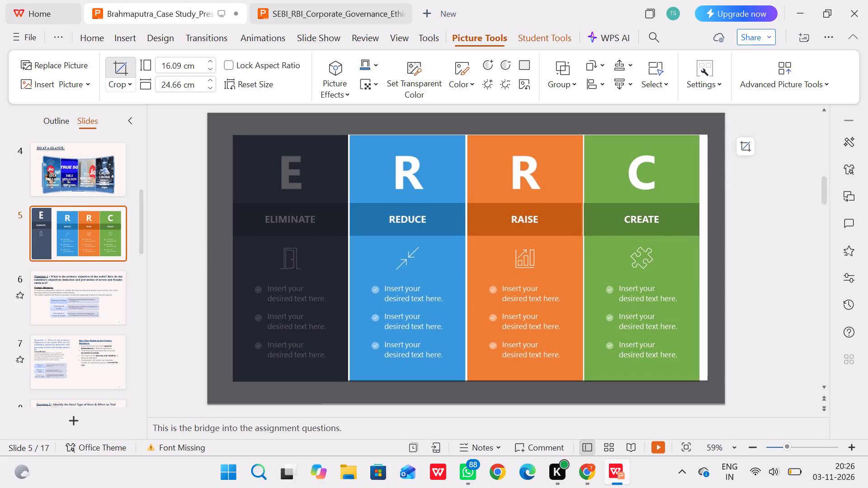
drag(672, 255, 471, 261)
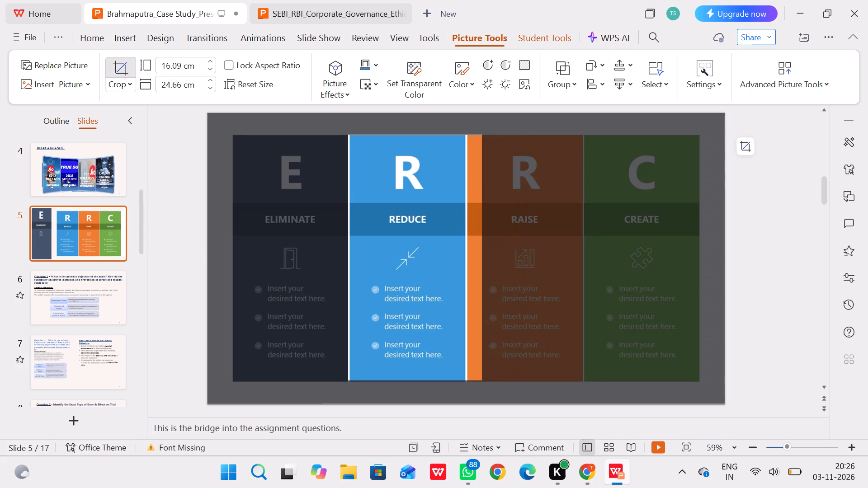
drag(471, 261, 465, 261)
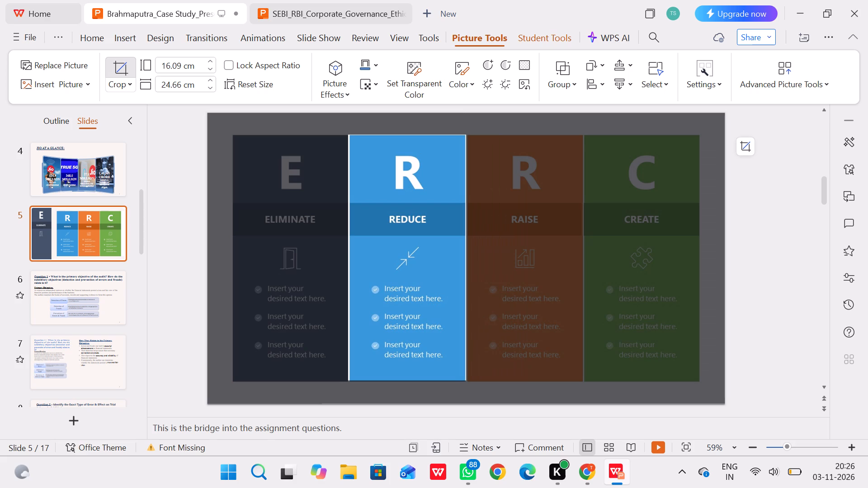
drag(465, 261, 467, 262)
drag(467, 262, 466, 263)
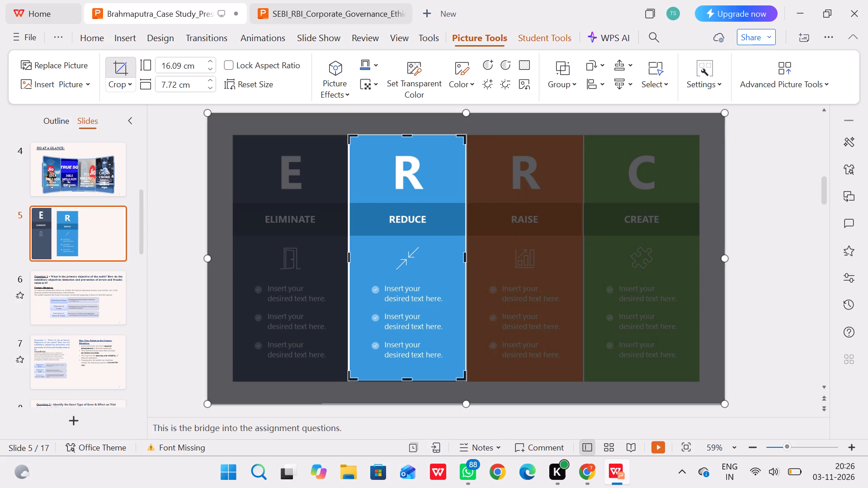
click(198, 221)
Move the REDUCE column to the slide's top edge beside the ELIMINATE column and stretch it to the full slide height of 19.05 cm.
drag(444, 215, 421, 192)
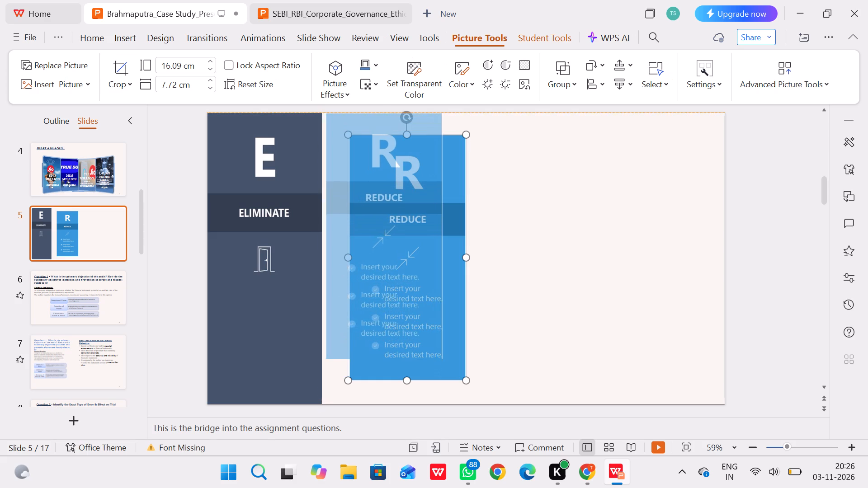
drag(421, 192, 421, 194)
drag(421, 194, 418, 197)
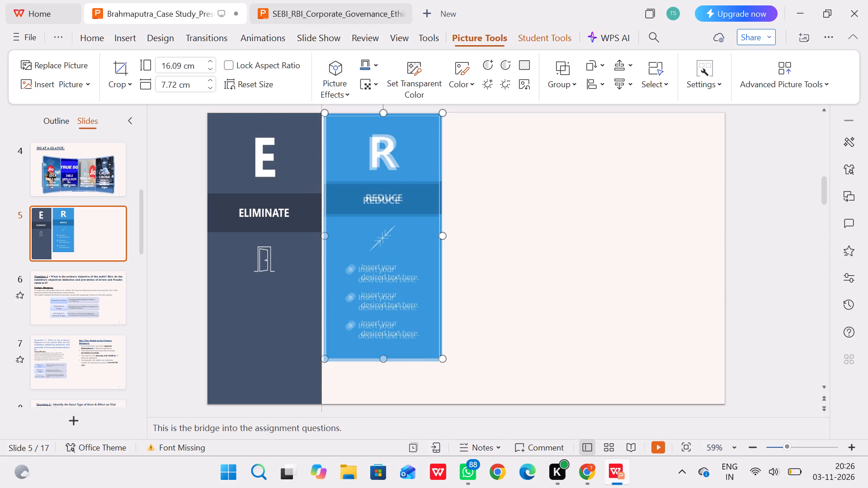
drag(418, 197, 416, 196)
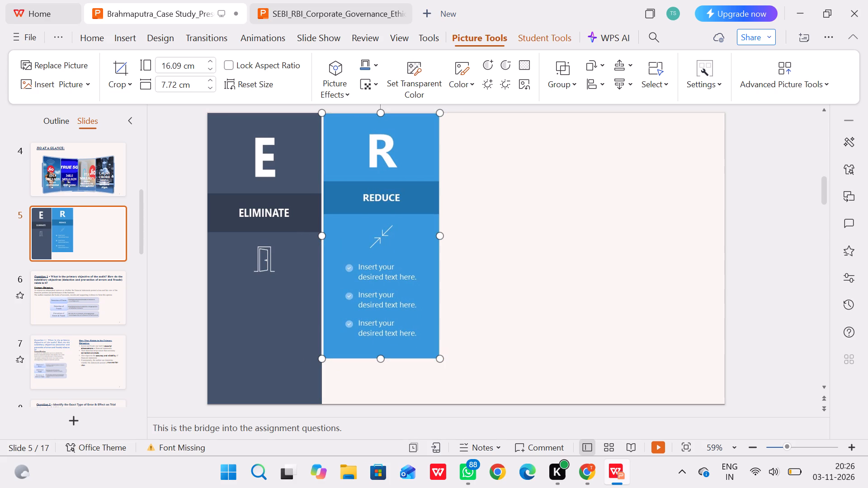
drag(381, 357, 385, 390)
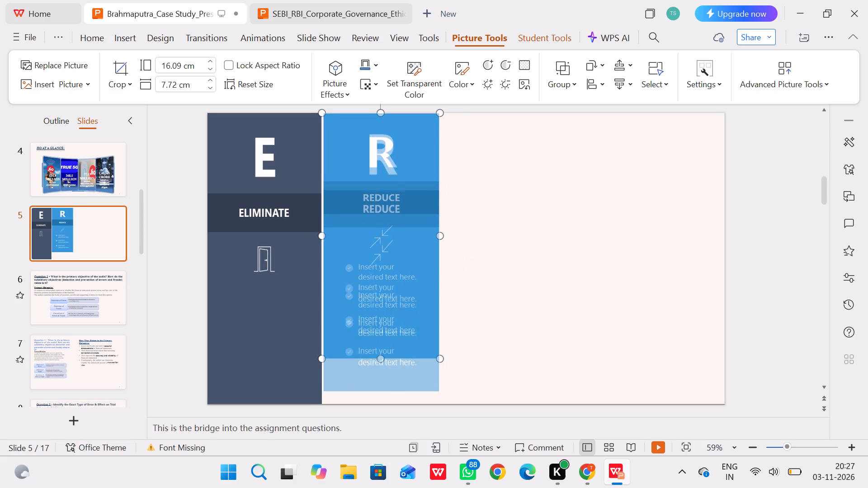
drag(385, 390, 387, 403)
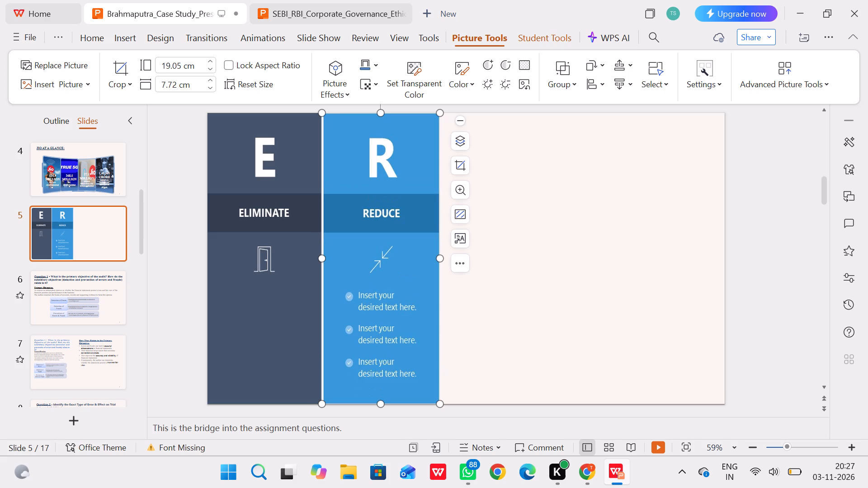
Paste the ERRC picture again on slide 5 and crop it to a blue strip of the REDUCE column about 2.48 cm wide.
click(526, 185)
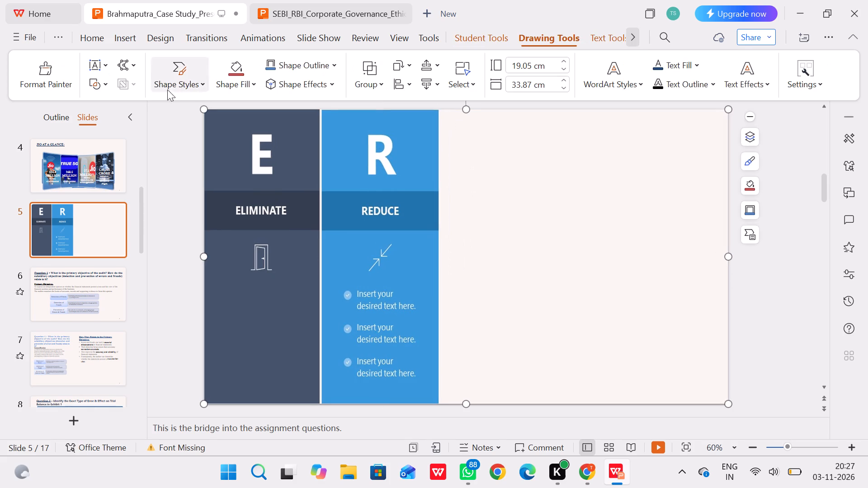
click(172, 171)
click(67, 59)
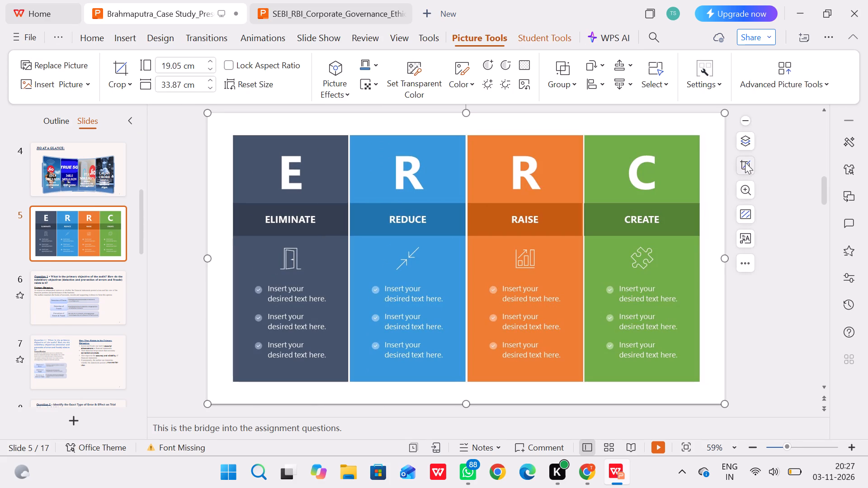
click(745, 162)
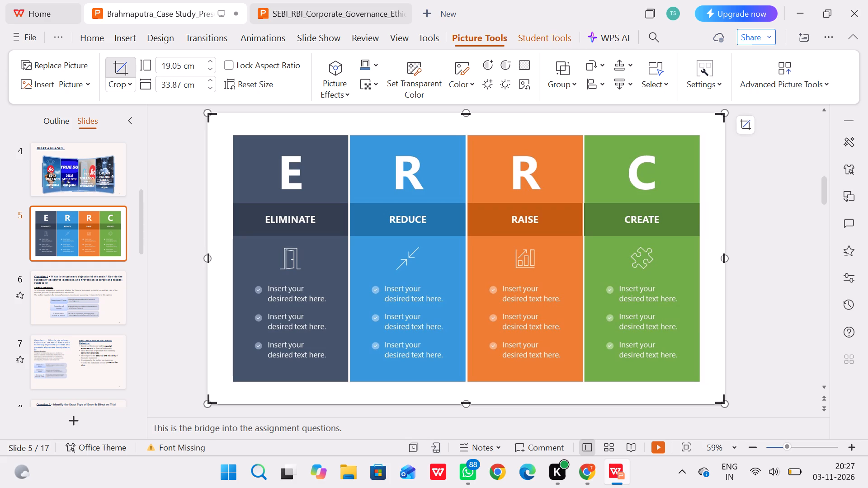
drag(207, 111, 349, 137)
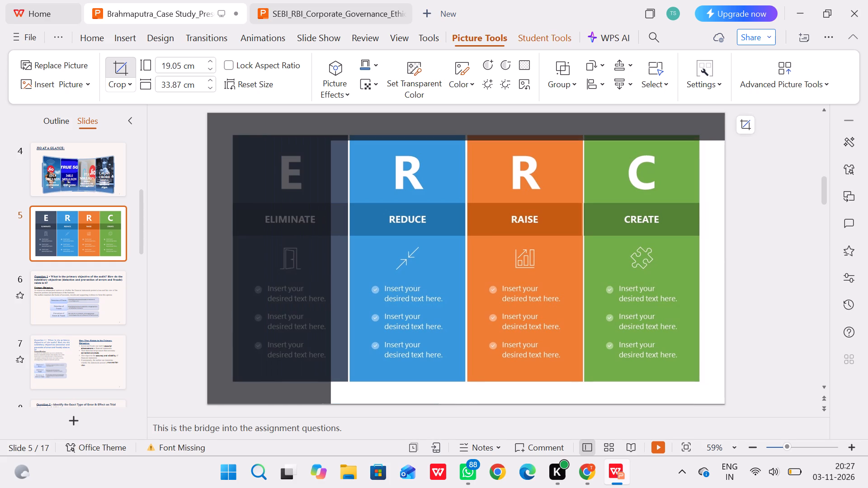
drag(349, 137, 356, 135)
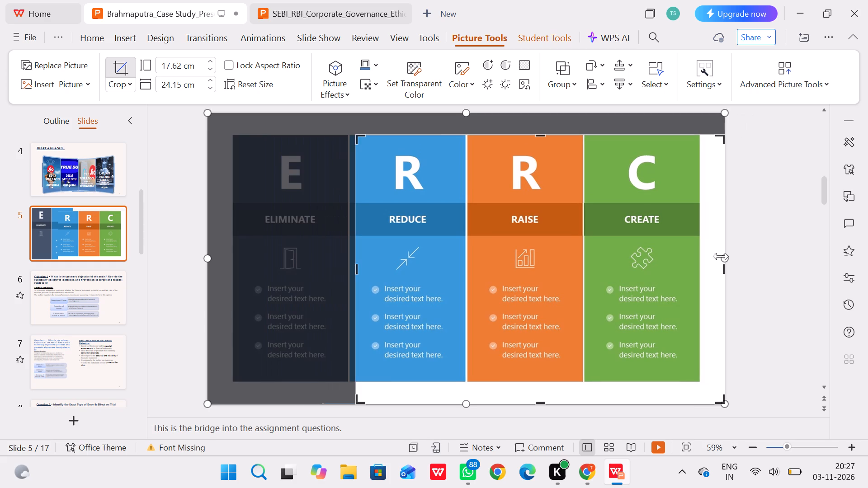
drag(723, 273, 672, 270)
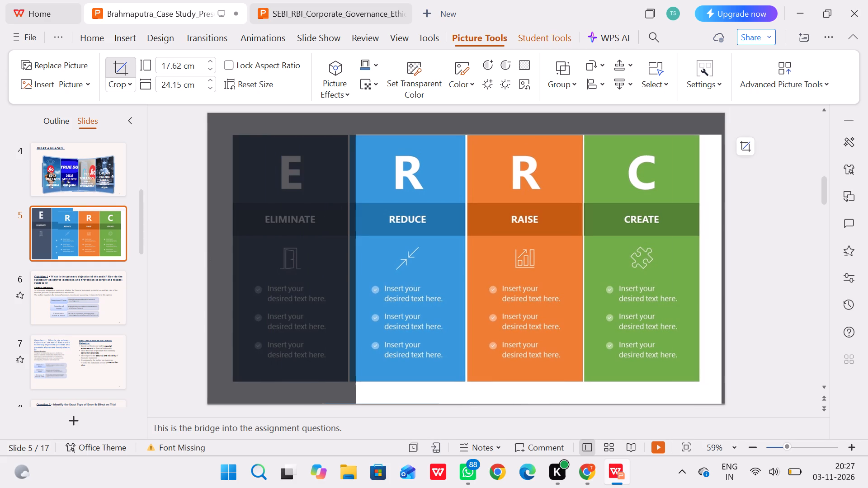
drag(672, 270, 394, 223)
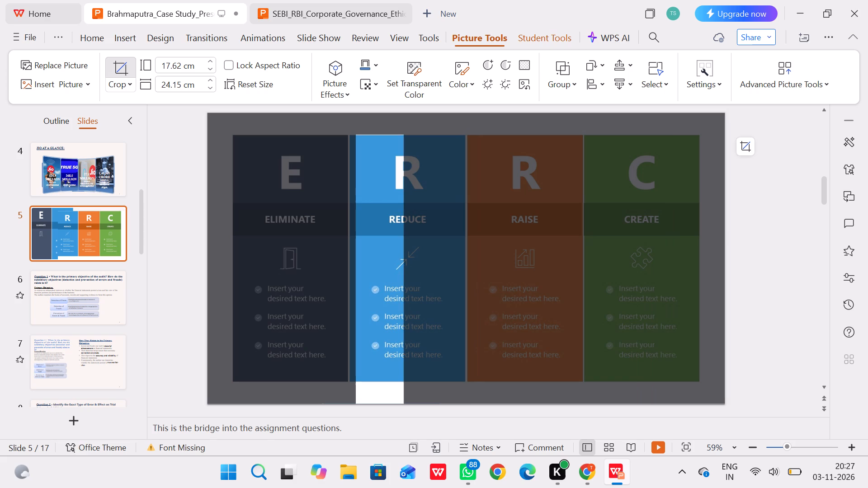
drag(394, 223, 394, 222)
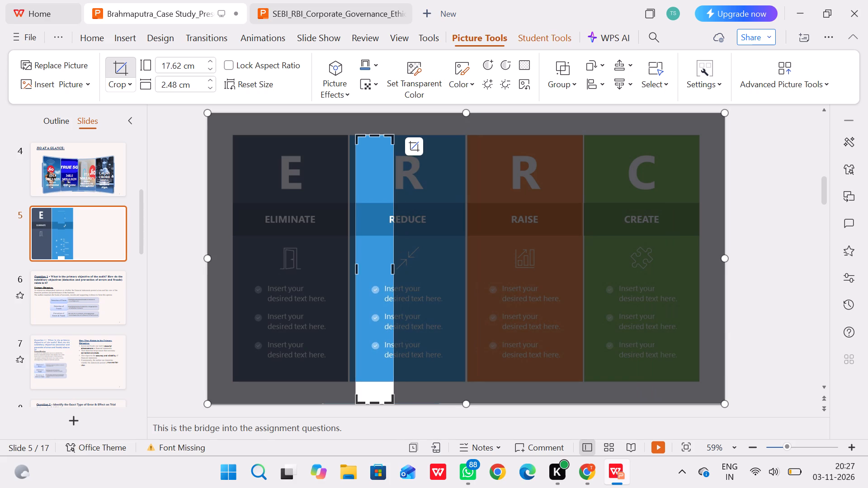
Crop the strip to a plain blue patch beside the letter R, about 3.55 cm high and 2.22 cm wide.
drag(370, 134, 363, 141)
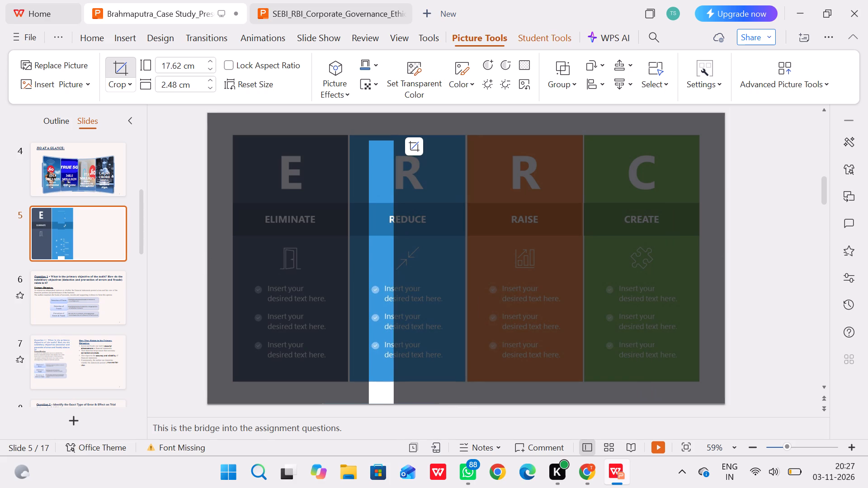
drag(363, 141, 356, 141)
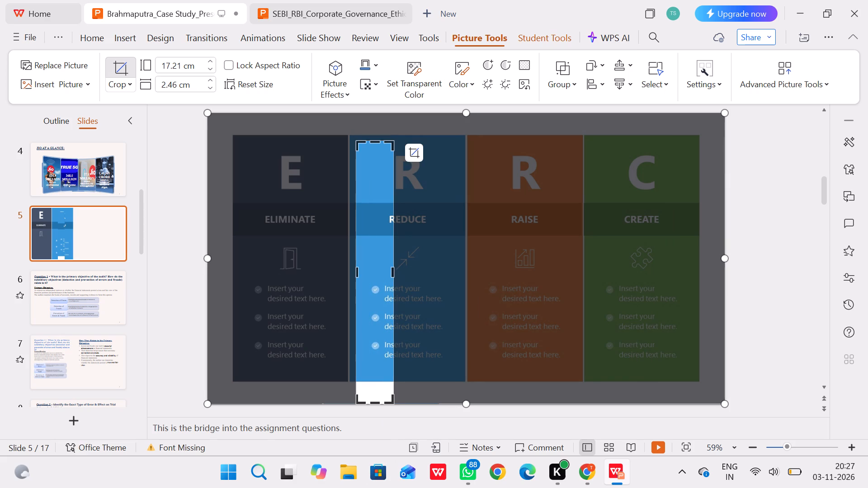
drag(377, 404, 363, 190)
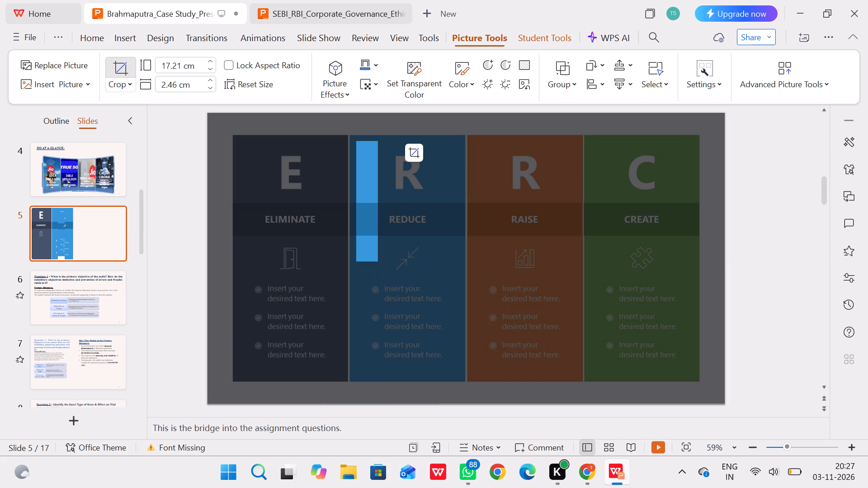
drag(363, 190, 387, 191)
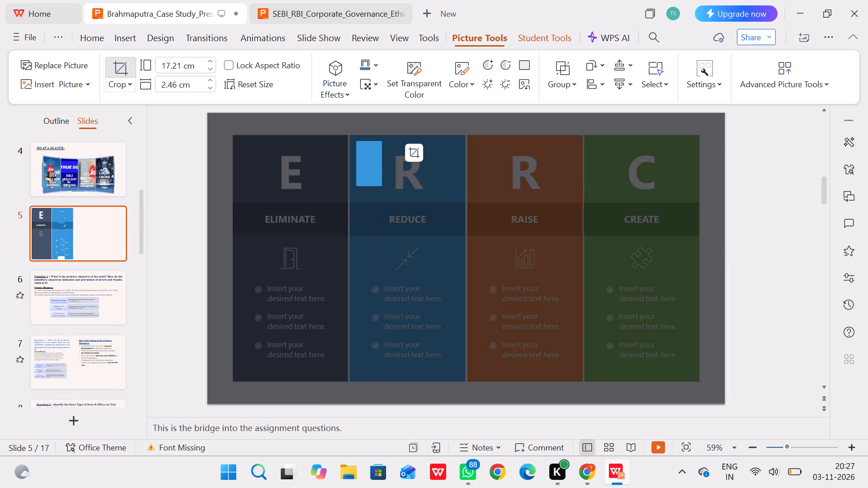
drag(387, 191, 390, 195)
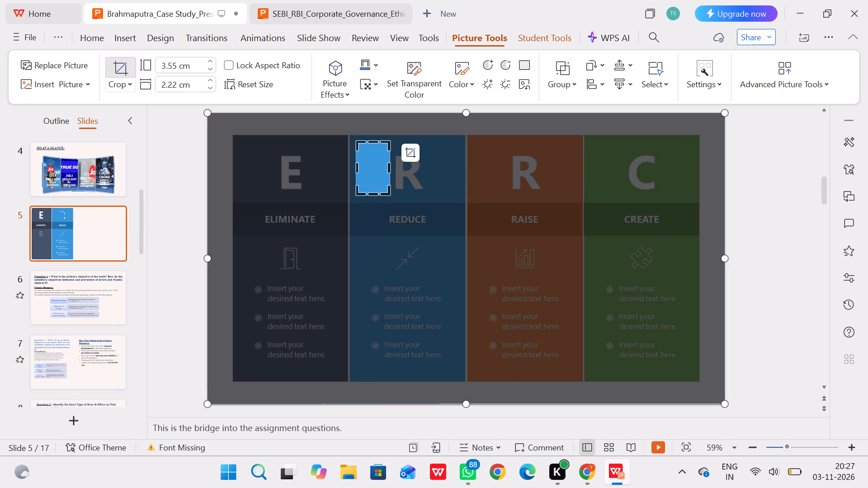
click(198, 181)
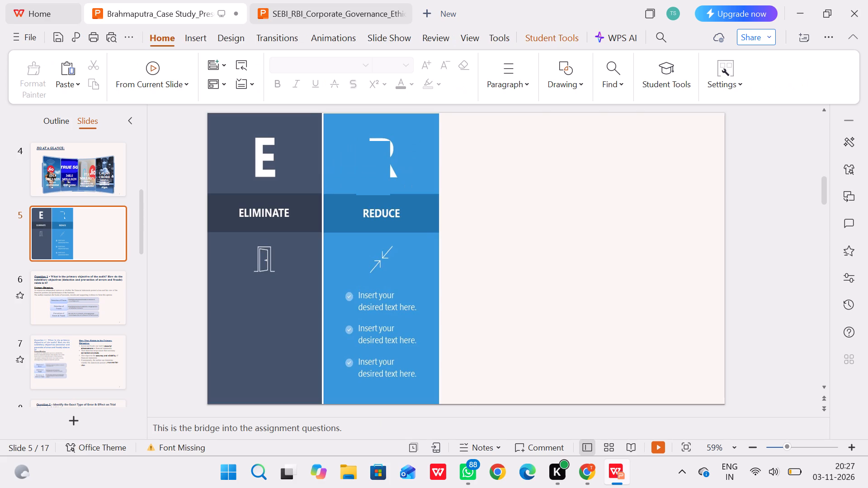
Enlarge the blue patch to about 6.77 cm high by 5.94 cm wide and cover the REDUCE column's placeholder text with it.
drag(381, 152, 528, 209)
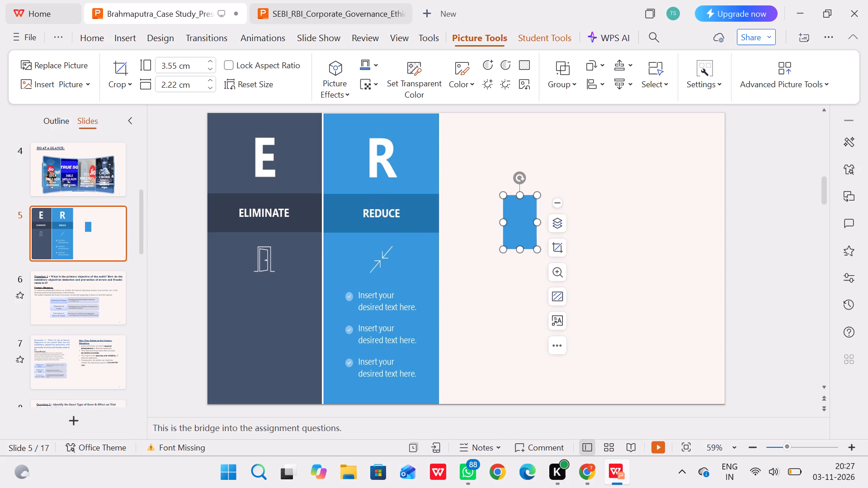
drag(519, 250, 529, 314)
drag(536, 253, 580, 251)
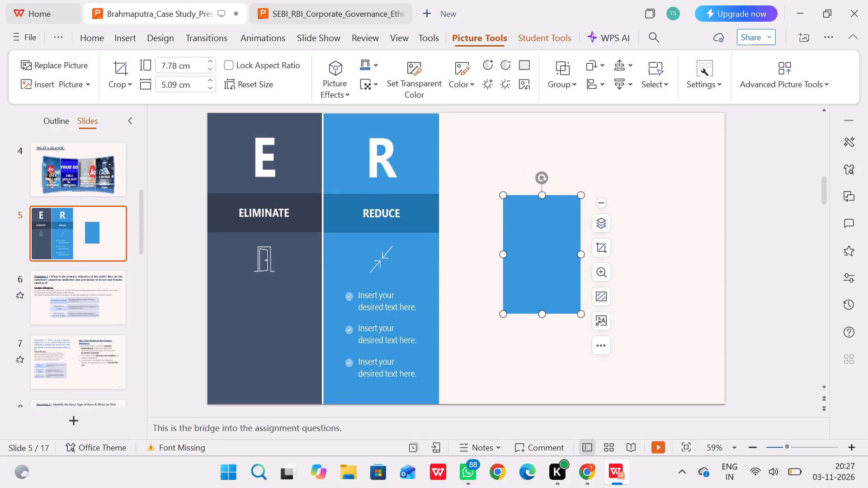
drag(540, 314, 541, 299)
drag(548, 255, 493, 291)
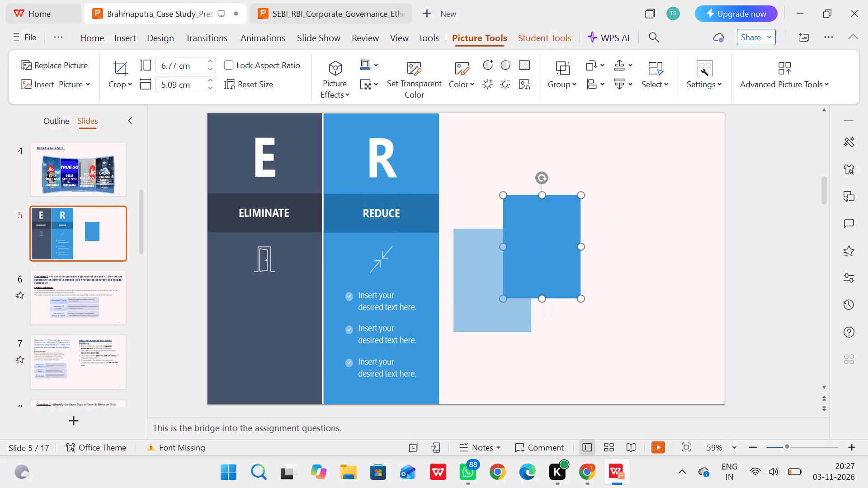
drag(493, 291, 382, 346)
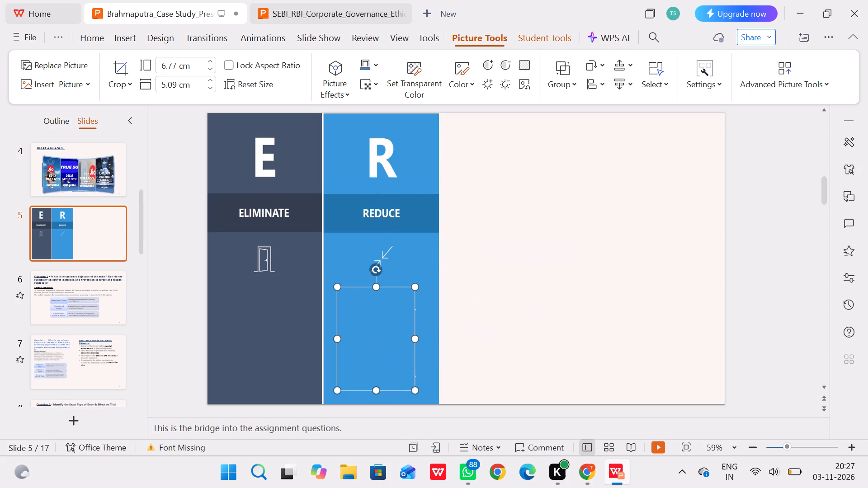
drag(415, 338, 420, 339)
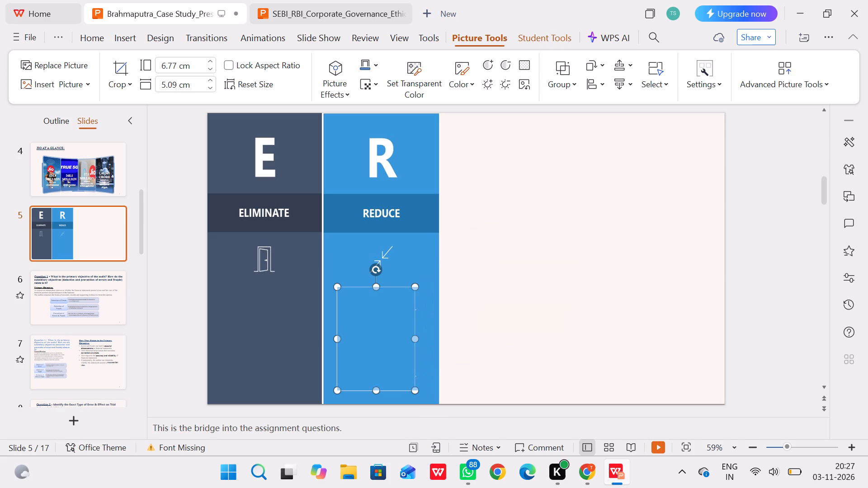
drag(420, 339, 428, 346)
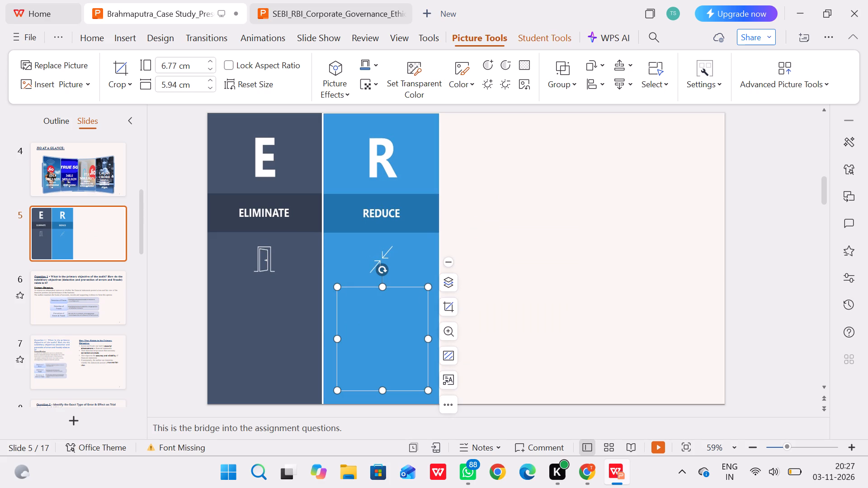
Group the blue cover patch with the REDUCE column picture.
drag(449, 106, 313, 434)
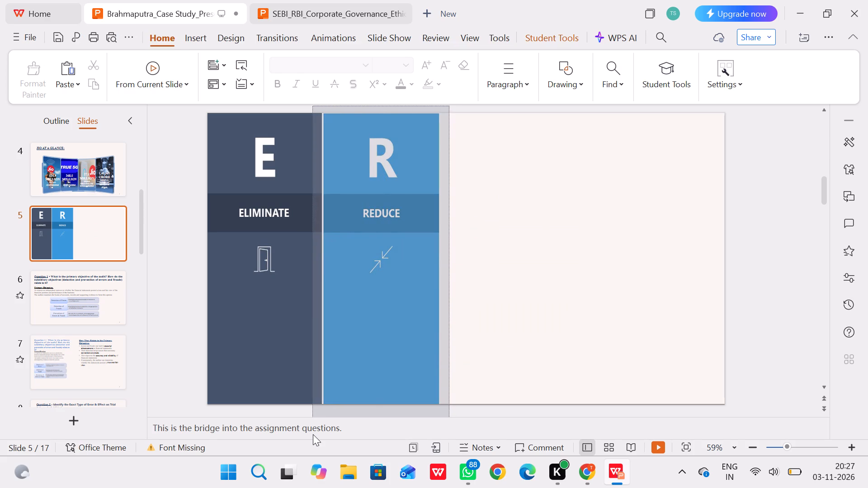
right_click(416, 254)
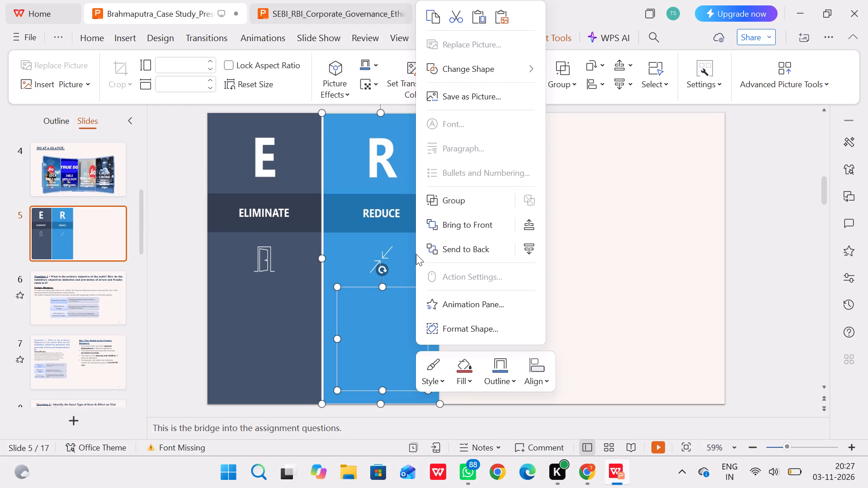
click(474, 208)
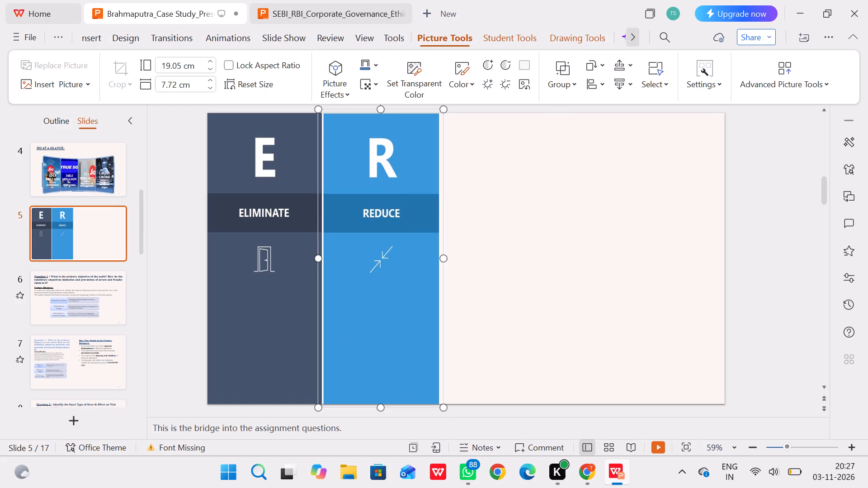
Paste the ERRC picture again and crop off the ELIMINATE and REDUCE columns, leaving it about 16.93 cm wide.
click(177, 204)
click(66, 69)
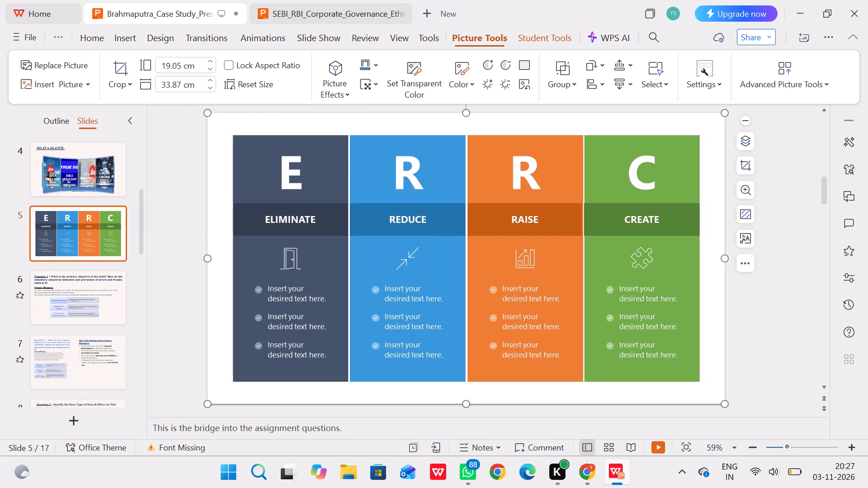
click(755, 166)
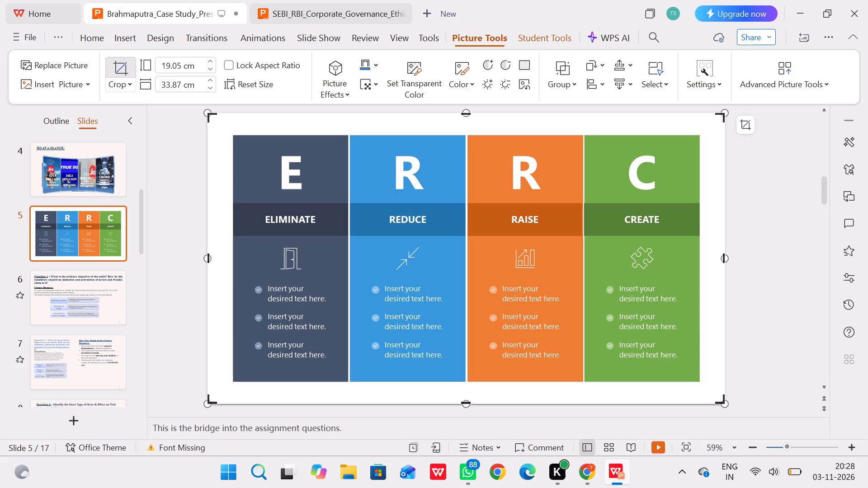
drag(208, 253, 401, 235)
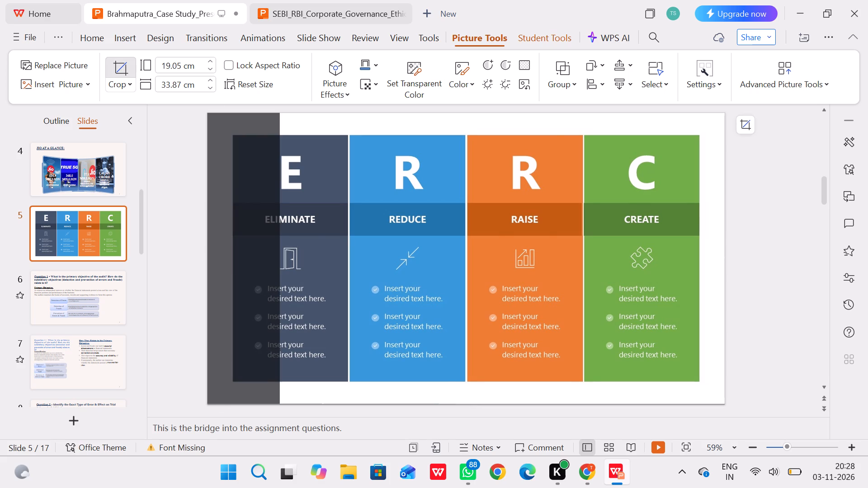
drag(401, 235, 463, 265)
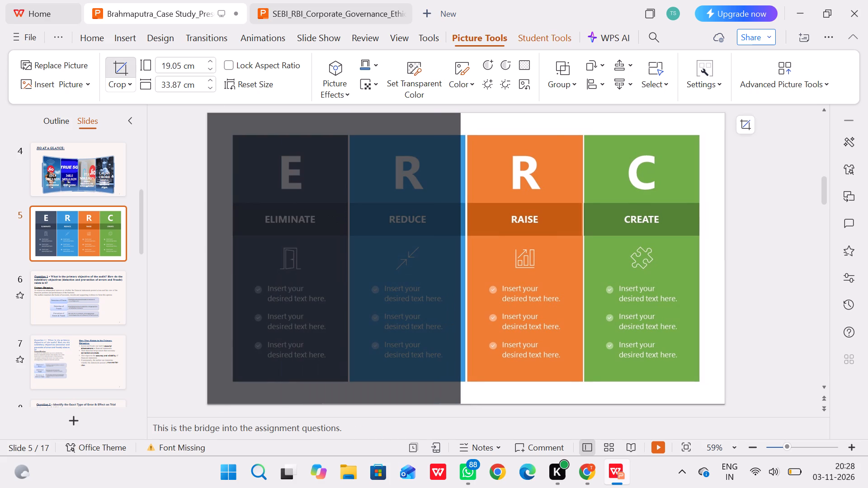
drag(463, 265, 467, 271)
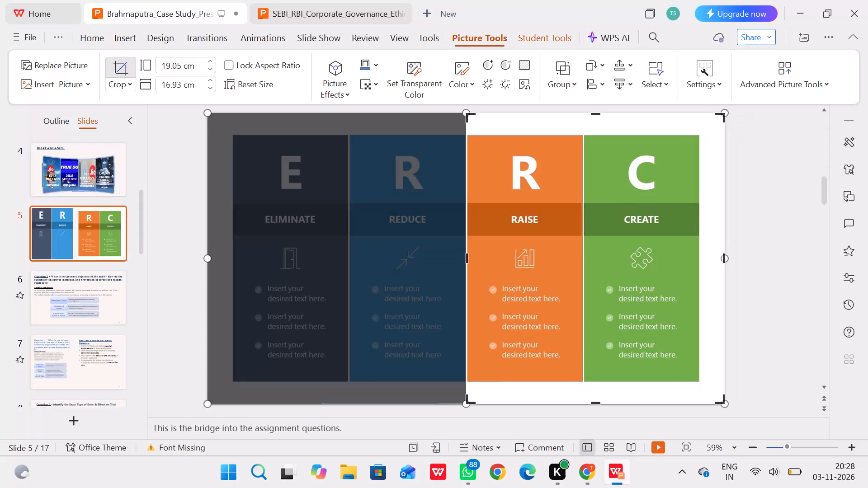
Crop the white margin above the RAISE and CREATE columns, leaving the picture about 17.53 cm high.
drag(599, 116, 599, 117)
drag(599, 117, 593, 138)
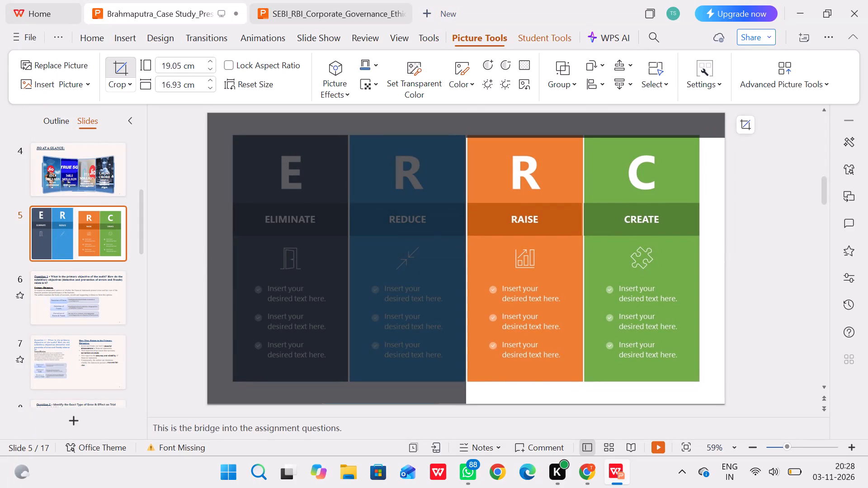
drag(593, 138, 593, 136)
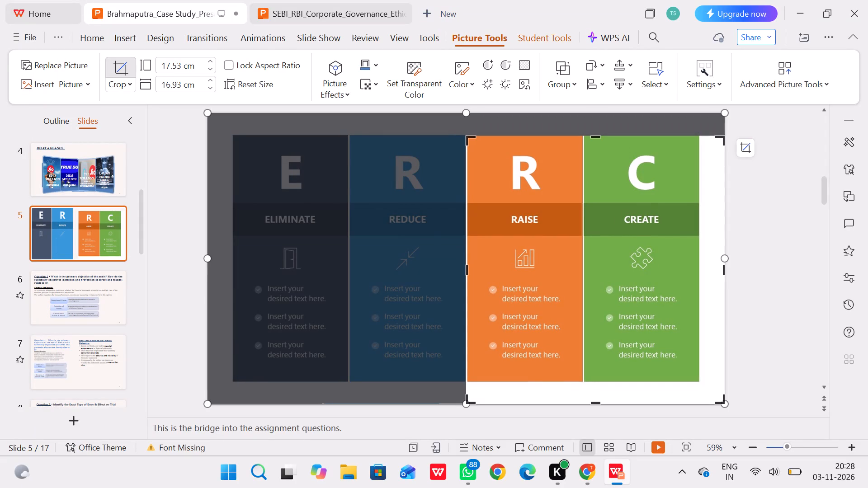
Crop the CREATE column off the picture so only the RAISE column remains, about 7.66 cm wide.
drag(723, 265, 595, 259)
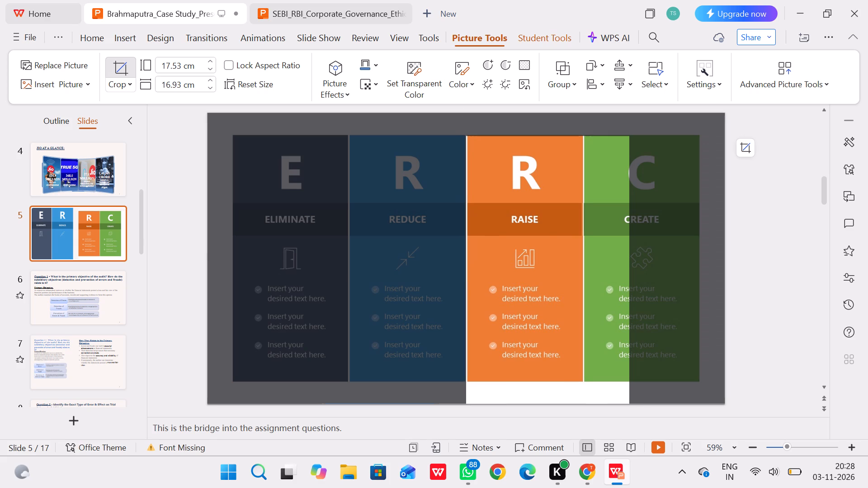
drag(595, 259, 580, 256)
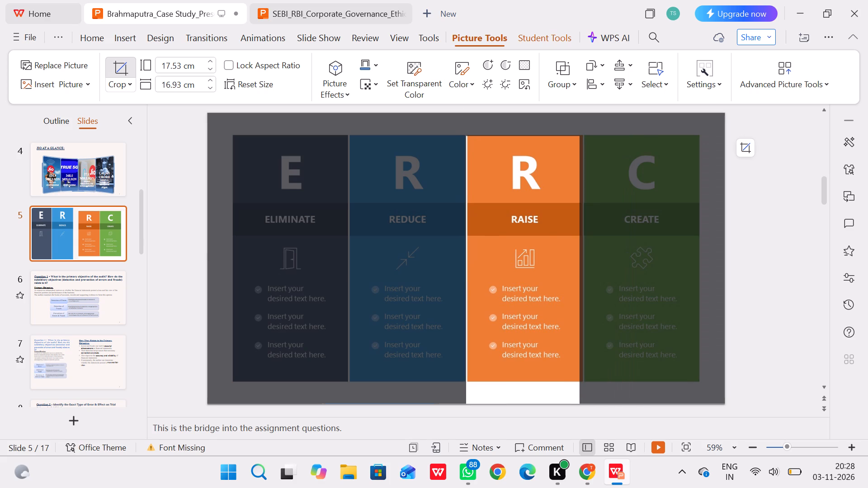
drag(580, 256, 583, 258)
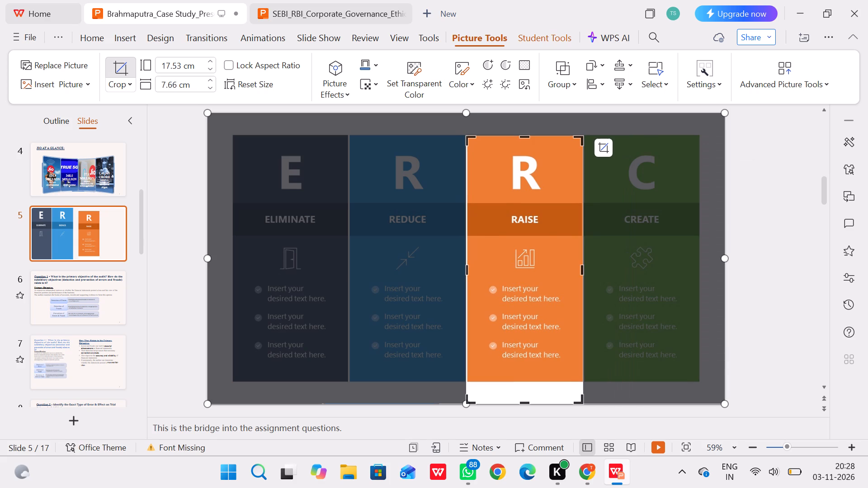
click(579, 268)
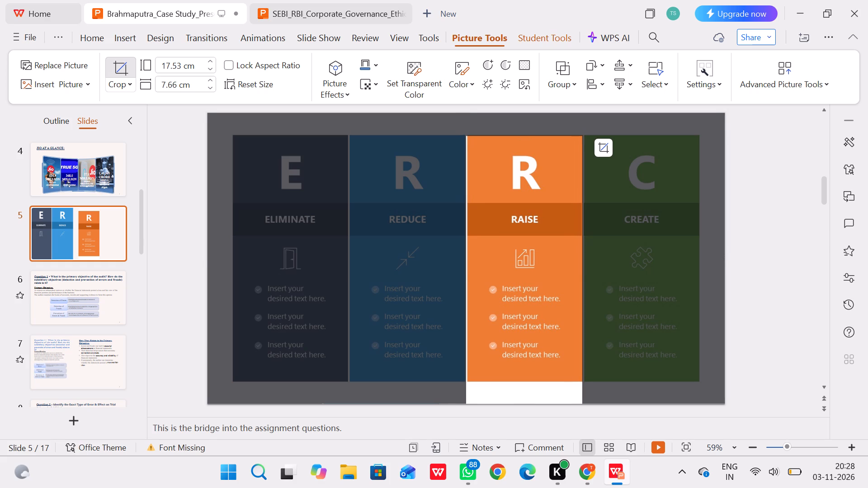
Crop the white margin below the RAISE column, leaving the picture about 16.03 cm high and 7.60 cm wide.
drag(525, 401, 525, 396)
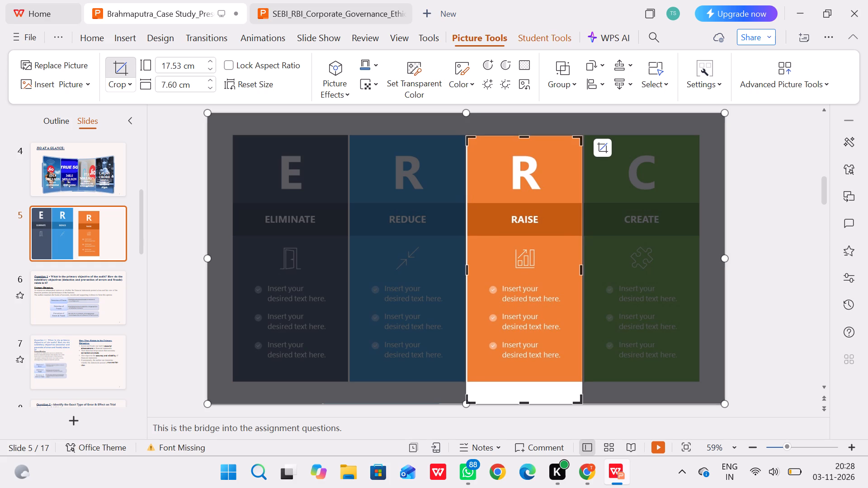
drag(525, 396, 525, 379)
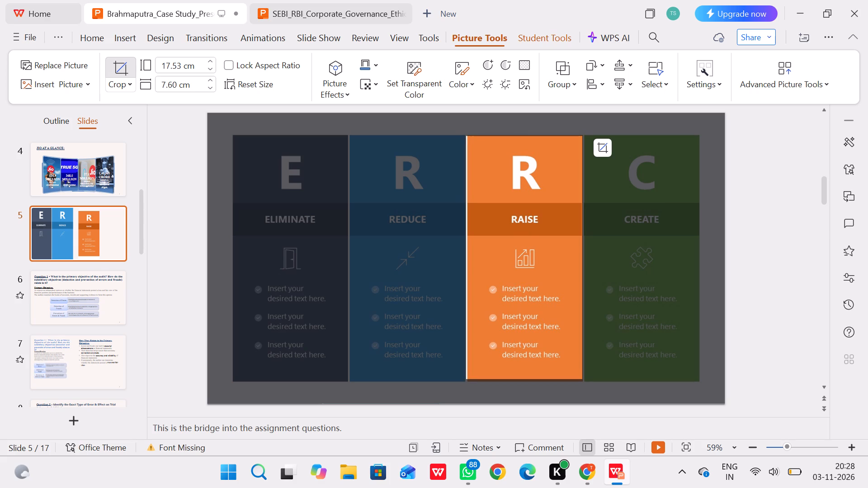
drag(525, 379, 527, 381)
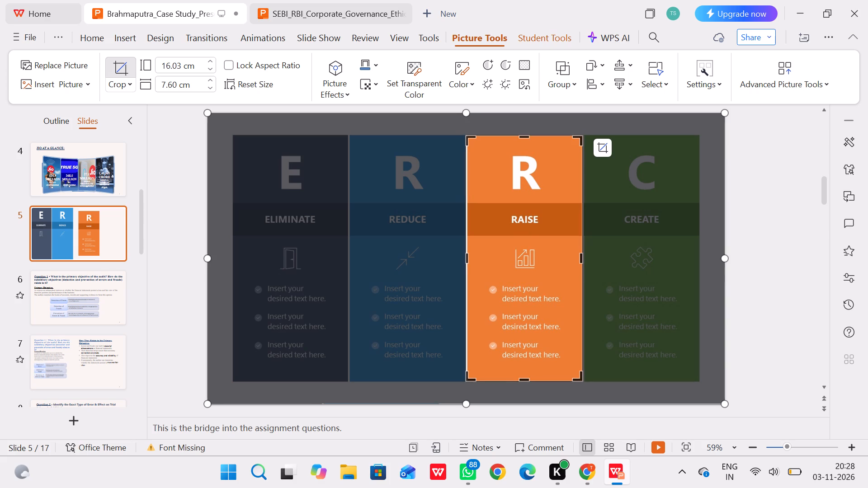
click(164, 150)
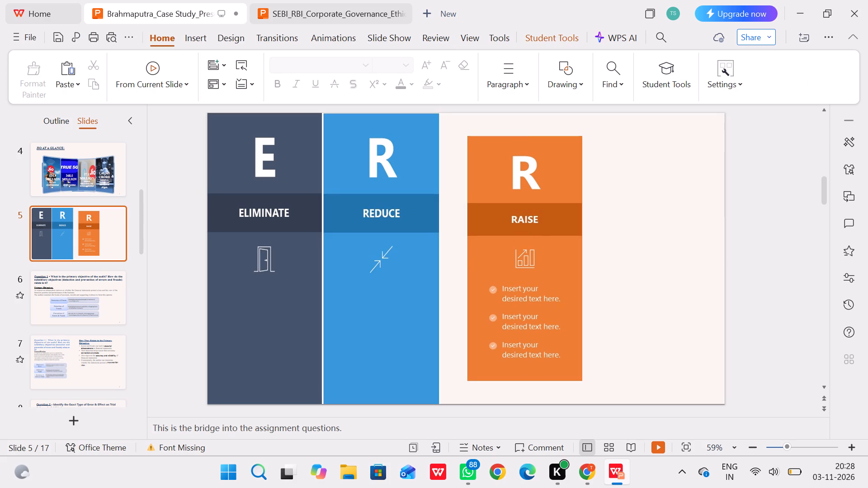
Move the RAISE picture against the REDUCE column's edge and stretch it over the slide's height, to about 18.90 cm.
drag(506, 234, 482, 231)
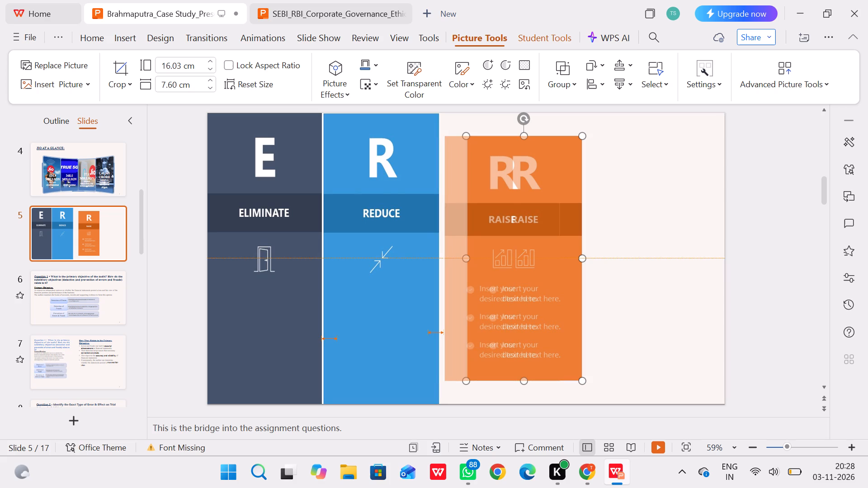
drag(482, 231, 479, 233)
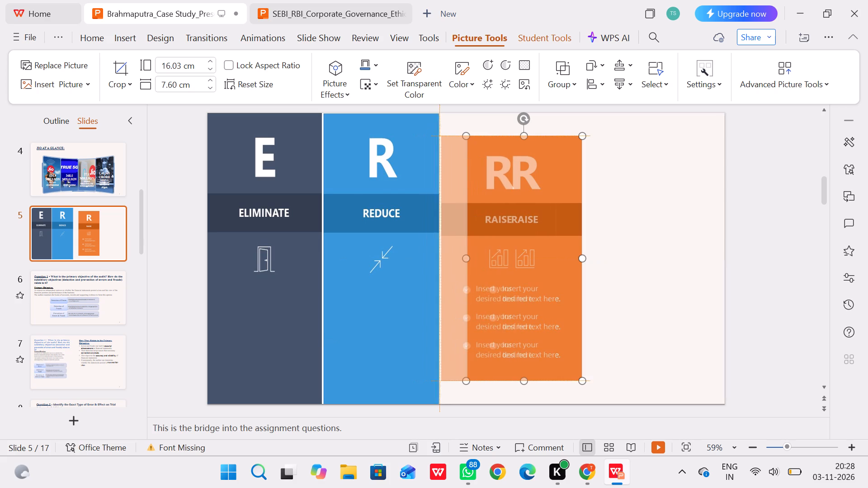
drag(479, 233, 480, 233)
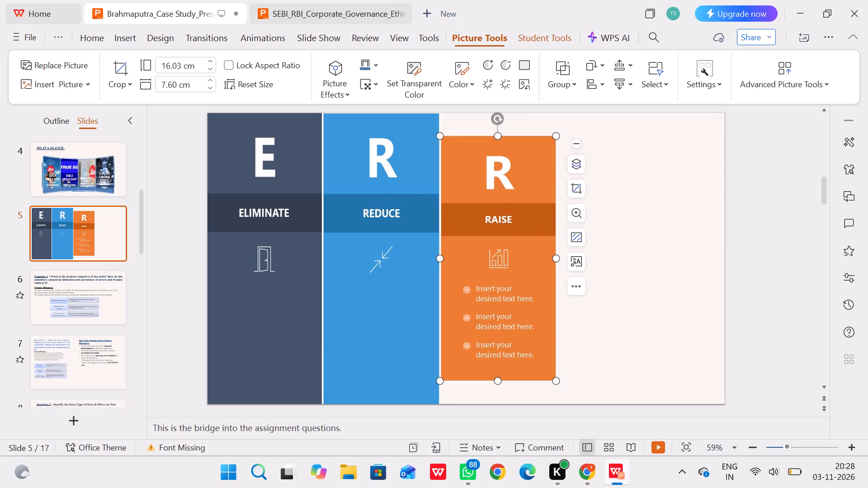
drag(499, 135, 487, 121)
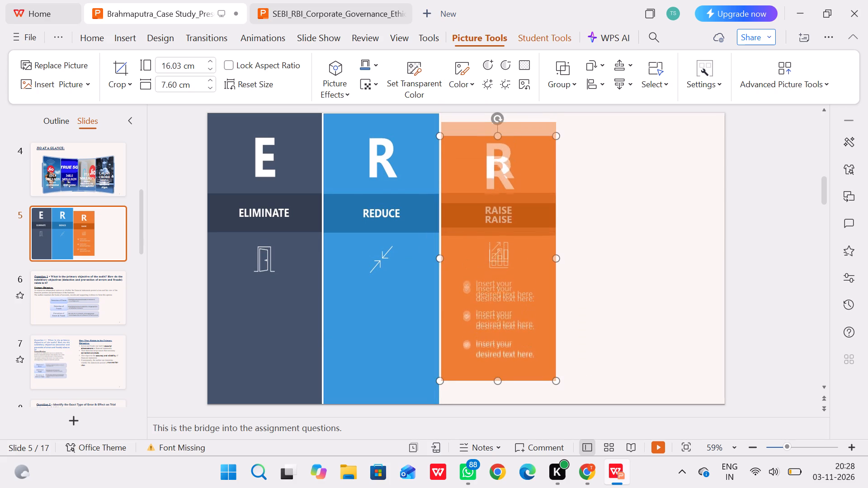
drag(487, 121, 487, 117)
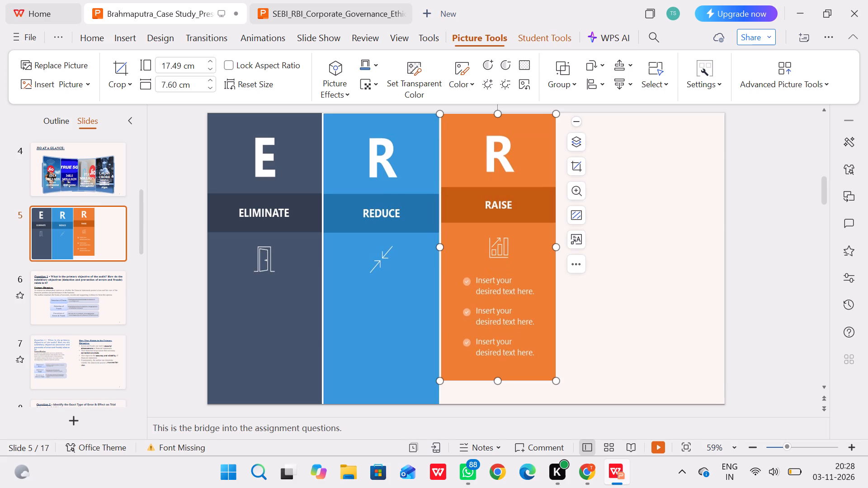
drag(500, 382, 502, 403)
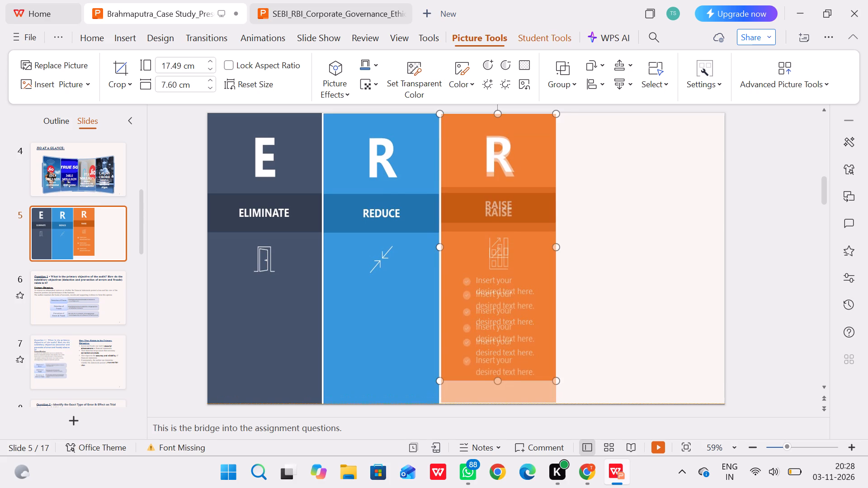
drag(502, 403, 502, 404)
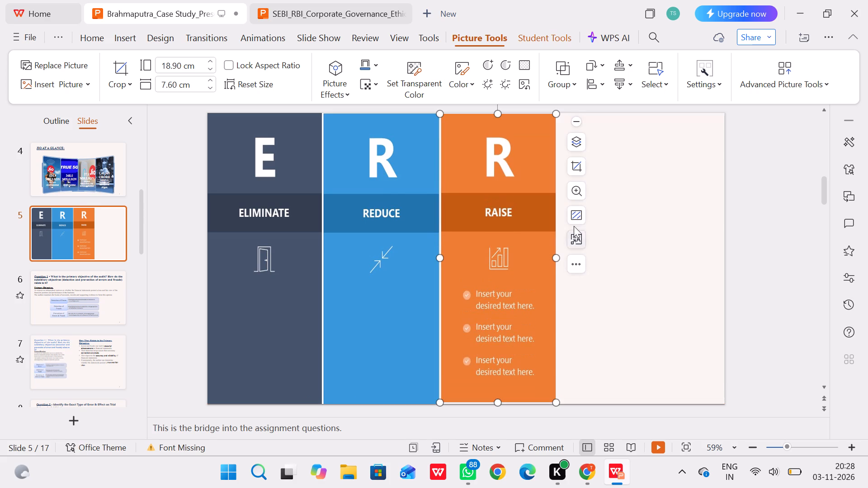
Trim the RAISE picture's upper and lower edges to about 18.69 cm high, and restretch it to about 18.99 cm.
click(574, 171)
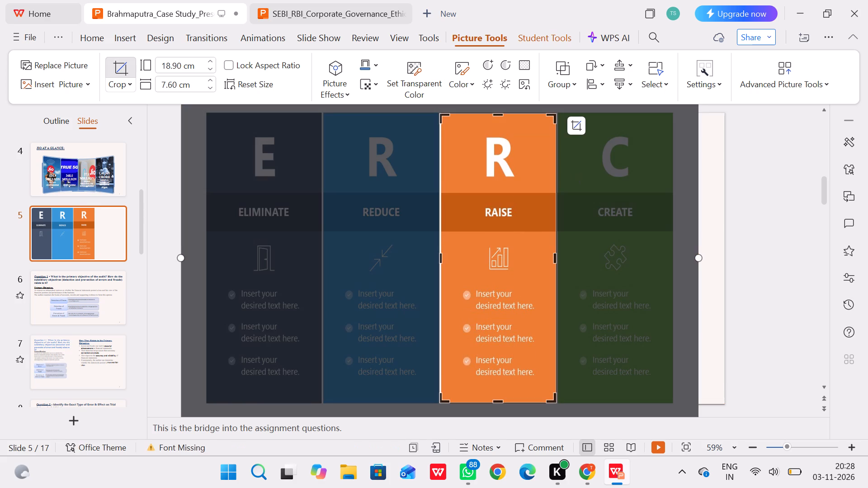
click(499, 402)
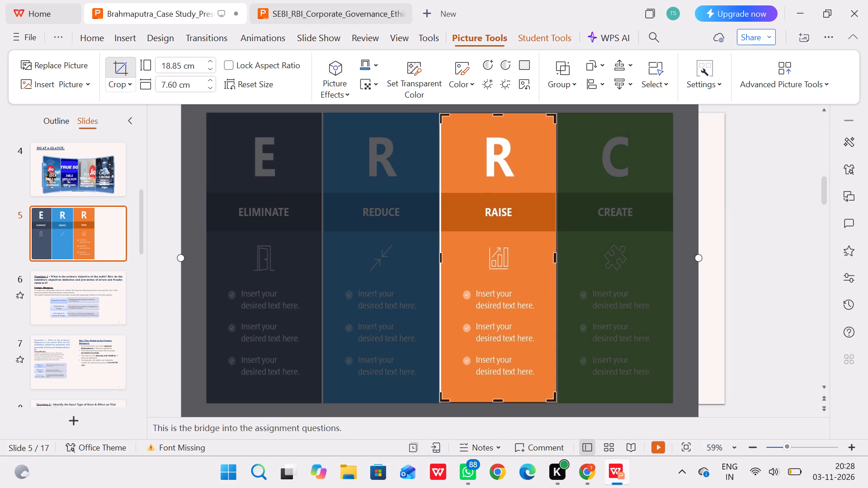
click(498, 117)
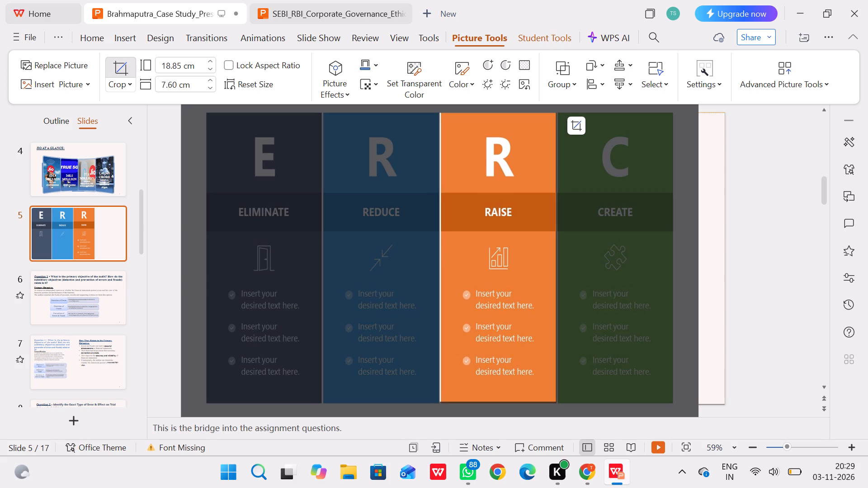
click(759, 129)
click(505, 141)
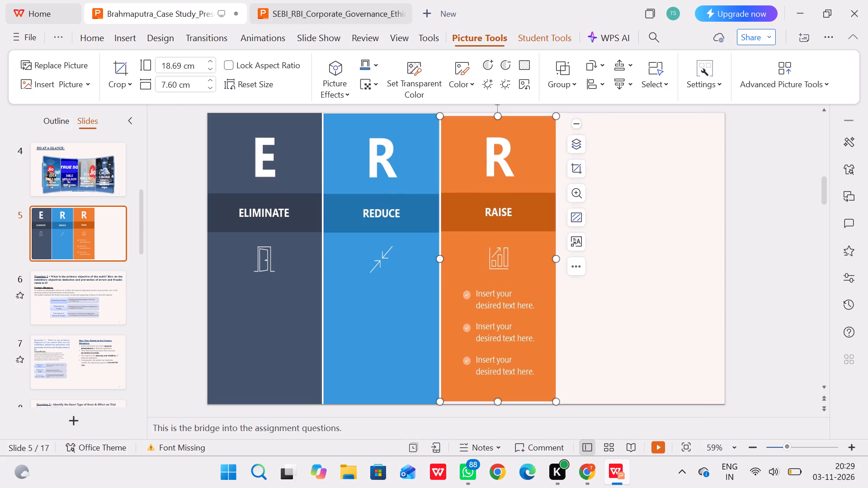
click(498, 115)
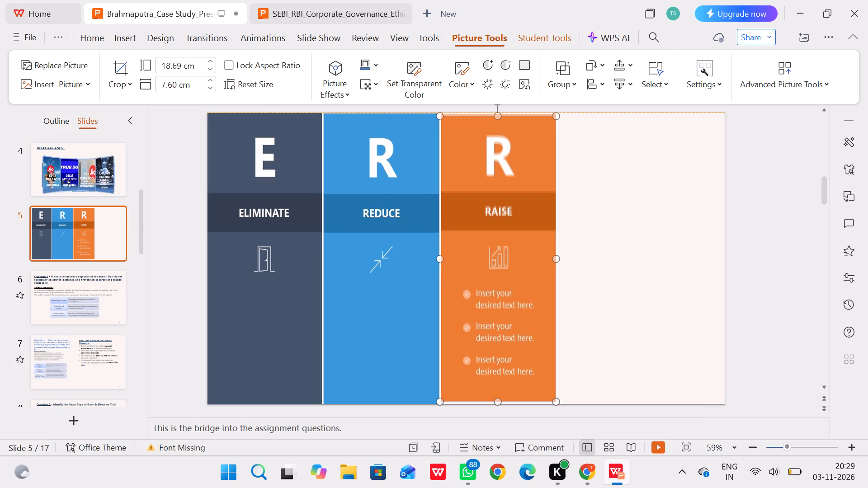
click(499, 398)
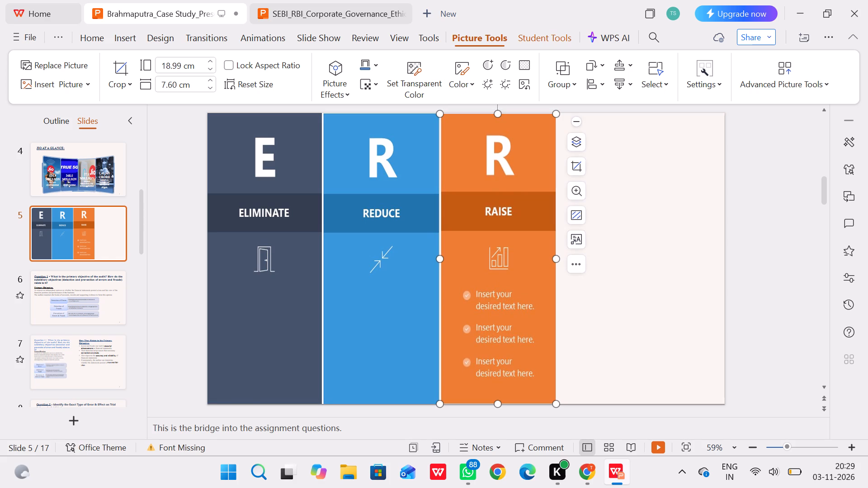
Widen the RAISE picture to about 8.60 cm and widen the REDUCE column group to match it.
drag(558, 260, 573, 264)
click(425, 256)
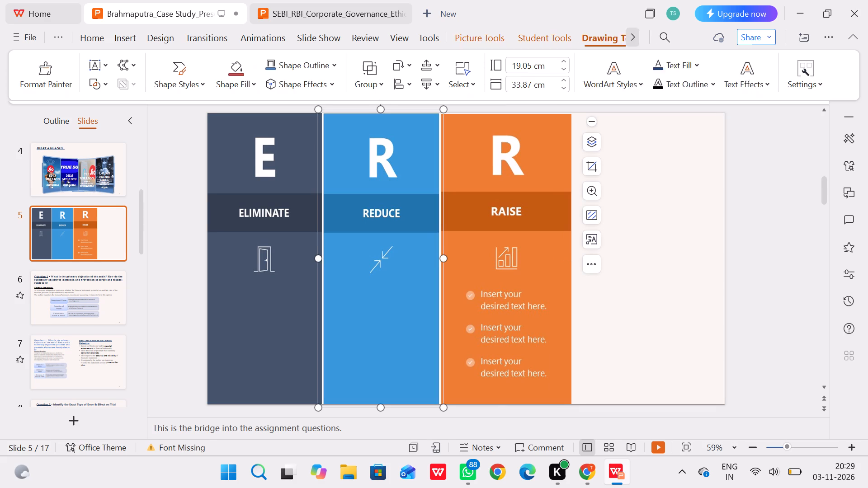
drag(443, 258, 458, 257)
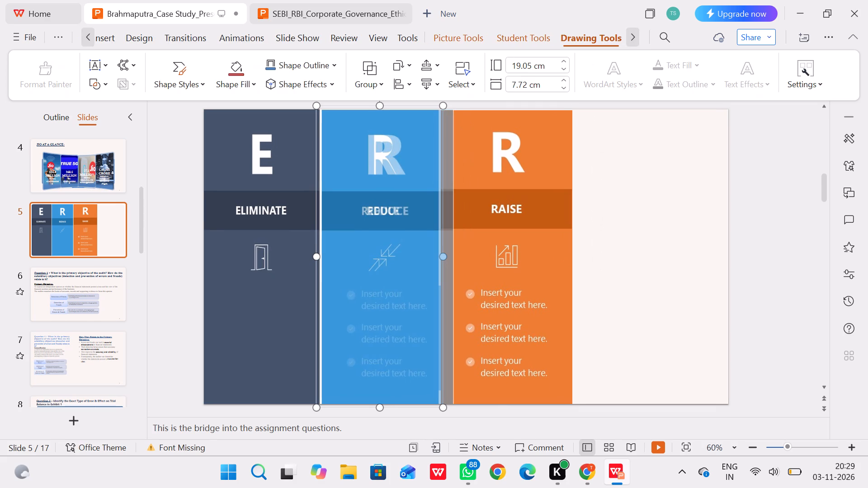
drag(458, 257, 458, 257)
Move the RAISE picture flush beside the widened REDUCE column and stretch it to 19.05 cm high.
click(527, 243)
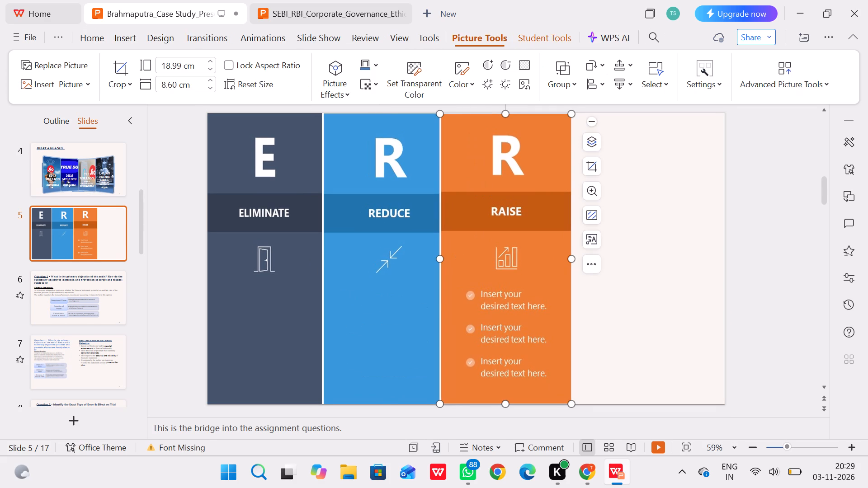
click(527, 243)
drag(527, 243, 538, 241)
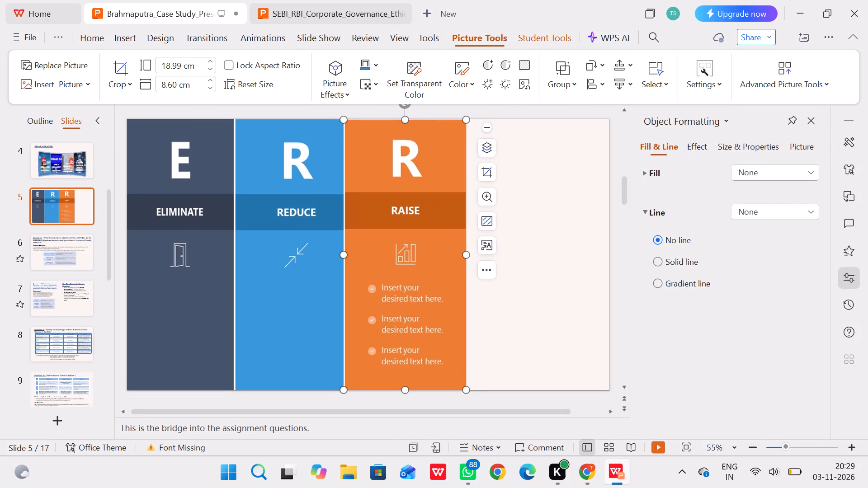
click(426, 235)
drag(426, 235, 430, 235)
drag(430, 235, 434, 235)
drag(359, 232, 386, 232)
click(386, 232)
drag(386, 232, 419, 236)
drag(426, 236, 382, 228)
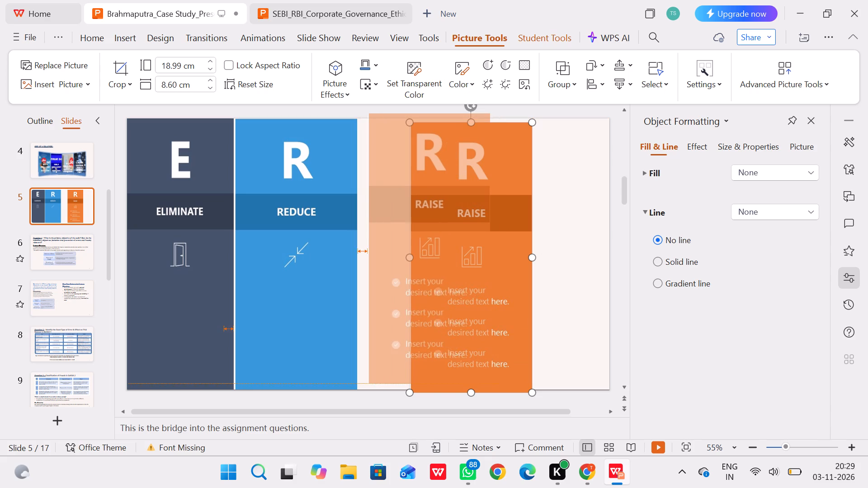
drag(382, 228, 374, 233)
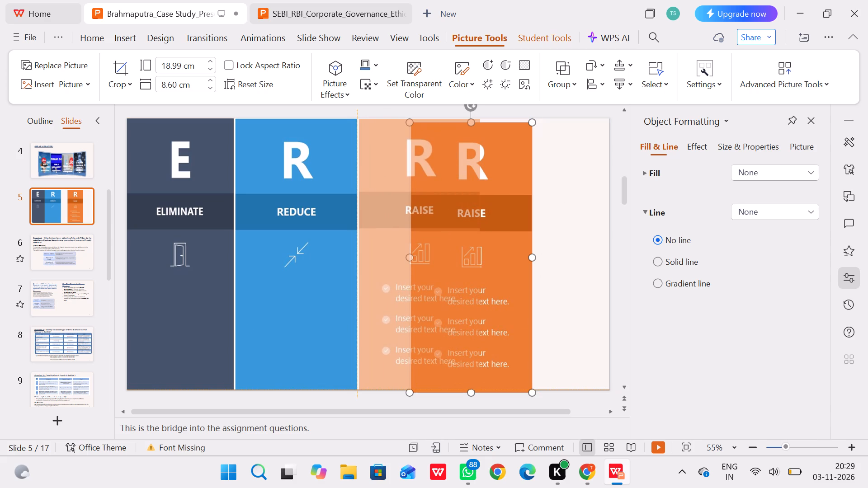
drag(374, 233, 374, 232)
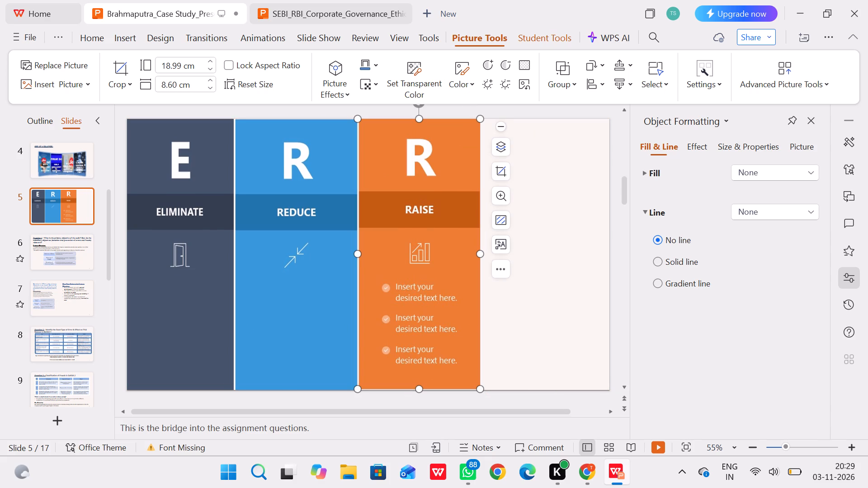
click(422, 390)
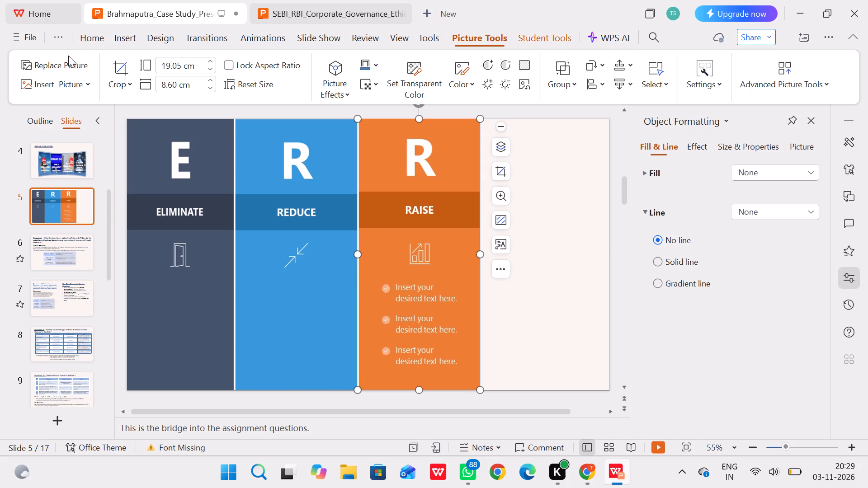
click(807, 122)
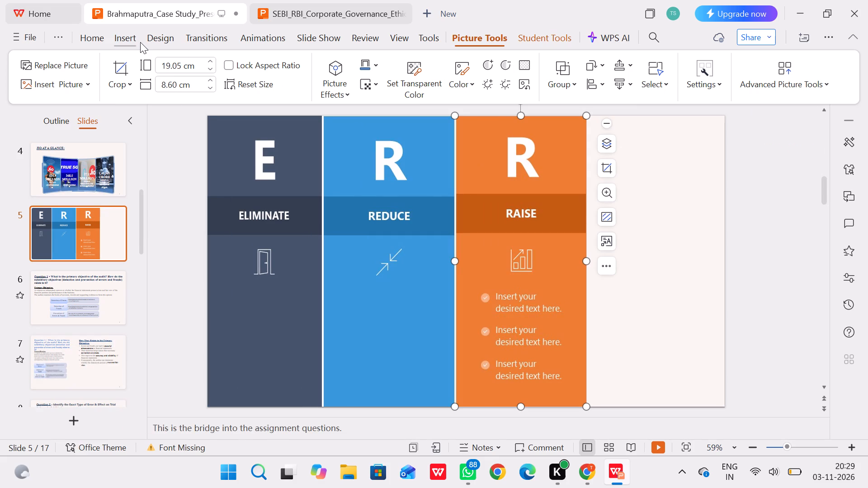
Paste the ERRC picture again and crop off the ELIMINATE and REDUCE columns.
click(140, 42)
click(102, 42)
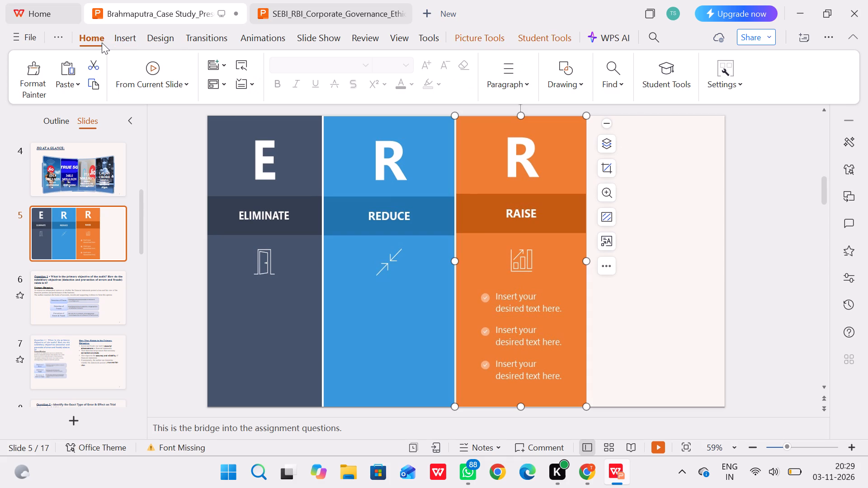
click(66, 63)
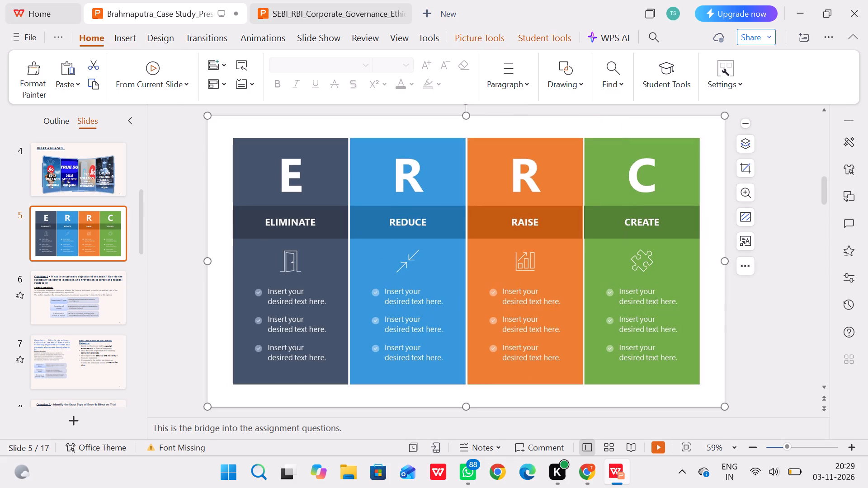
click(750, 168)
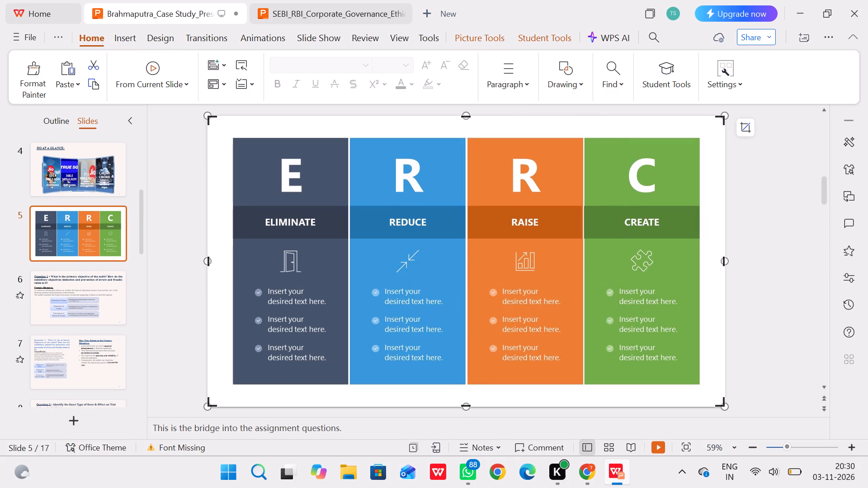
drag(211, 263, 428, 250)
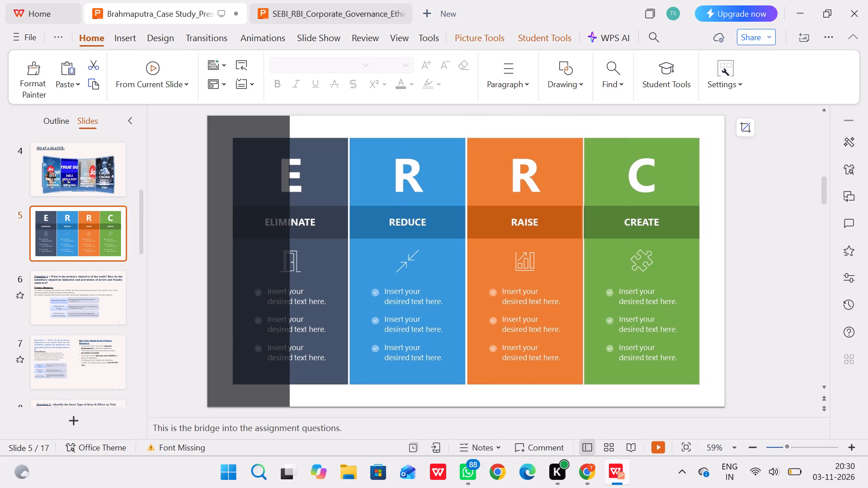
drag(428, 250, 477, 248)
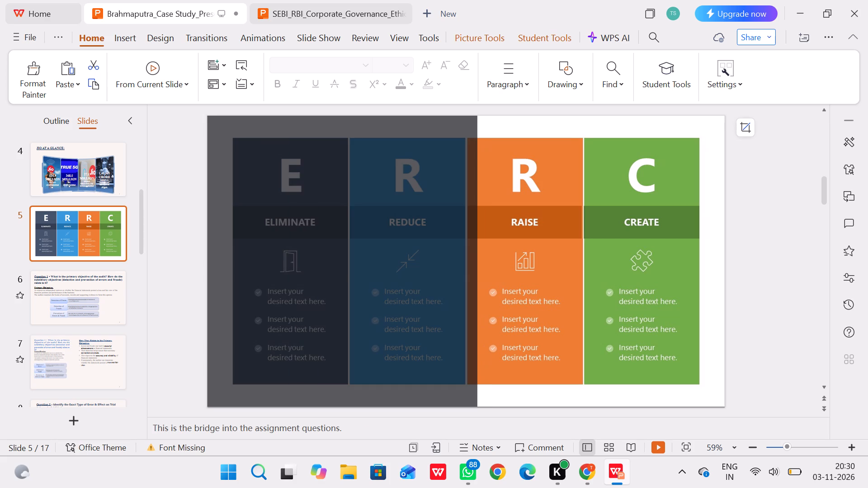
drag(477, 248, 472, 247)
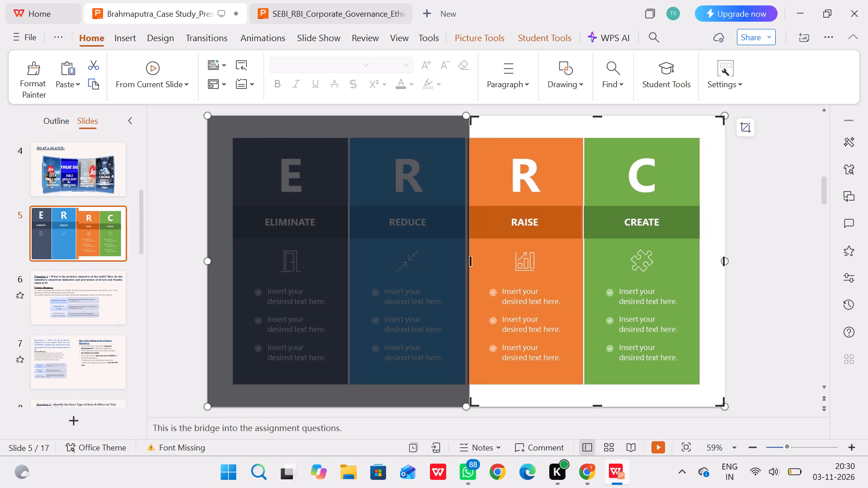
Crop the pasted picture down to a small plain orange swatch, about 2.78 cm by 1.95 cm, from beside the RAISE letter R.
drag(726, 115, 723, 122)
drag(723, 122, 717, 159)
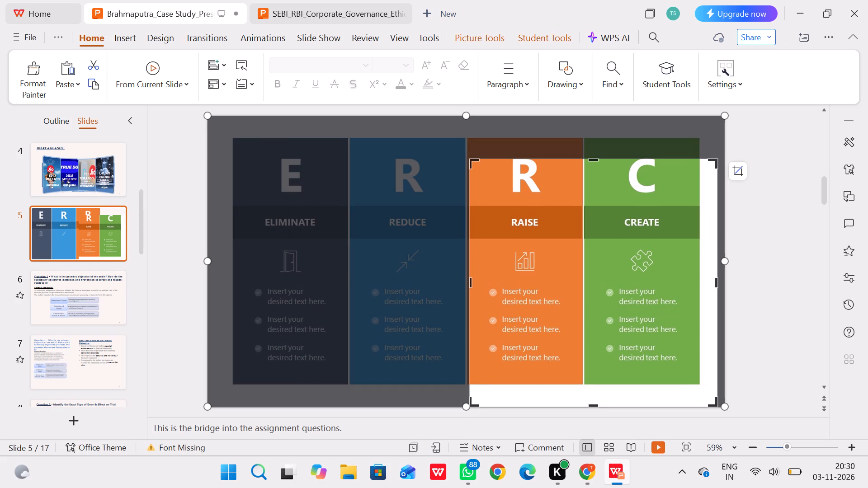
drag(596, 406, 595, 397)
drag(595, 397, 572, 212)
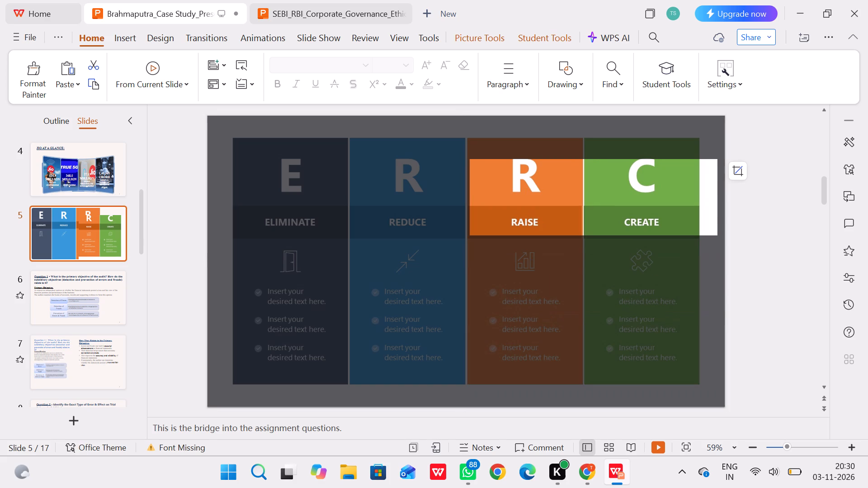
drag(572, 212, 572, 202)
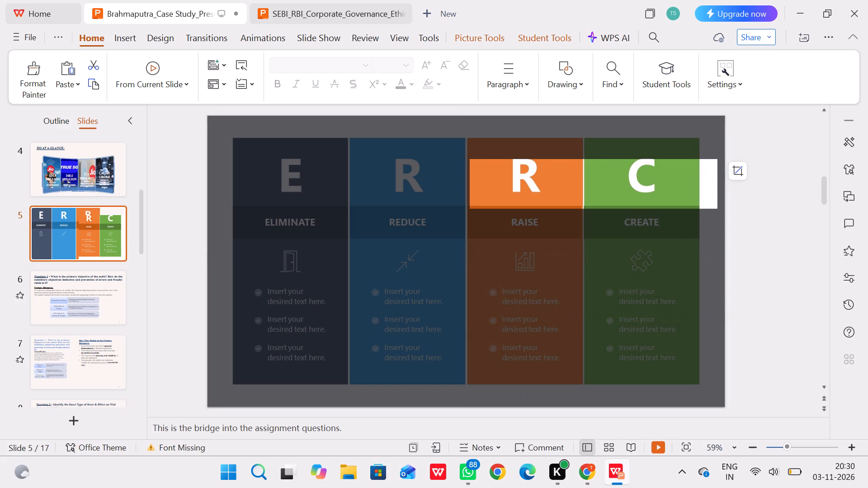
drag(572, 202, 572, 202)
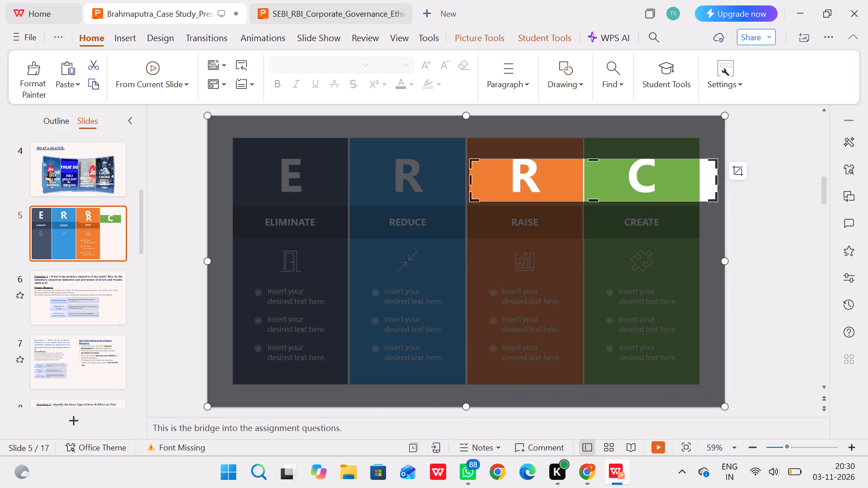
drag(716, 178, 502, 178)
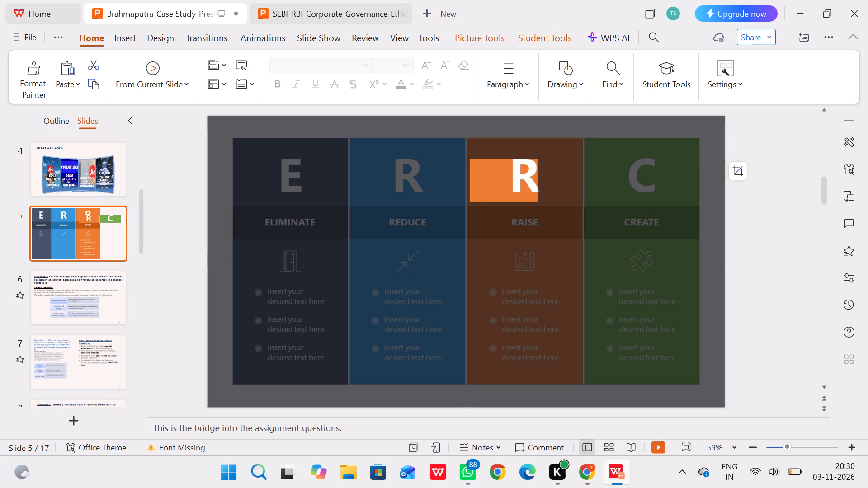
drag(502, 178, 500, 175)
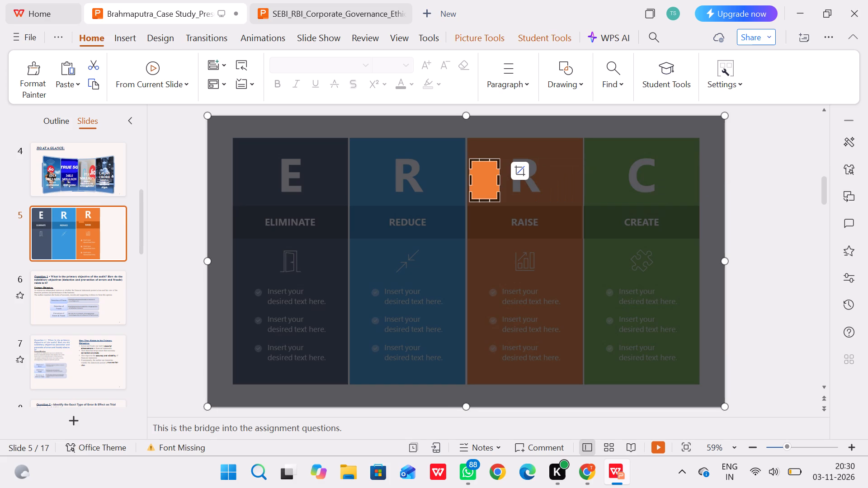
click(757, 162)
Cover the RAISE column's placeholder text with the orange swatch, stretched to about 7.13 cm high and 6.51 cm wide.
drag(485, 174, 640, 246)
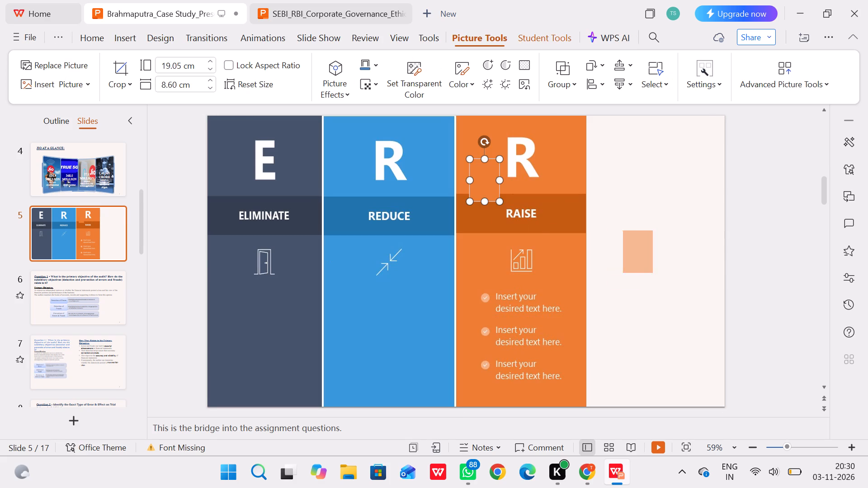
drag(640, 246, 486, 296)
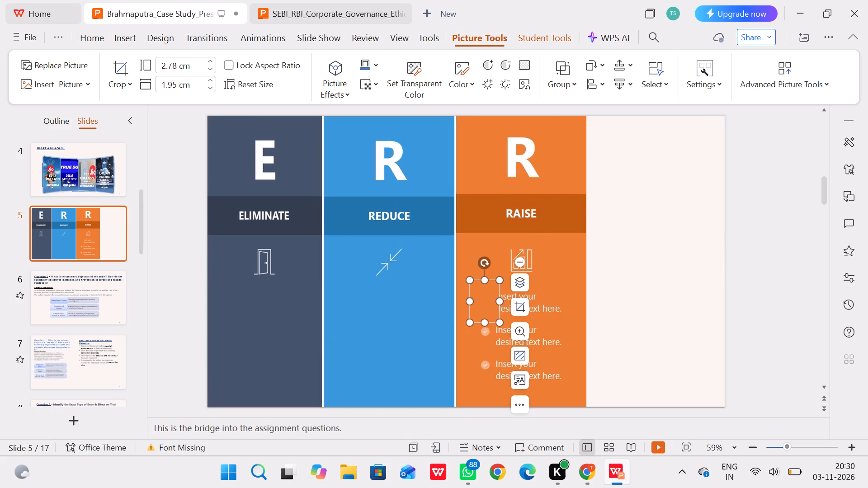
drag(500, 301, 569, 305)
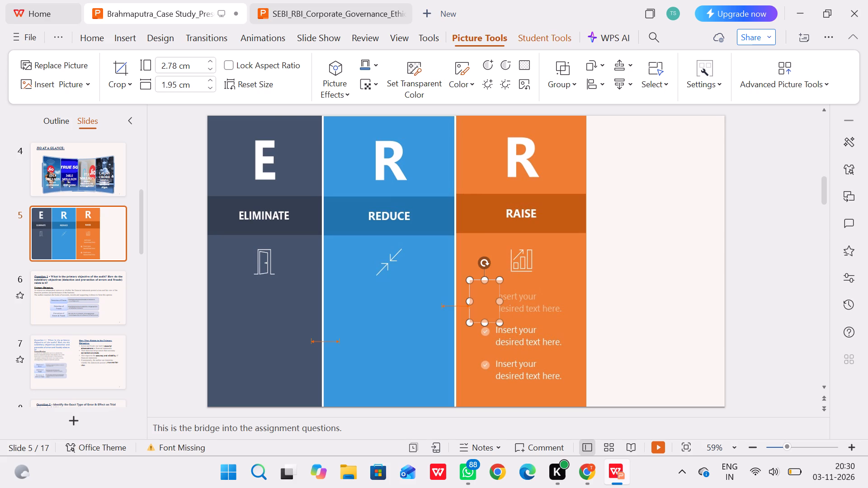
drag(521, 323, 535, 383)
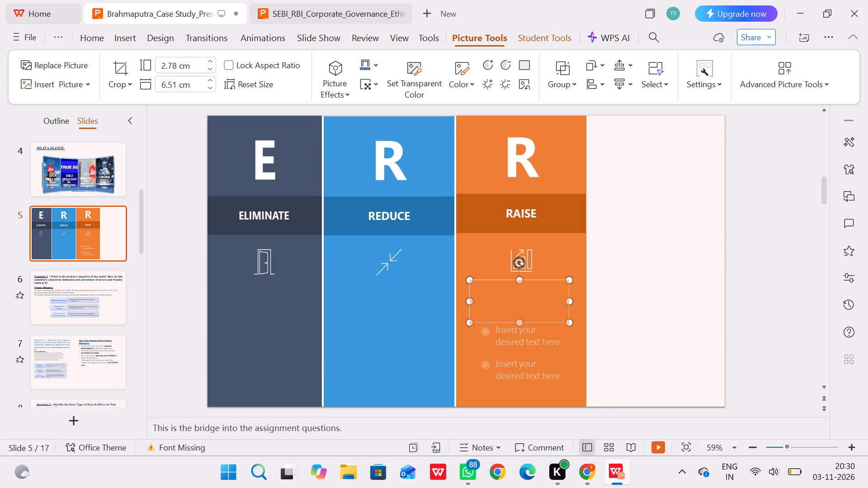
drag(535, 383, 539, 389)
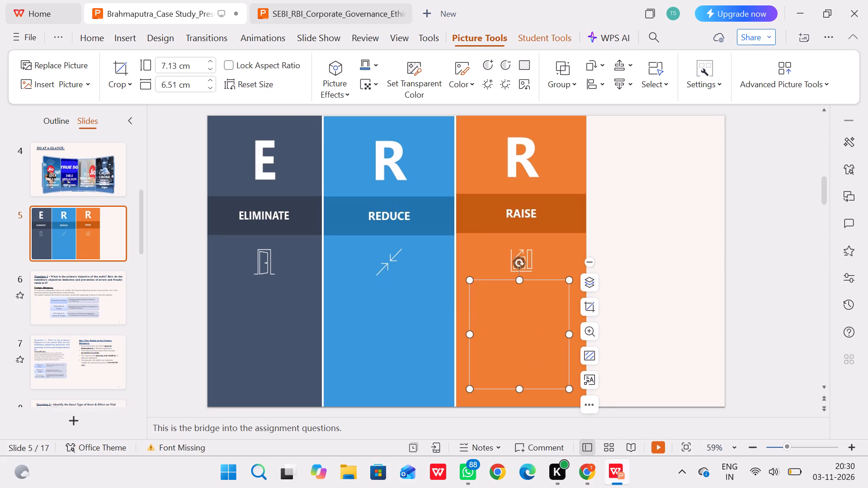
Group the orange cover swatch with the RAISE column picture.
drag(604, 110, 456, 409)
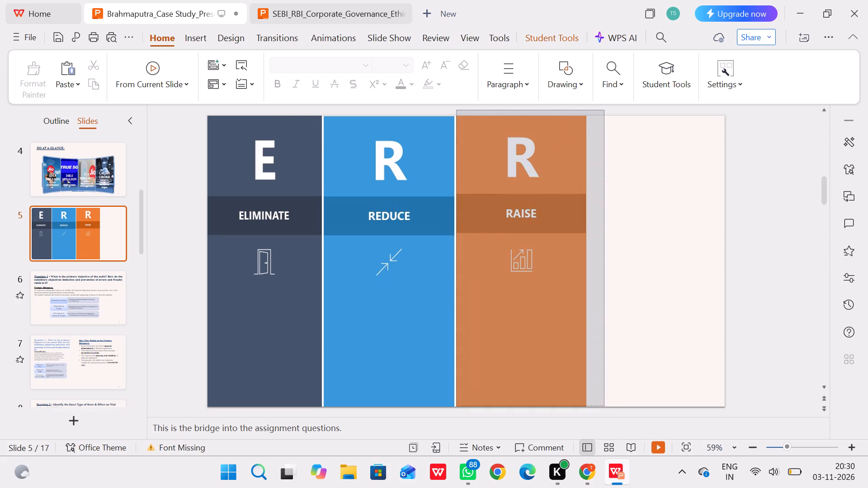
drag(456, 409, 448, 424)
right_click(486, 242)
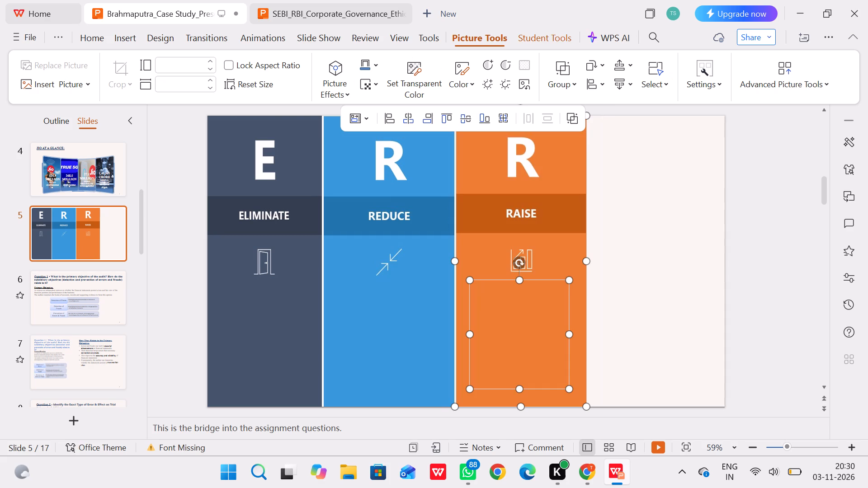
click(519, 200)
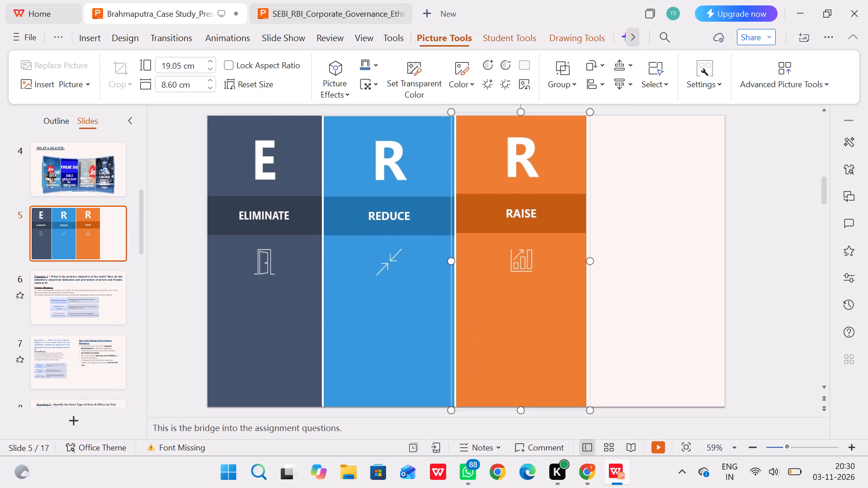
click(379, 343)
click(799, 179)
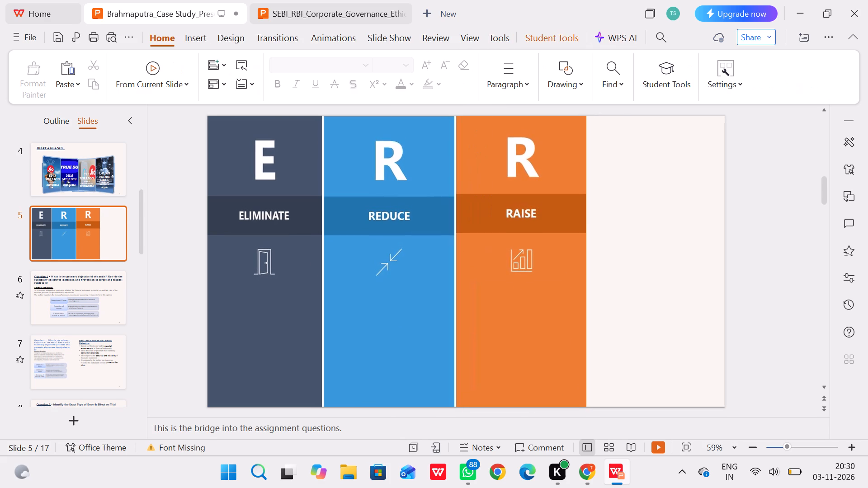
Paste the ERRC picture again and crop off the ELIMINATE, REDUCE and RAISE columns, leaving about 9.23 cm of width.
click(70, 72)
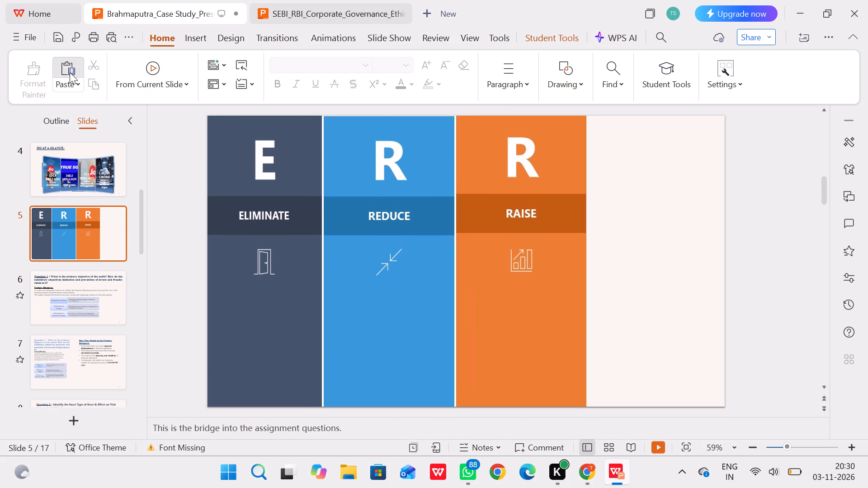
click(753, 165)
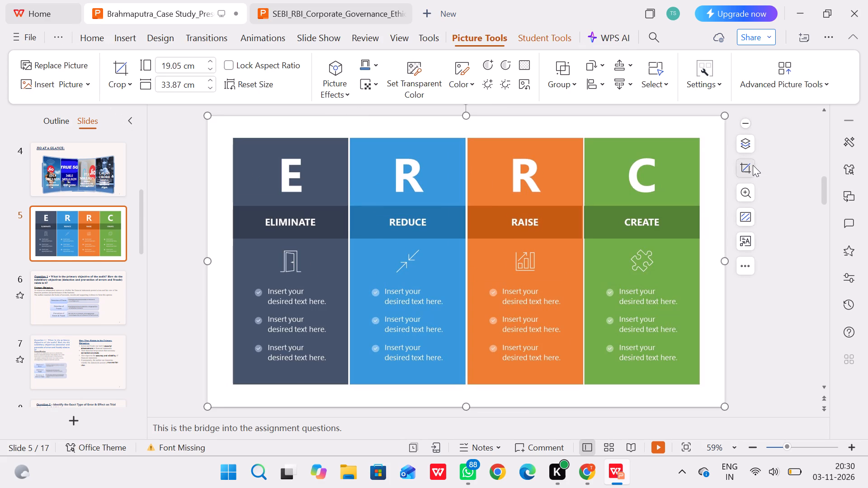
drag(206, 261, 482, 258)
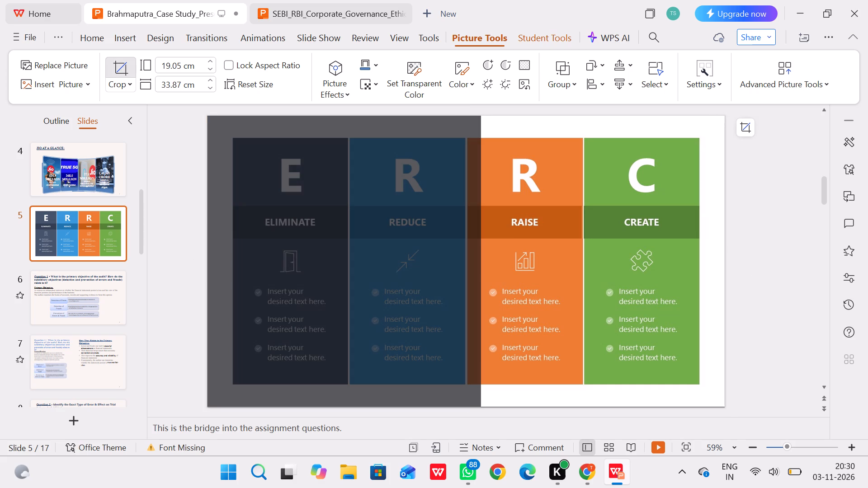
drag(482, 258, 660, 258)
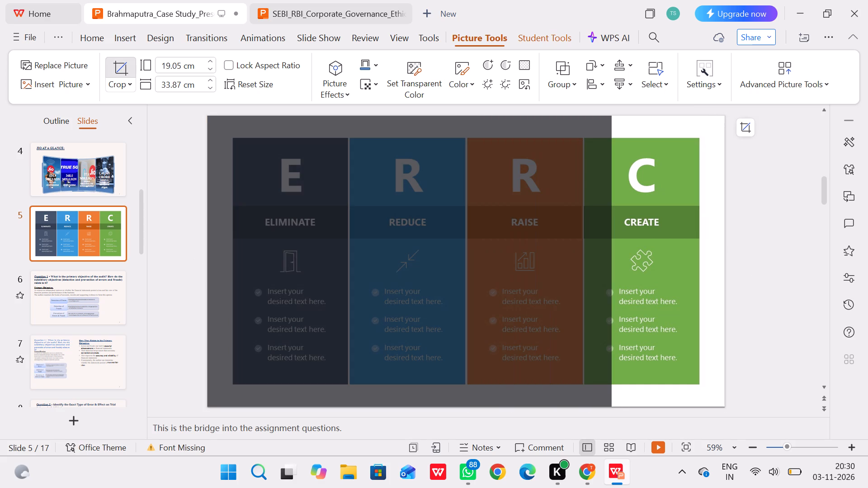
drag(660, 258, 606, 273)
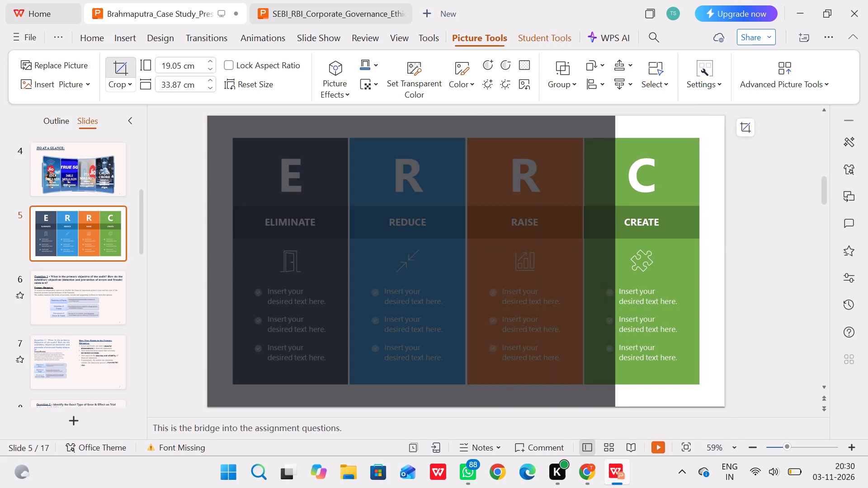
drag(606, 273, 592, 275)
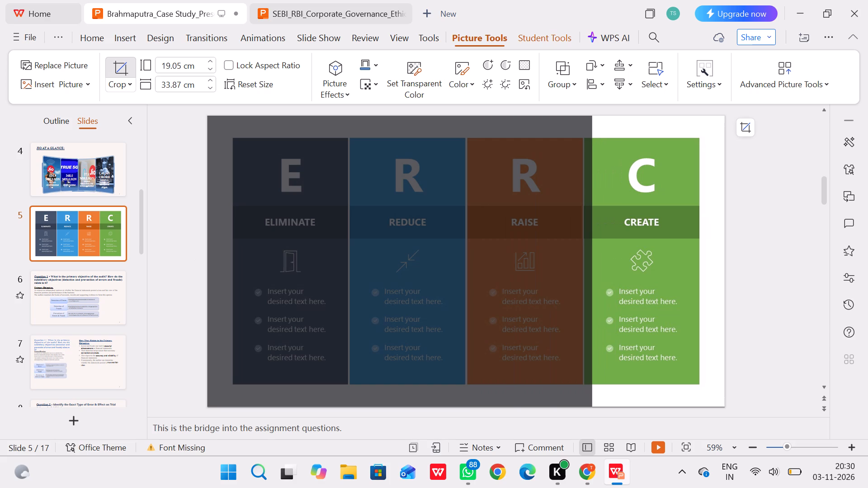
drag(592, 275, 586, 277)
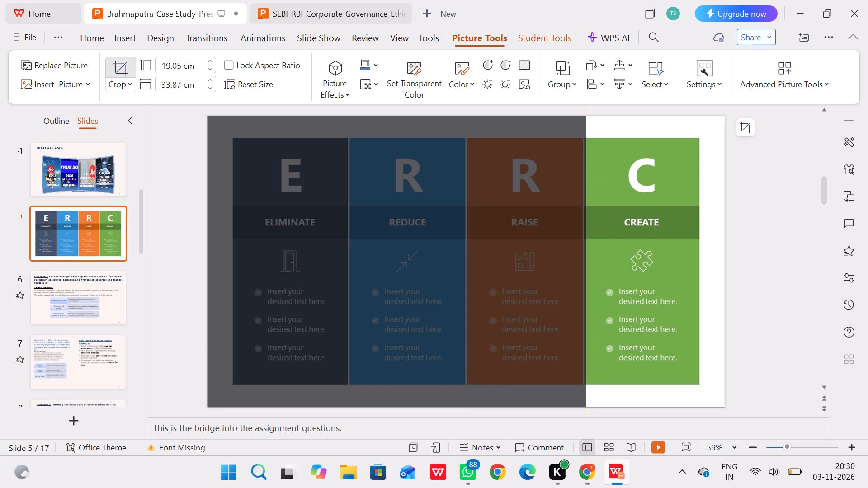
drag(586, 277, 582, 277)
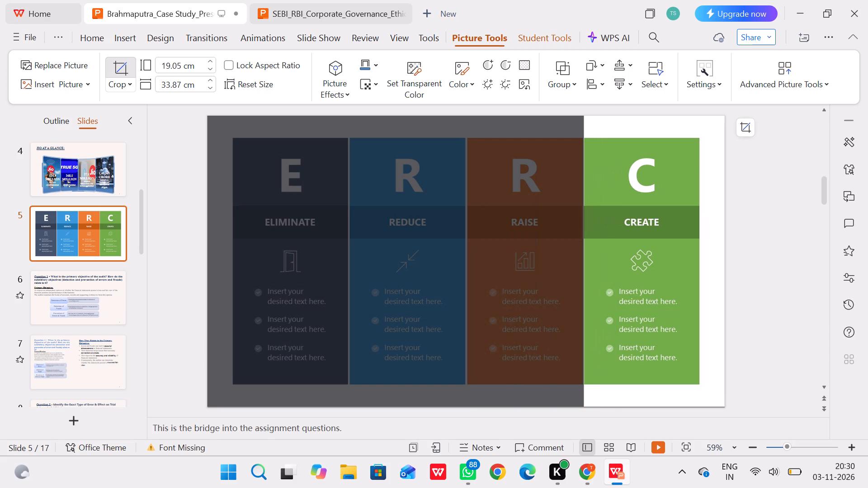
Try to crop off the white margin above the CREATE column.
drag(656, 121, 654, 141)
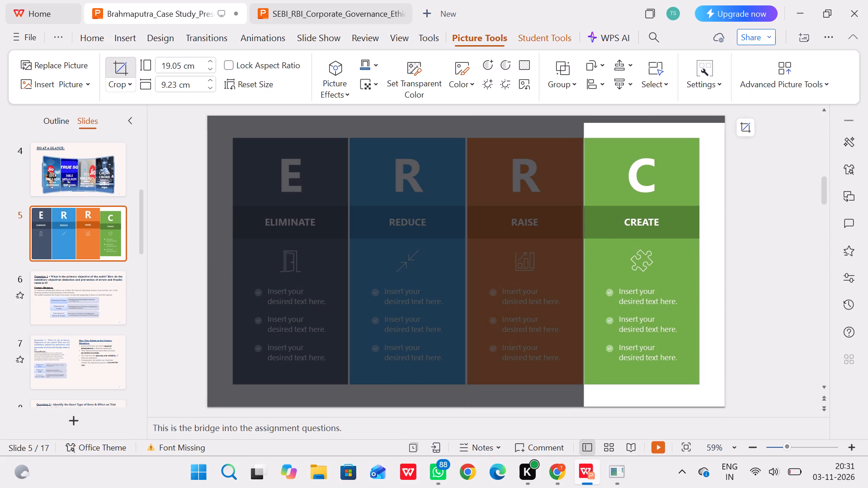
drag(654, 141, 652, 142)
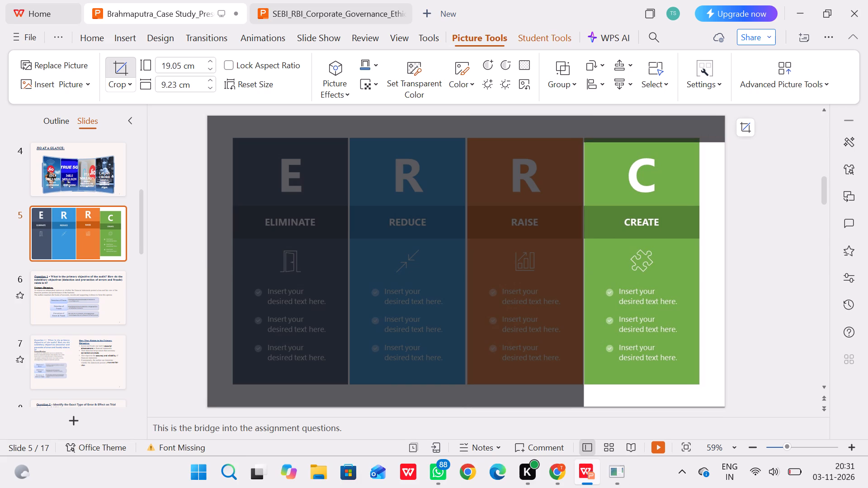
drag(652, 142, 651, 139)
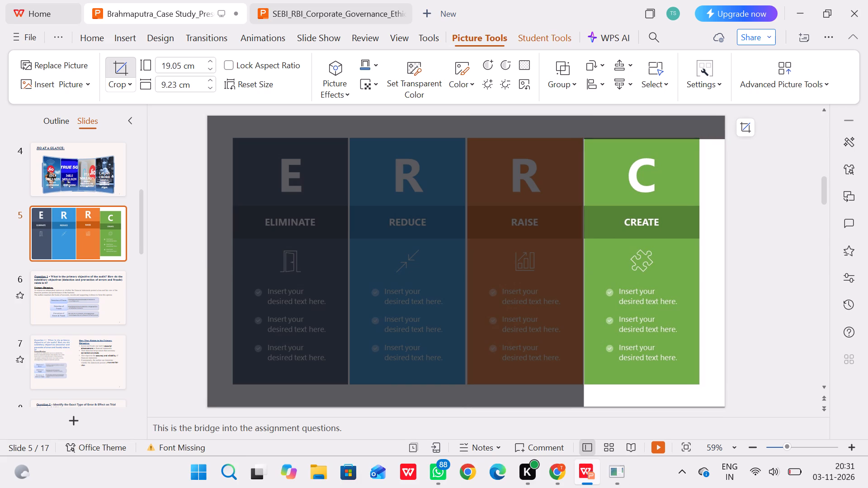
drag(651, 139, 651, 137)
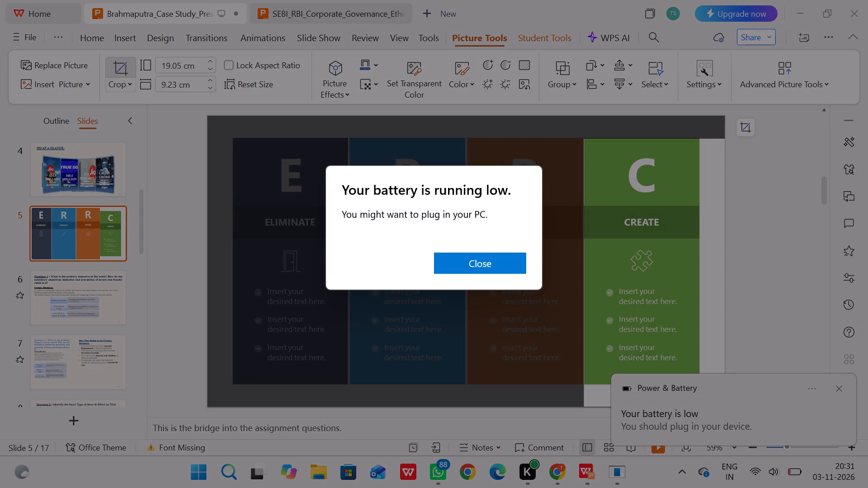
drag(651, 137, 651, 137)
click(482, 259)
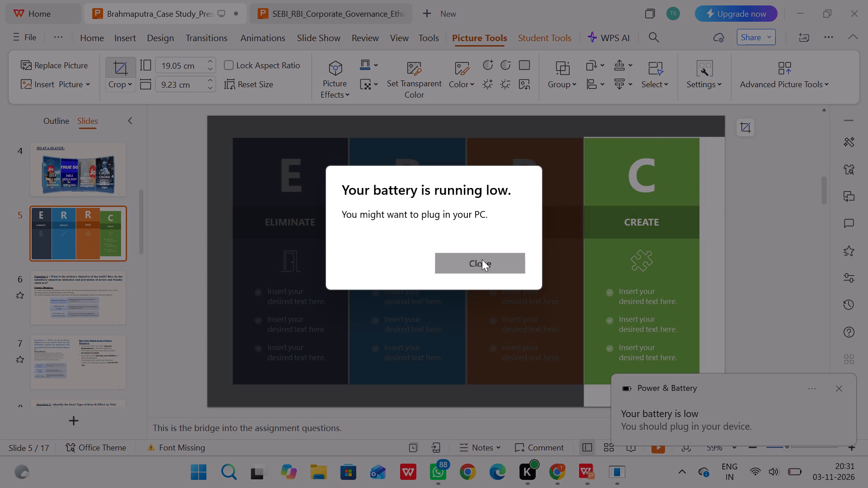
Crop off the white margin to the right of the CREATE column, leaving the picture about 7.53 cm wide.
drag(719, 260, 712, 260)
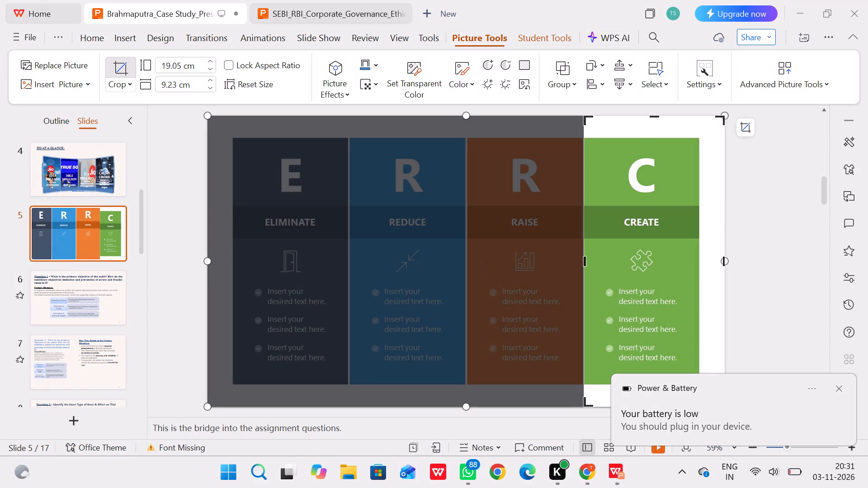
drag(712, 260, 694, 260)
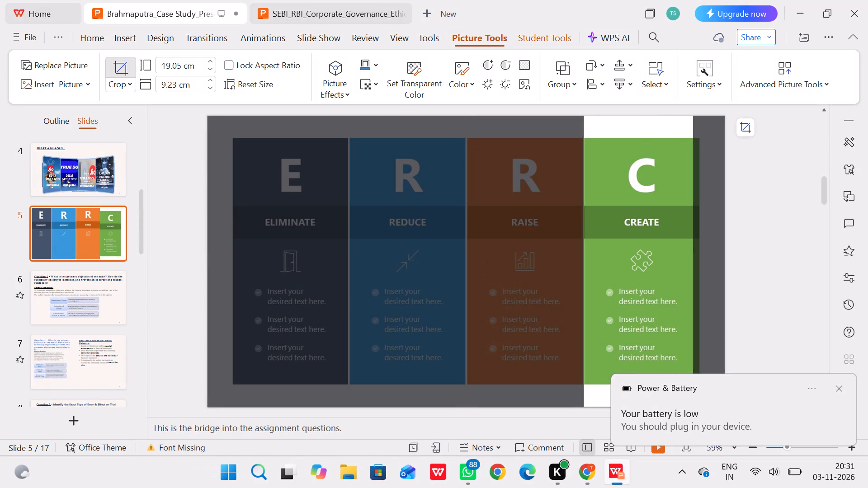
drag(694, 260, 698, 261)
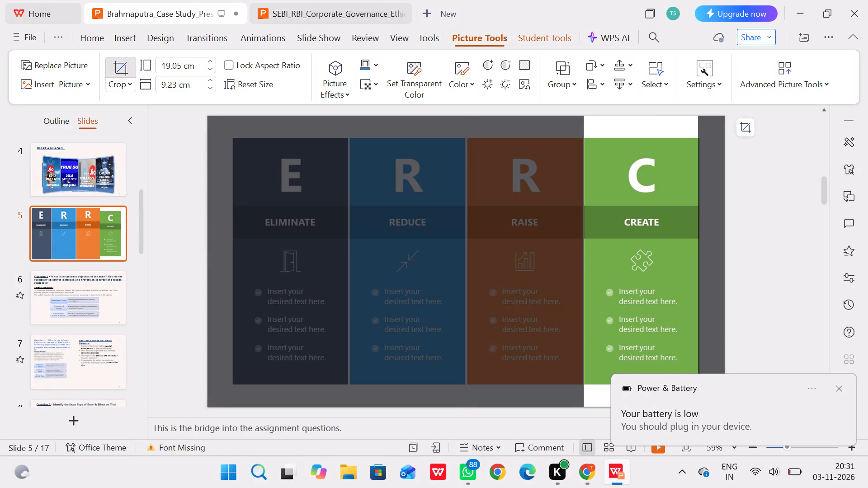
drag(698, 261, 699, 266)
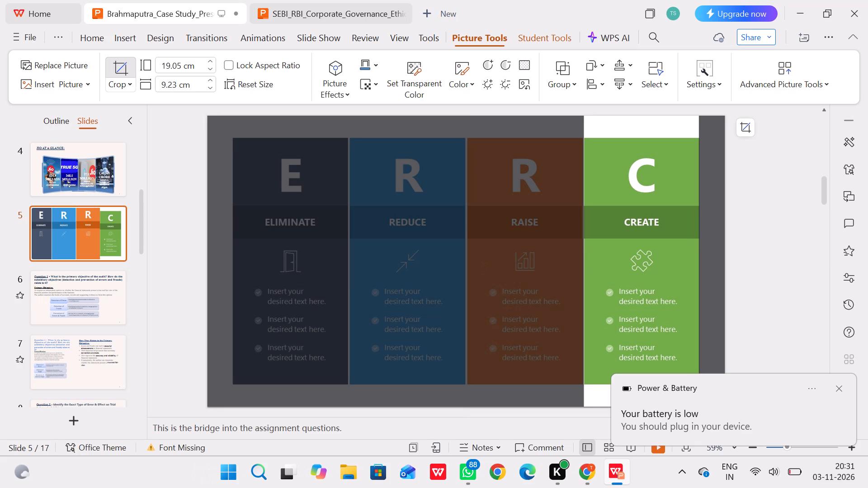
click(840, 388)
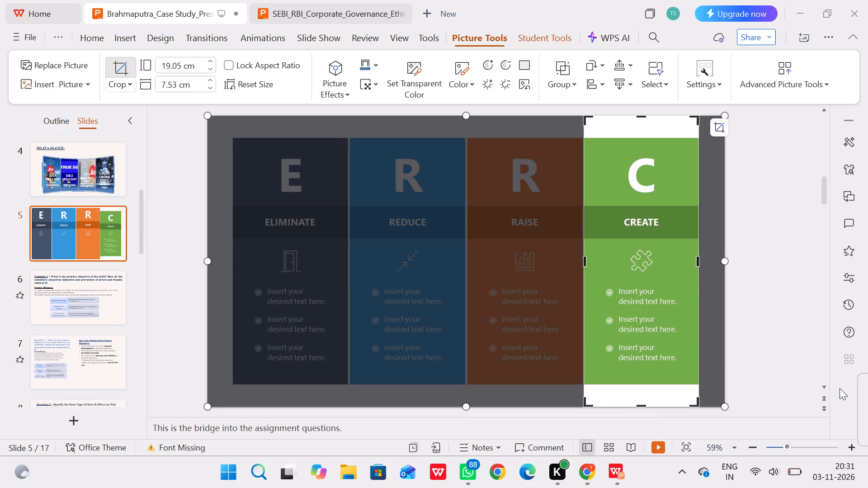
Crop off the white margins below and above the CREATE column, leaving the picture about 16.00 cm tall.
drag(644, 407, 644, 399)
drag(644, 399, 645, 389)
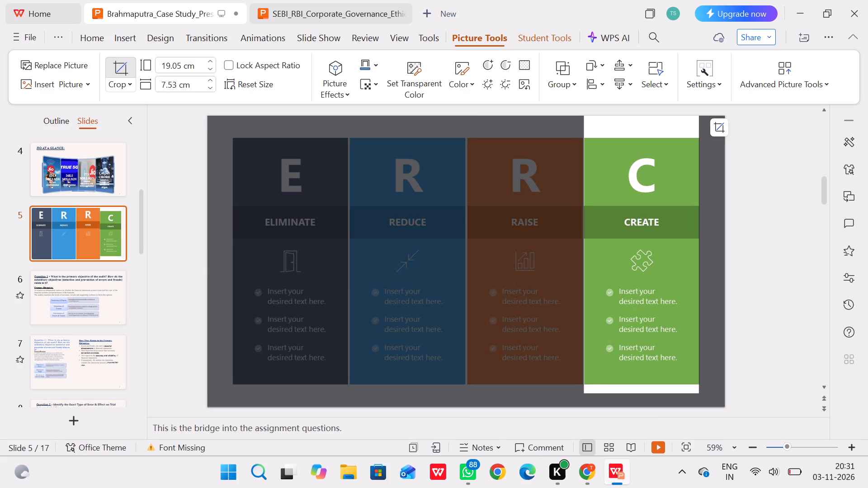
drag(645, 389, 647, 384)
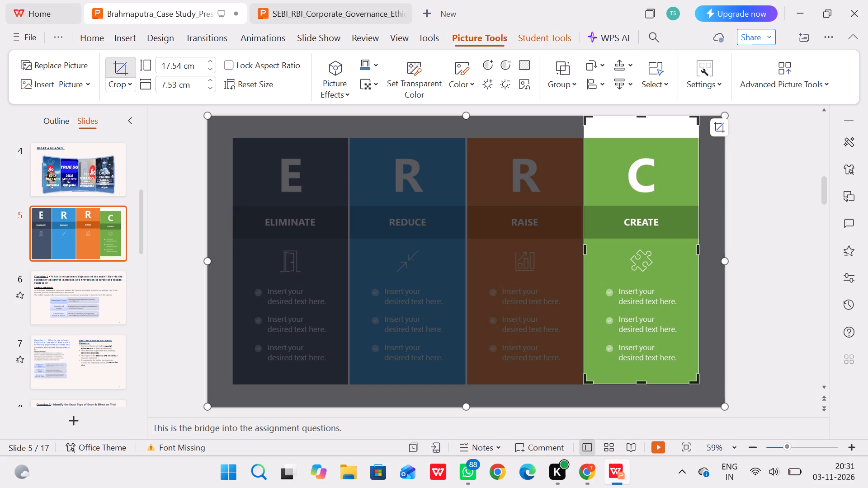
drag(640, 118, 641, 130)
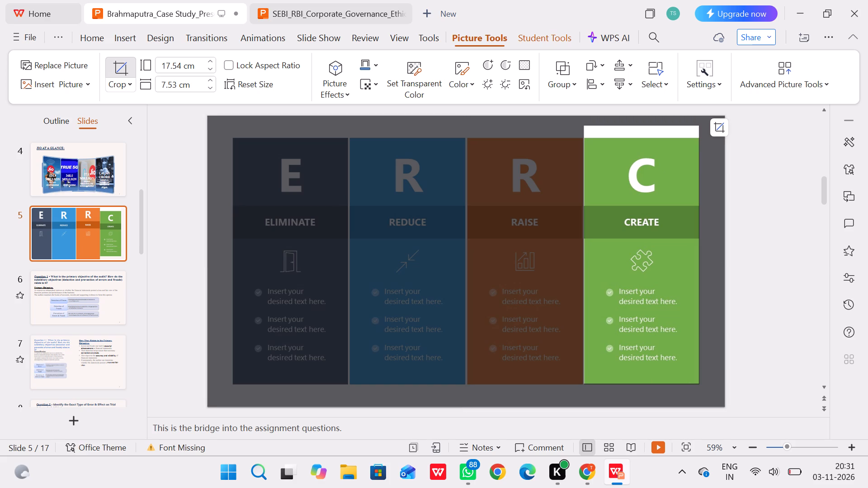
drag(641, 130, 640, 139)
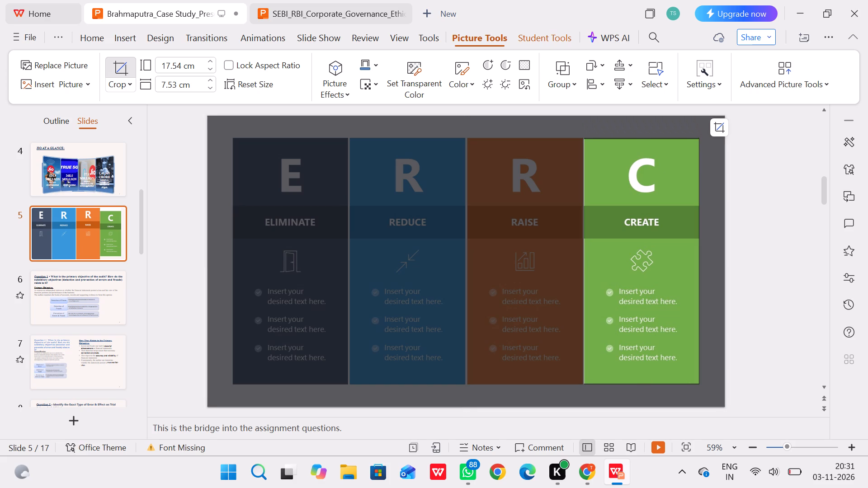
click(585, 255)
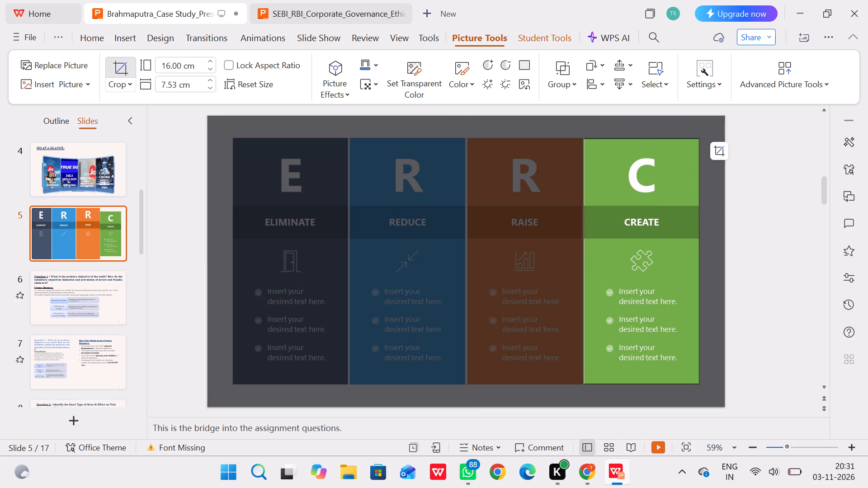
click(756, 205)
Move the CREATE picture to the slide's right edge and stretch it to the full slide height of 19.05 cm.
drag(661, 224, 689, 219)
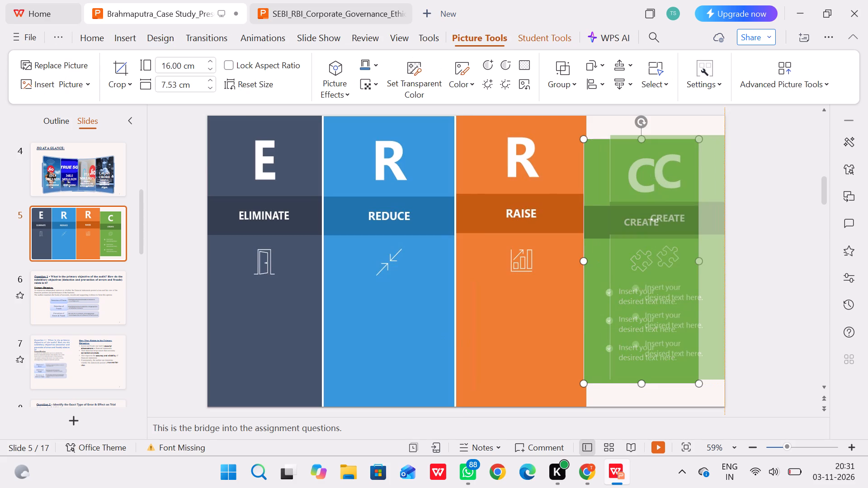
drag(689, 219, 688, 219)
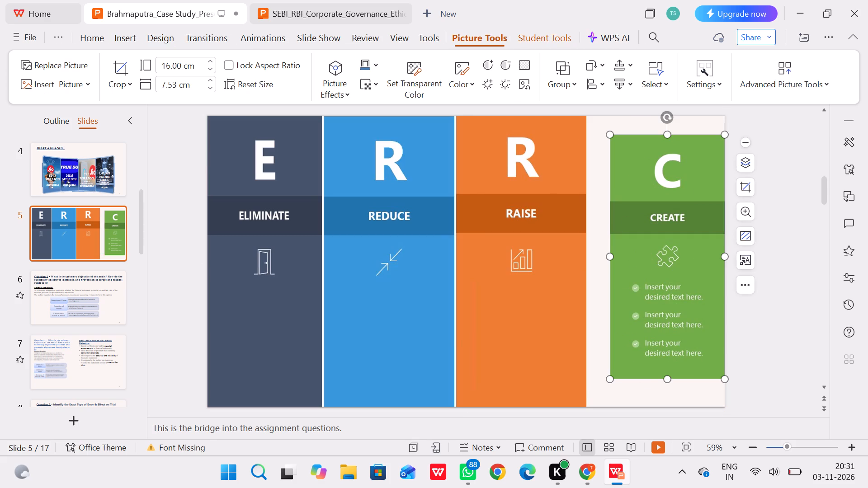
drag(666, 131, 668, 100)
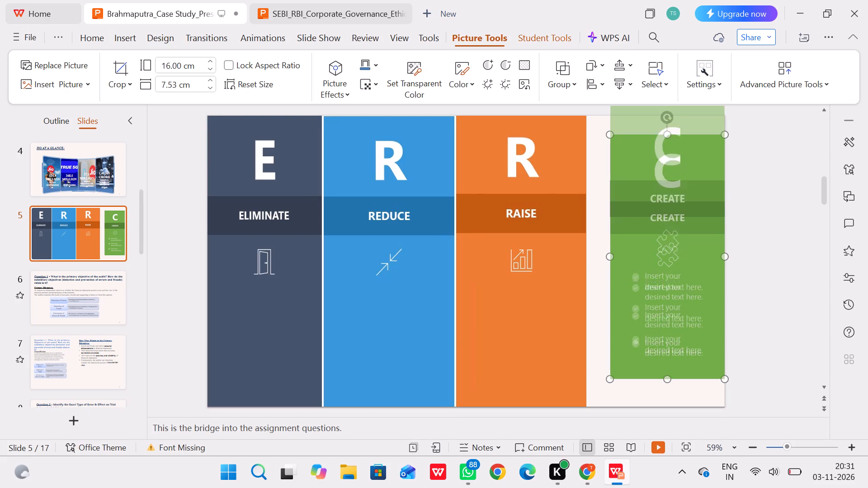
drag(668, 100, 664, 112)
drag(666, 380, 675, 410)
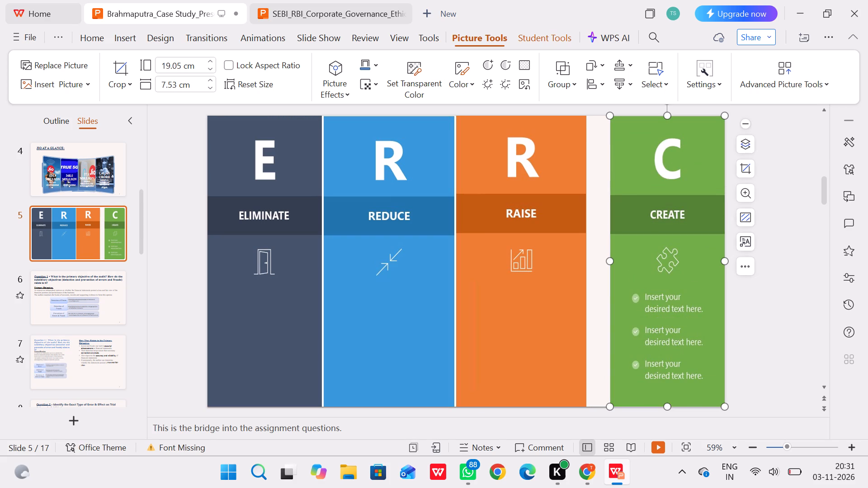
Widen the CREATE picture towards the RAISE column, to about 8.37 cm, keeping its outer edge at the slide's edge.
drag(611, 259, 595, 259)
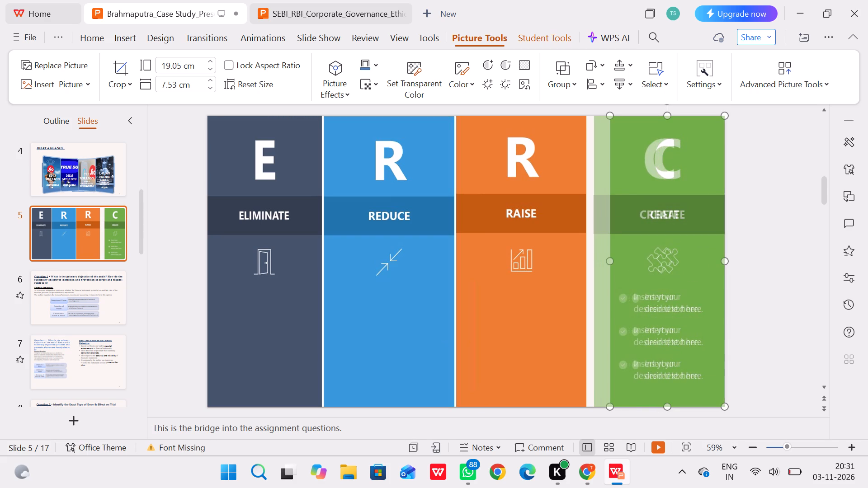
click(411, 237)
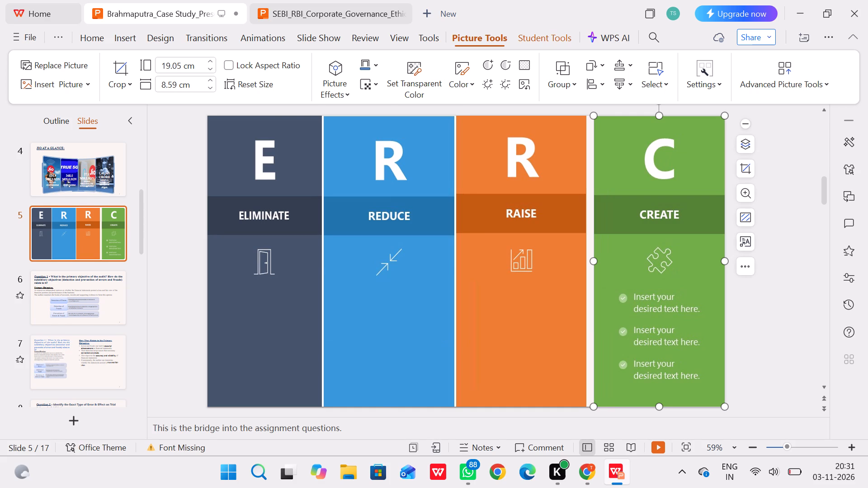
click(519, 239)
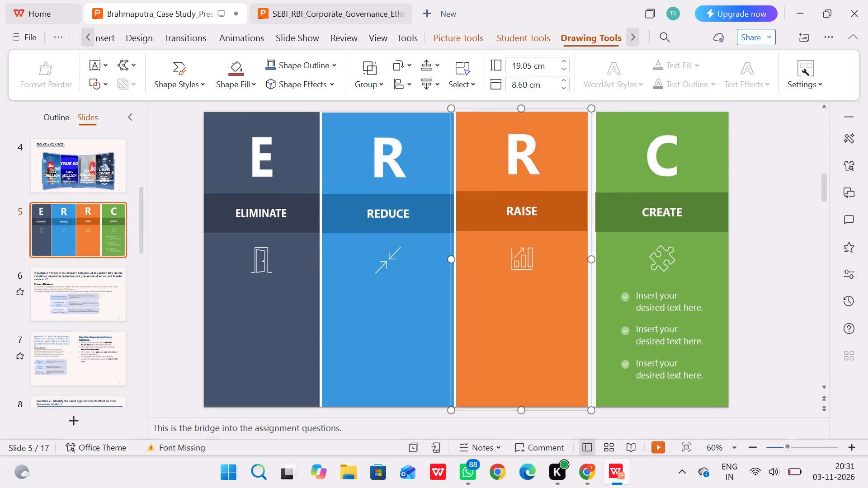
click(669, 225)
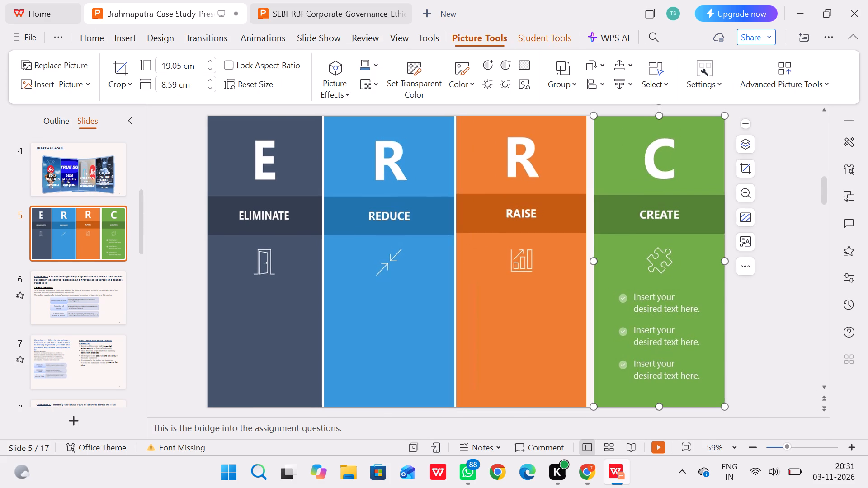
drag(595, 260, 594, 264)
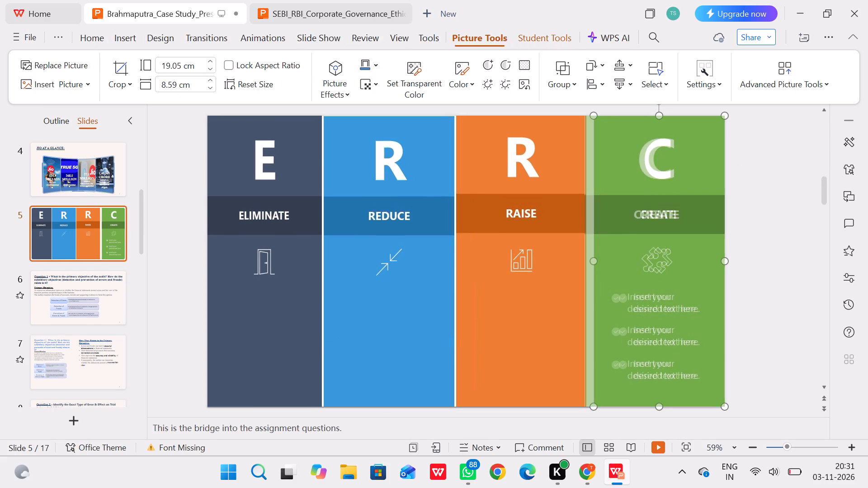
drag(594, 264, 599, 262)
Widen the RAISE group to about 8.75 cm and extend the CREATE picture towards it, leaving only a thin gap.
click(575, 261)
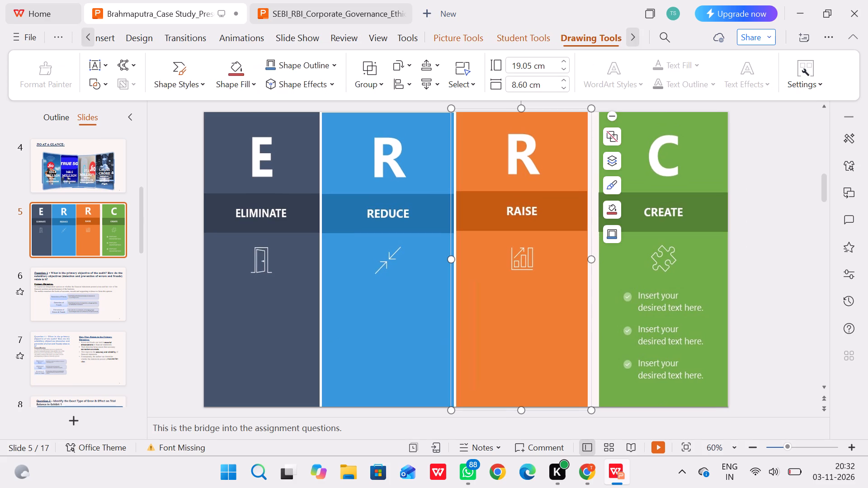
click(590, 260)
click(629, 251)
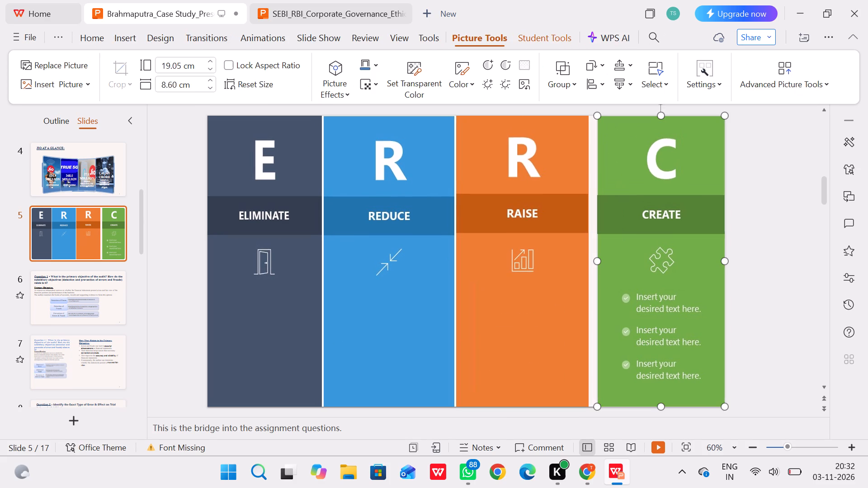
click(594, 260)
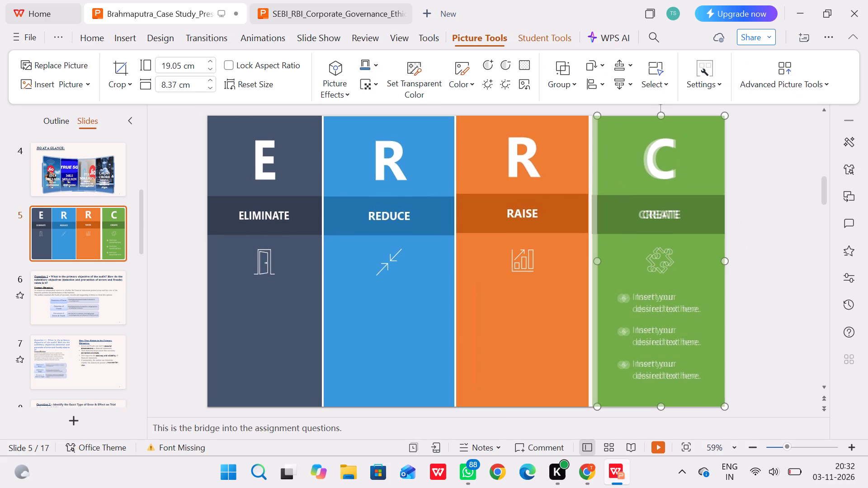
Shift the RAISE and REDUCE groups slightly towards the CREATE column to even out the gaps between the columns.
click(559, 260)
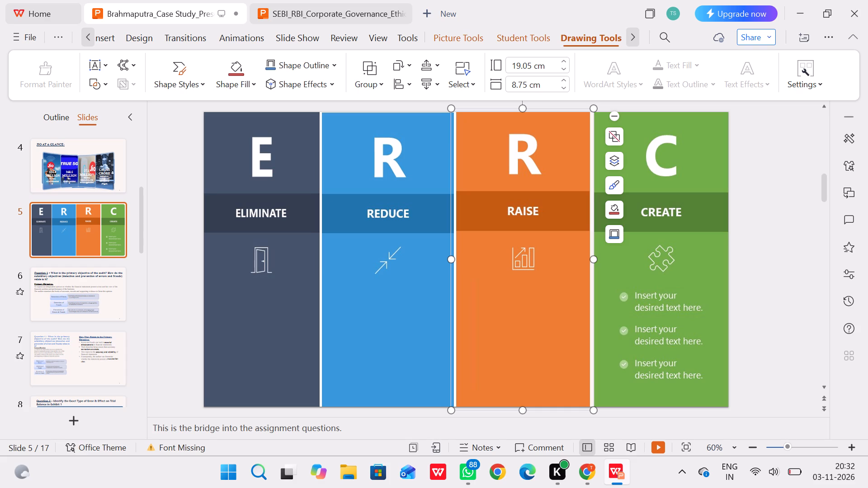
click(566, 253)
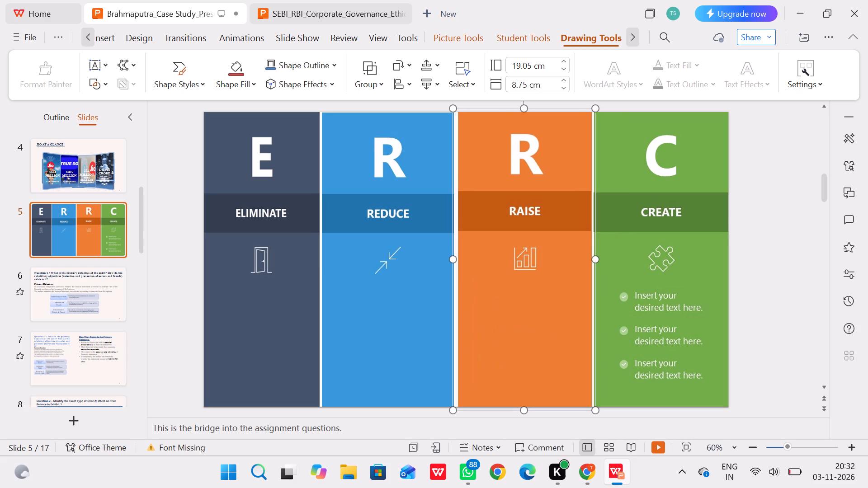
click(429, 242)
click(429, 242)
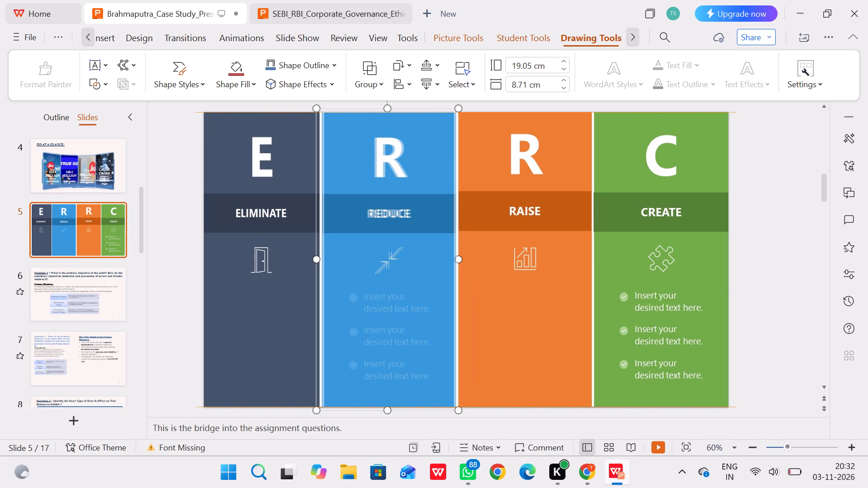
Widen the ELIMINATE group towards the REDUCE column, to about 7.60 cm.
click(296, 230)
click(321, 259)
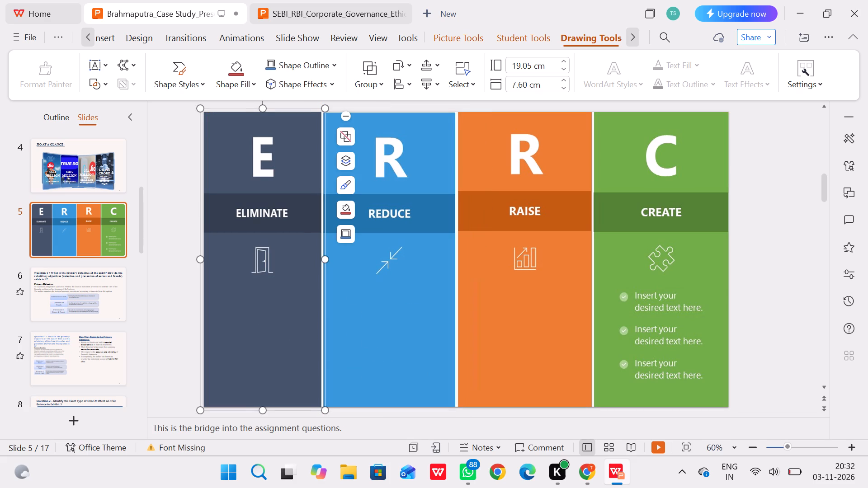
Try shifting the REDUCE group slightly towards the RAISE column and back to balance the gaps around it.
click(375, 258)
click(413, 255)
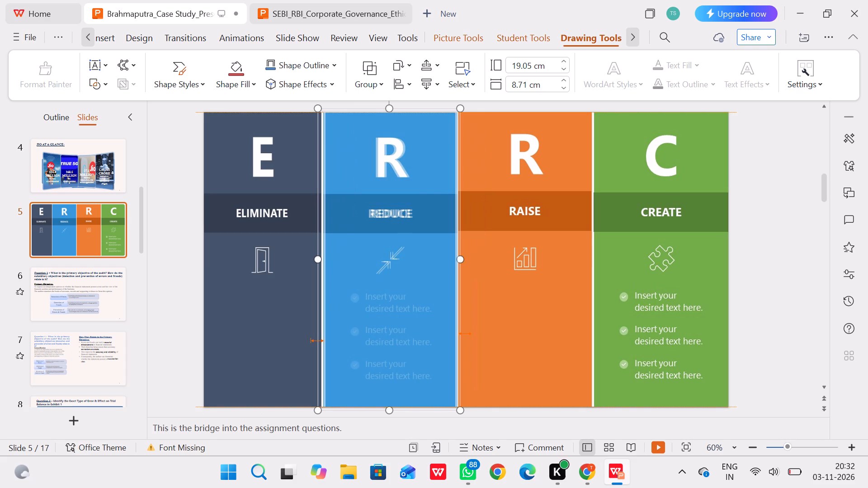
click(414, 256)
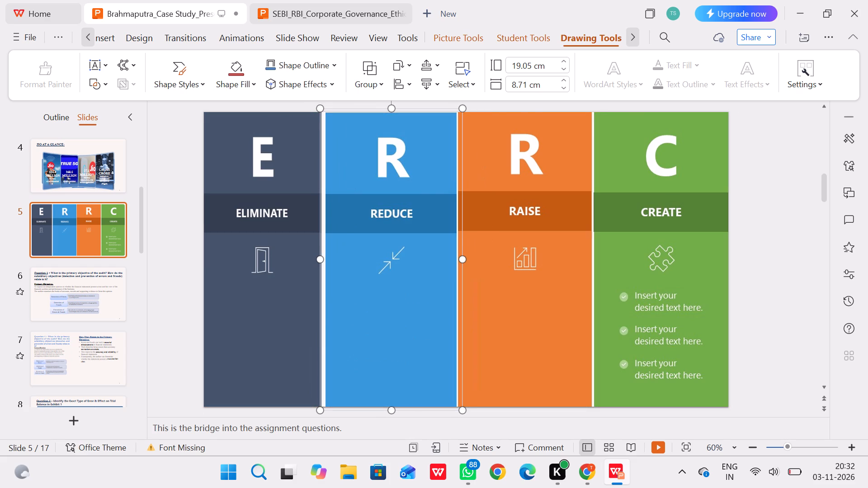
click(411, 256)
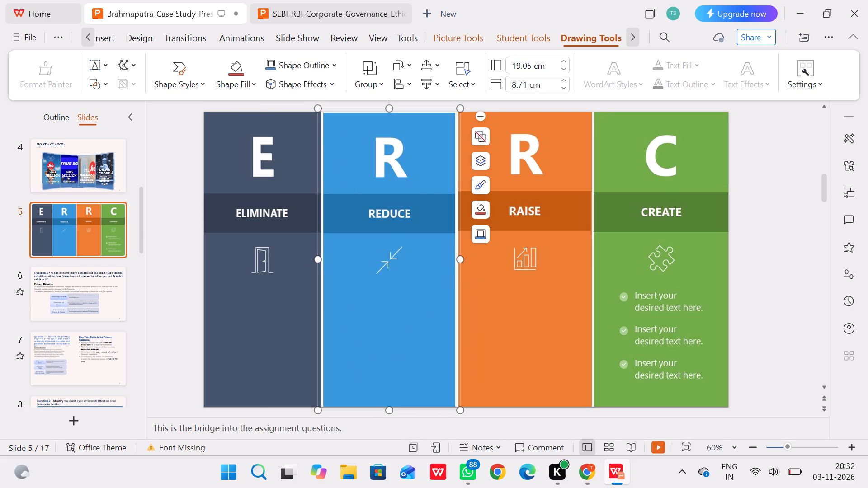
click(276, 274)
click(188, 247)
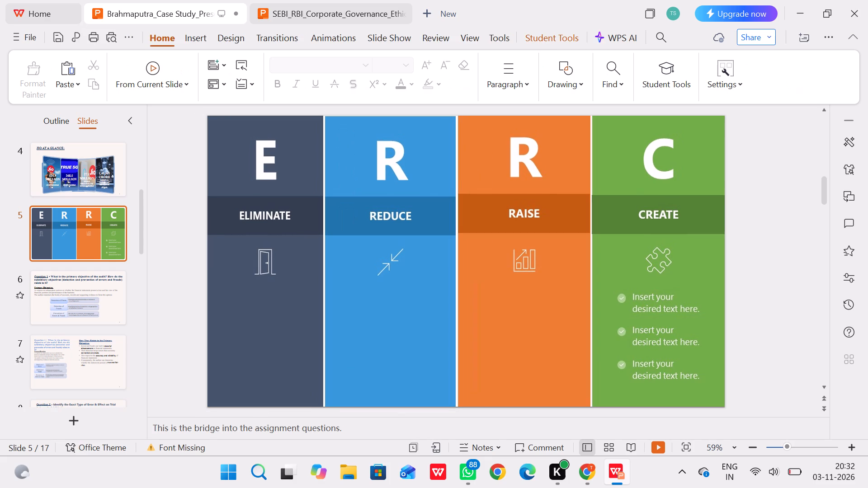
Paste the ERRC picture again and crop off everything beside the CREATE column's green area, leaving about 8.70 cm of width.
click(68, 75)
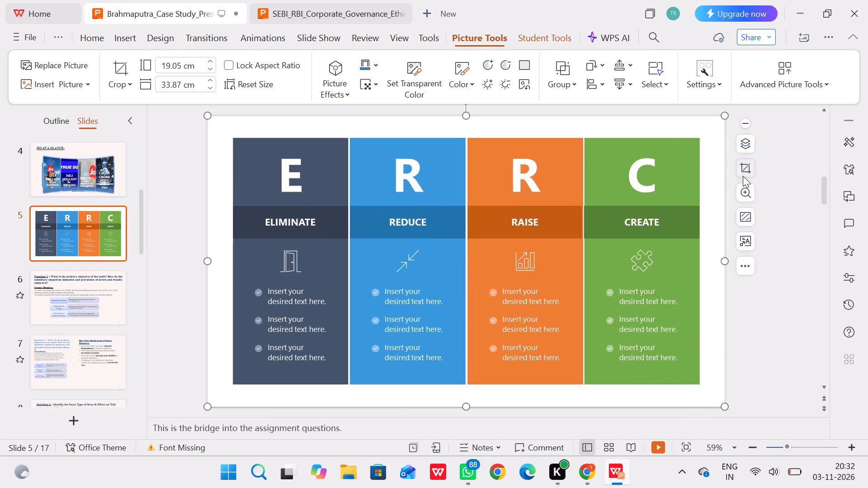
click(743, 173)
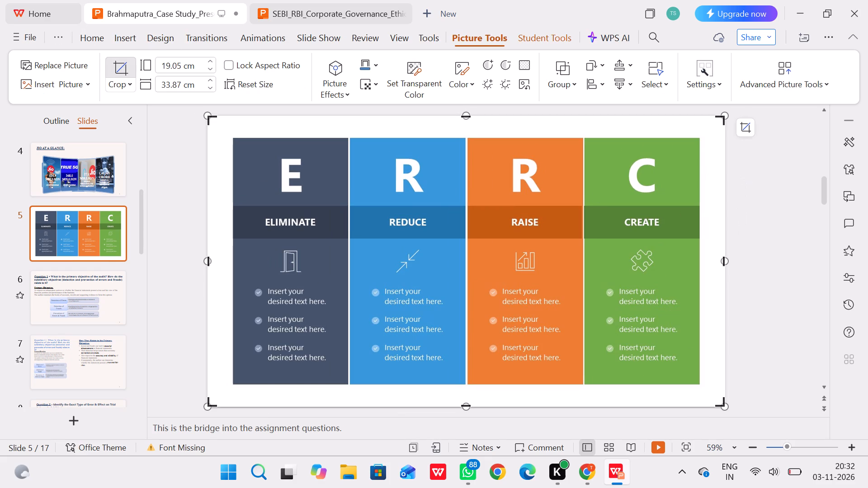
drag(207, 259, 566, 267)
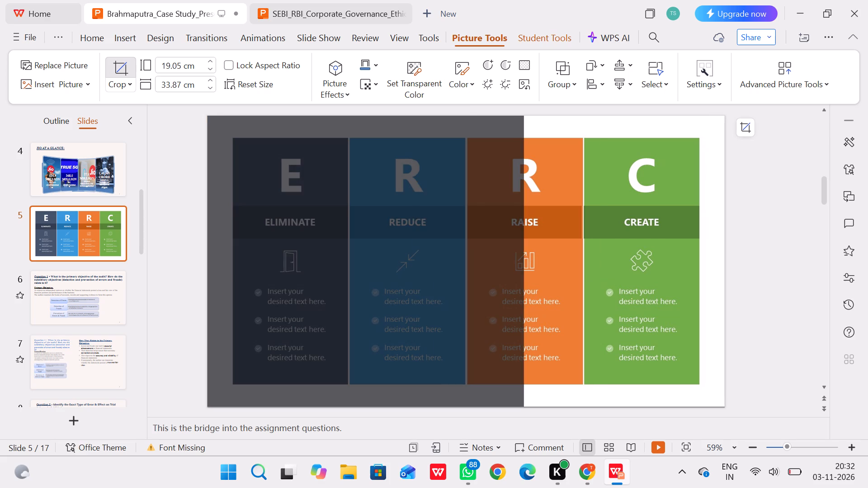
drag(566, 267, 578, 254)
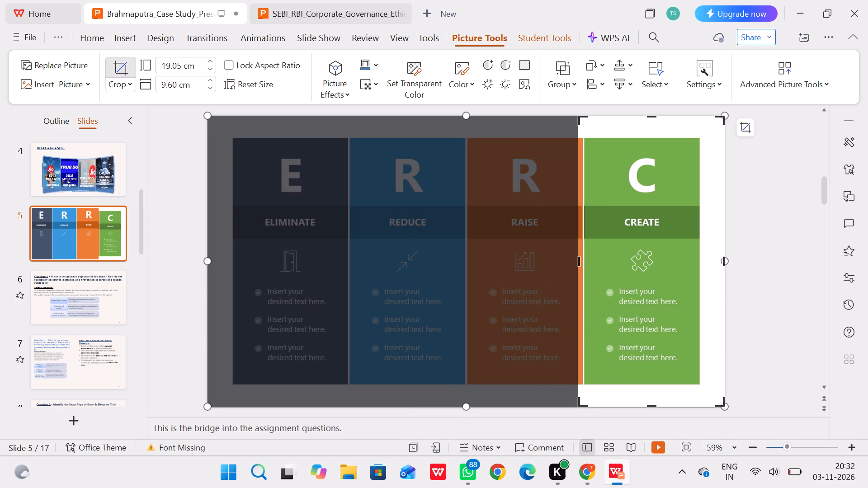
drag(578, 253, 593, 256)
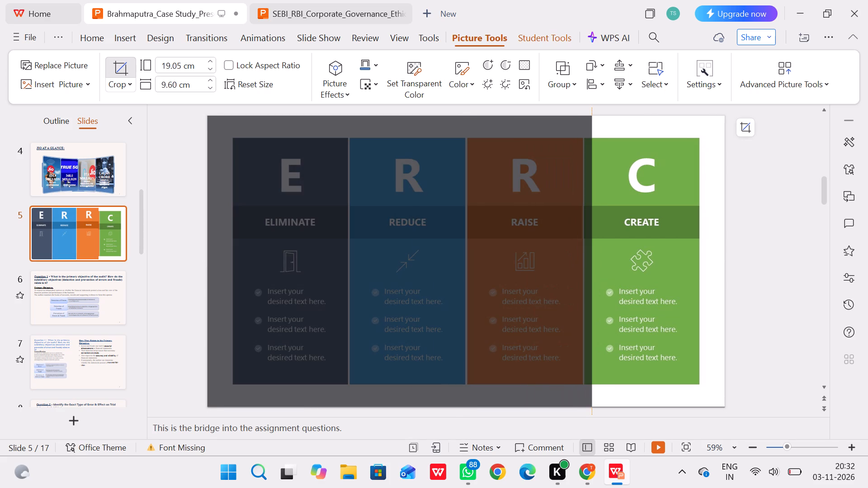
Crop the pasted ERRC picture down to a plain green swatch about 2.81 cm high and 2.35 cm wide.
drag(657, 117, 654, 131)
drag(654, 131, 648, 150)
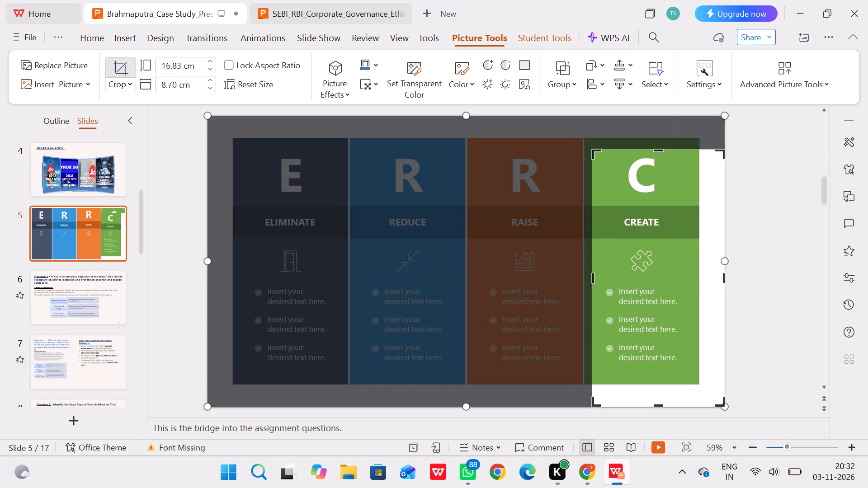
drag(723, 270, 688, 265)
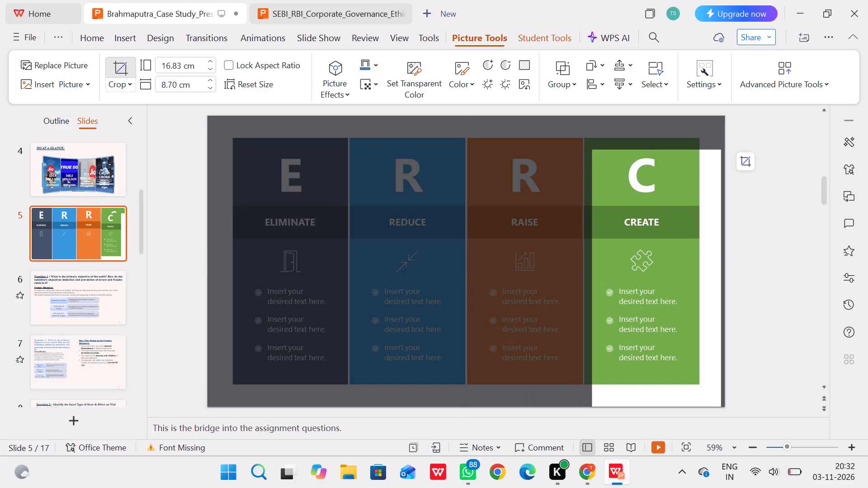
drag(688, 265, 627, 249)
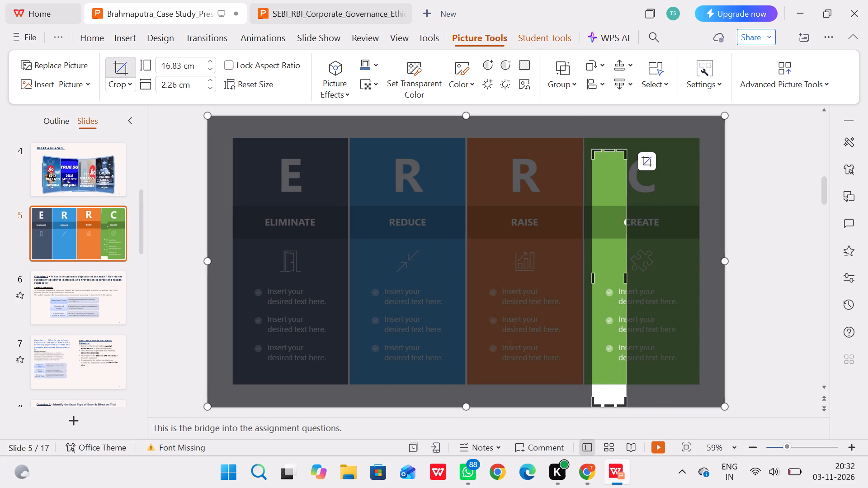
drag(613, 406, 613, 380)
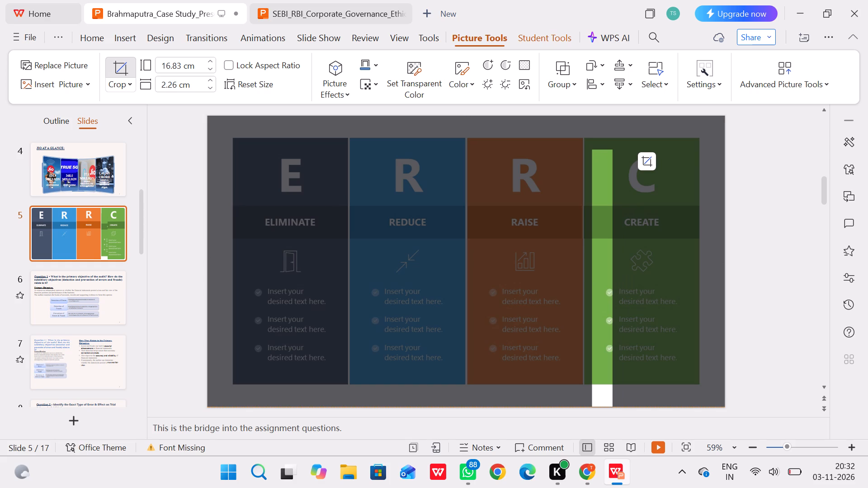
drag(613, 380, 626, 145)
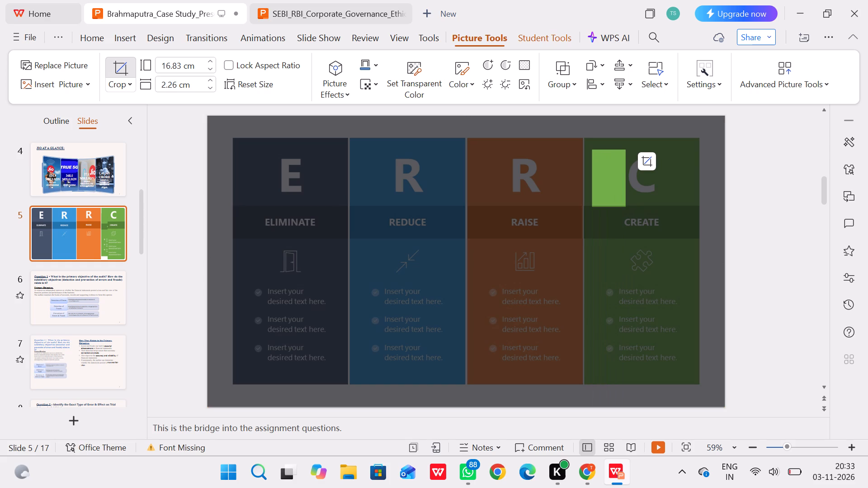
drag(626, 145, 628, 192)
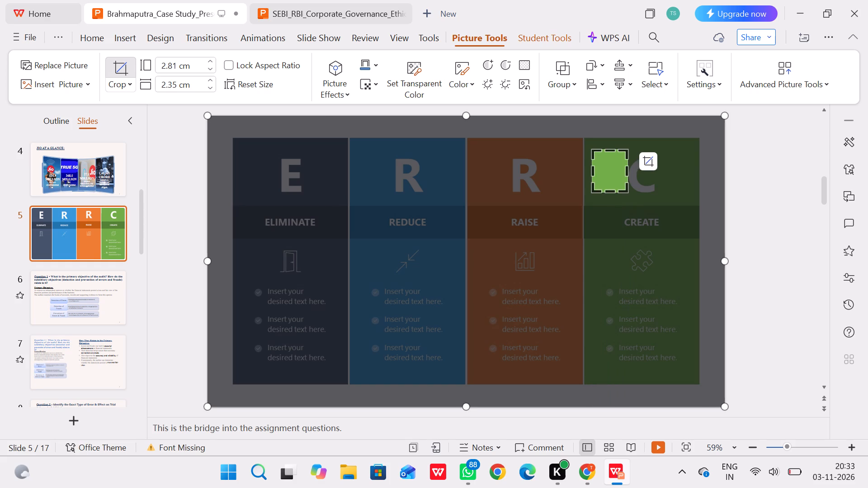
click(788, 158)
Move the green swatch over CREATE's placeholder text and stretch it to about 6.49 cm high by 6.43 cm wide to cover all three bullets.
drag(616, 157, 624, 173)
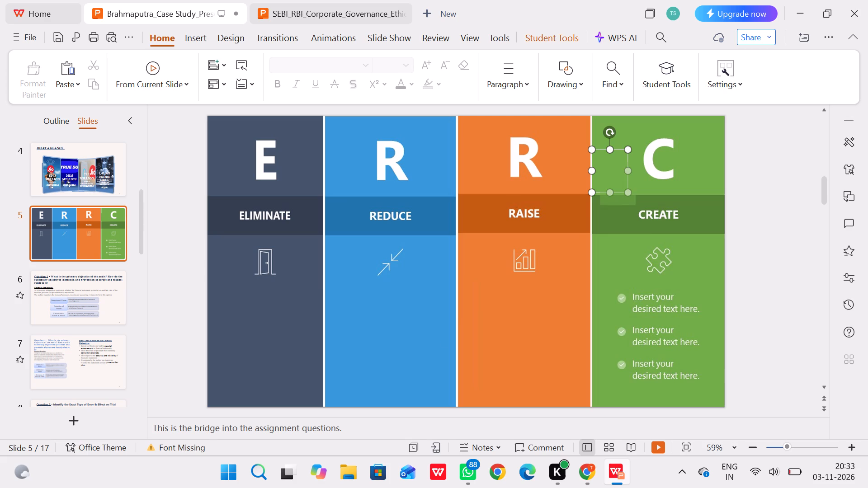
drag(624, 173, 632, 296)
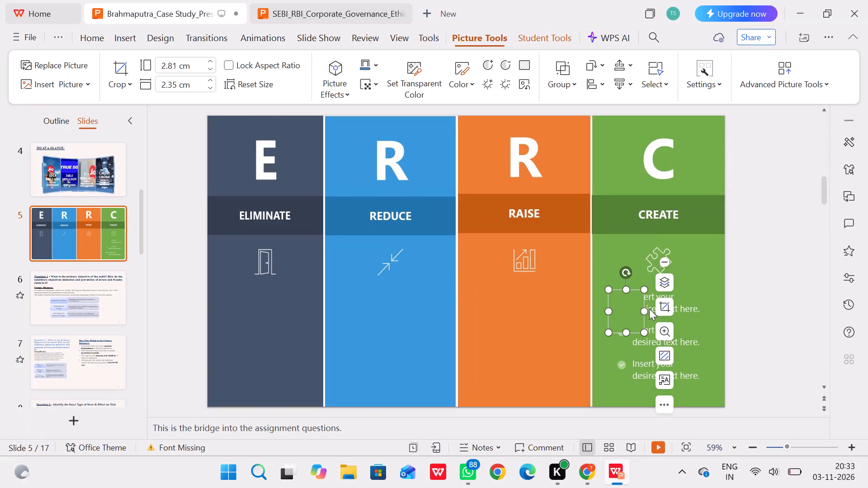
drag(645, 309, 708, 308)
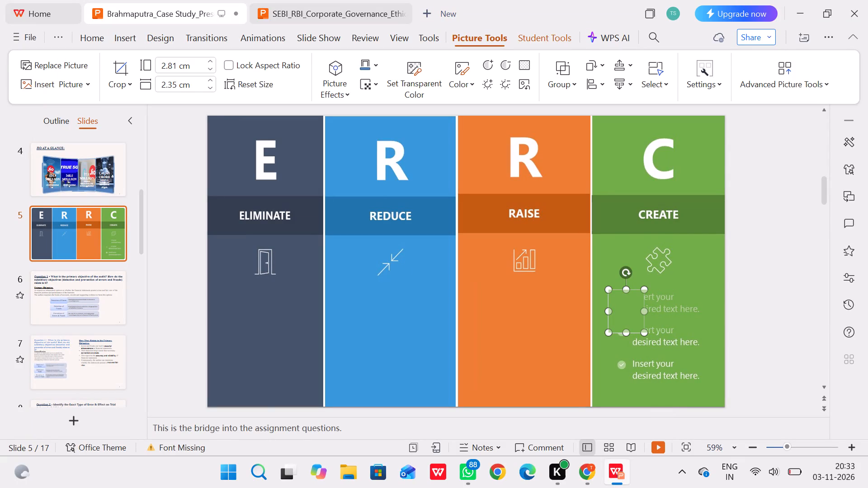
drag(708, 308, 708, 310)
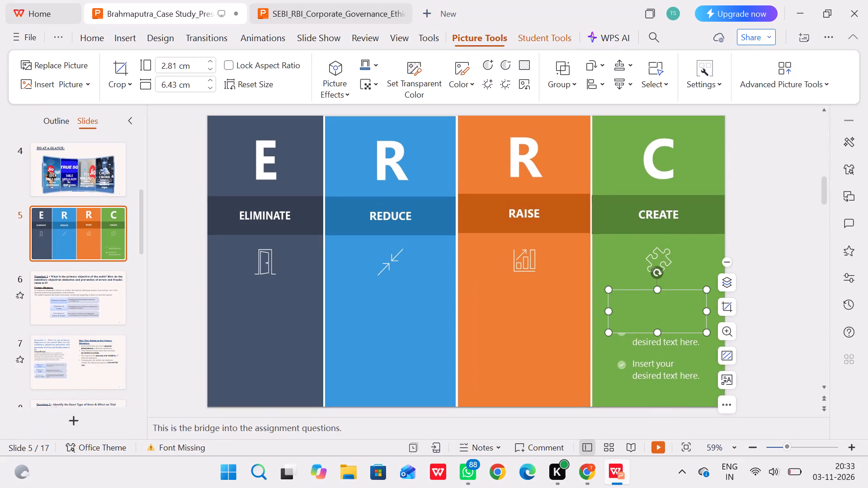
drag(660, 331, 679, 387)
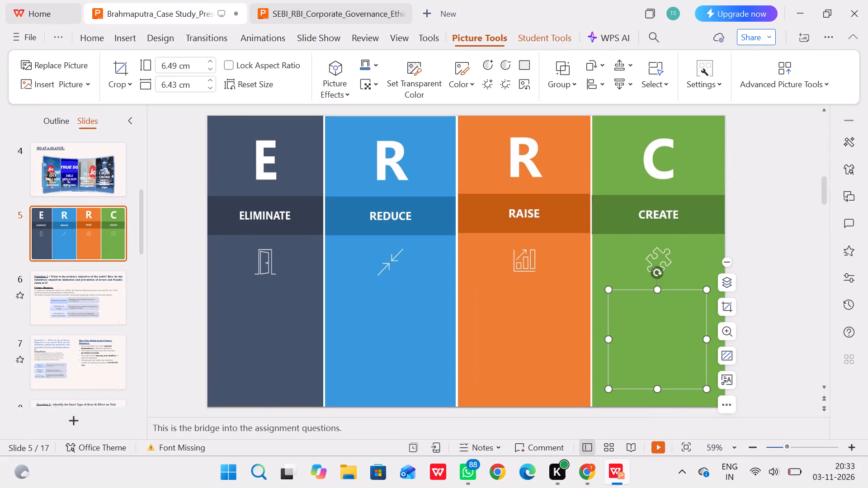
click(753, 221)
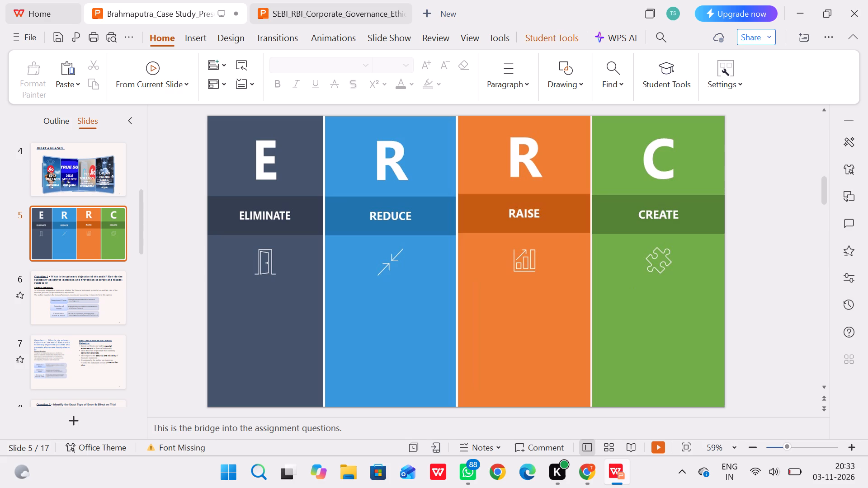
Group the CREATE column picture with its green cover swatch.
drag(737, 110, 585, 427)
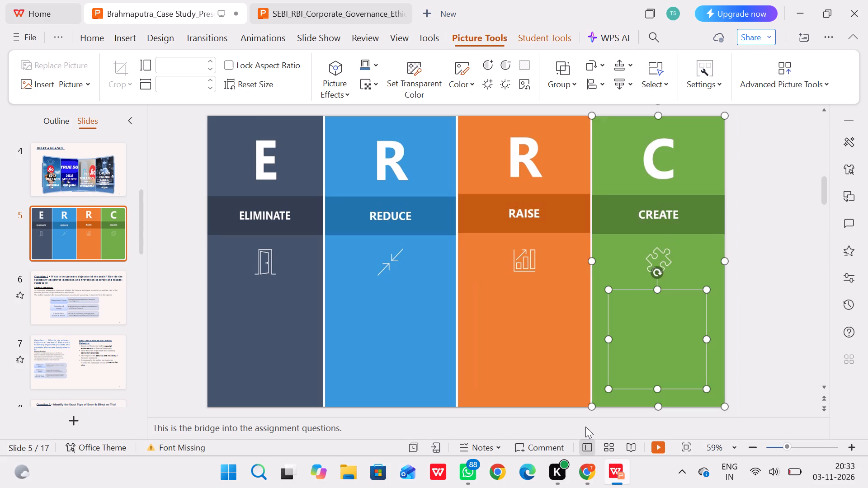
right_click(693, 267)
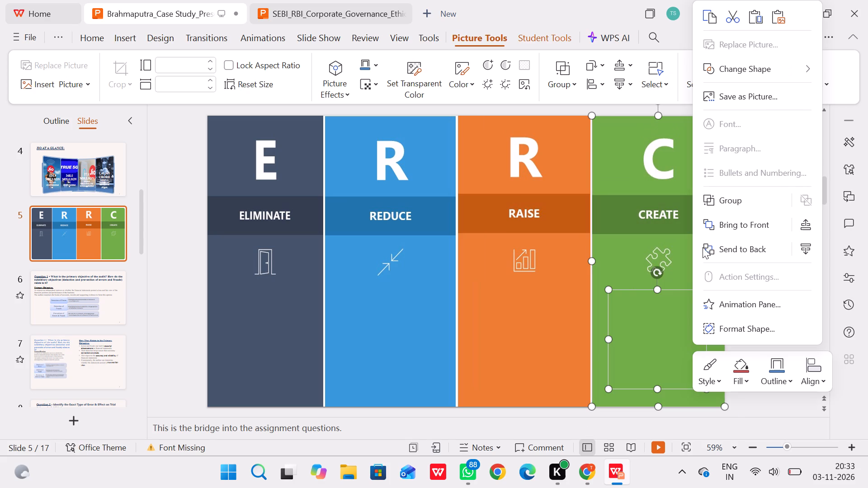
click(732, 207)
click(757, 197)
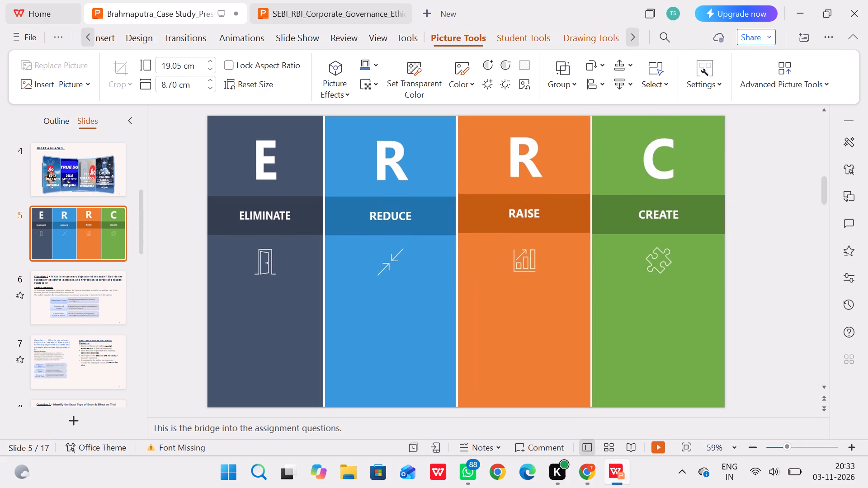
Give the ELIMINATE group a Fly In animation From Left that starts With Previous.
click(243, 300)
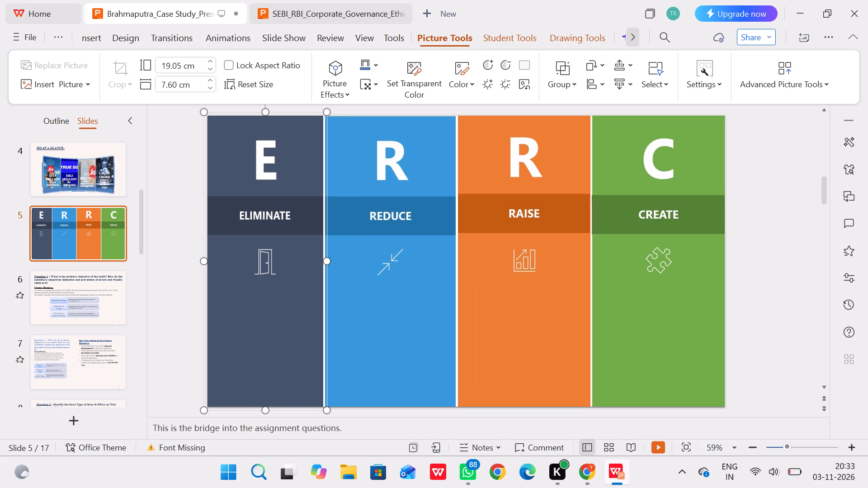
click(243, 39)
click(256, 63)
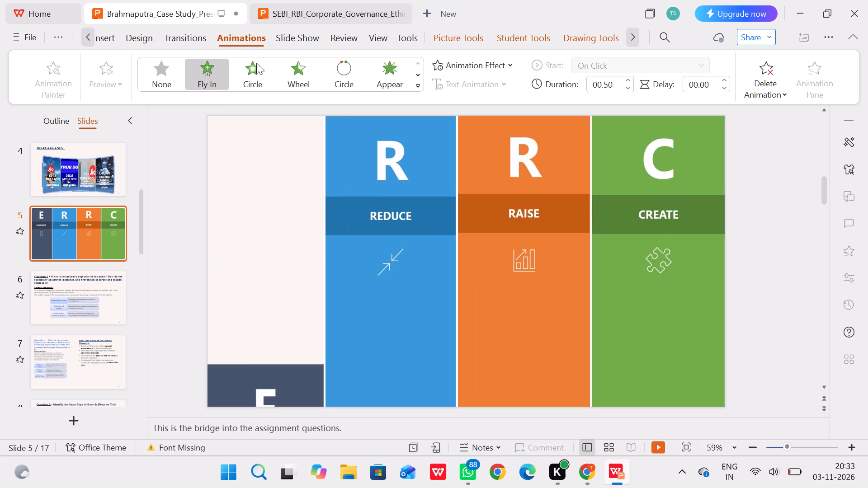
click(447, 66)
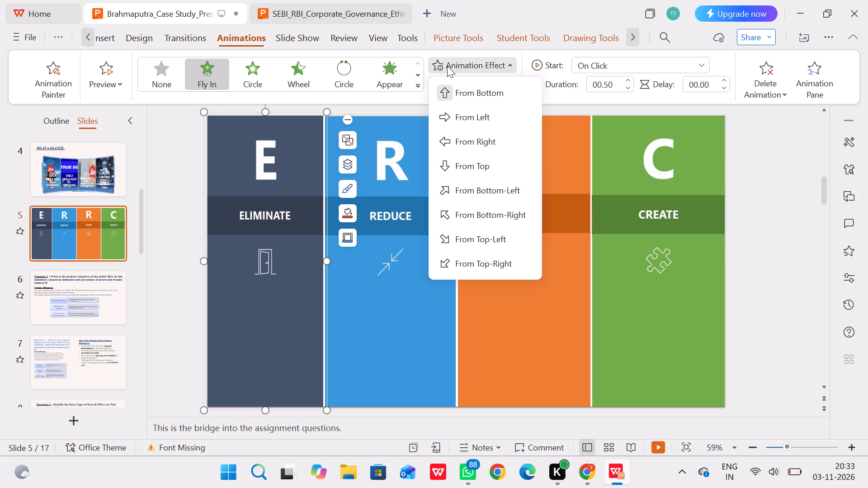
click(474, 115)
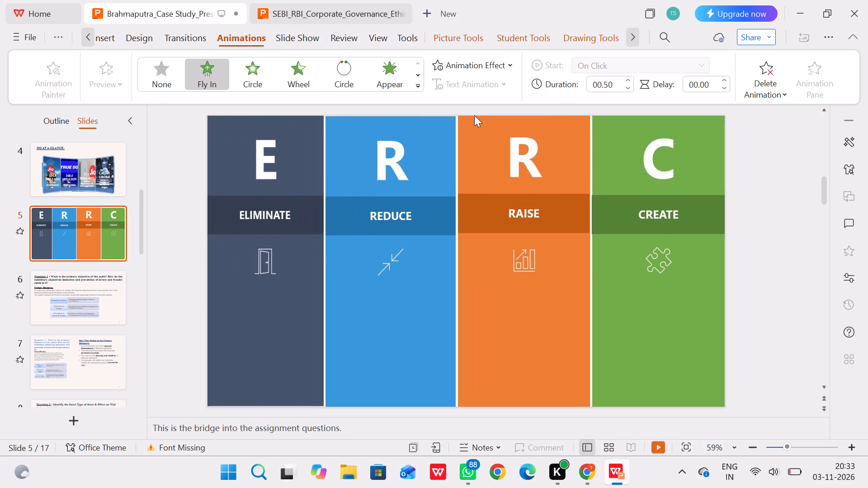
click(608, 59)
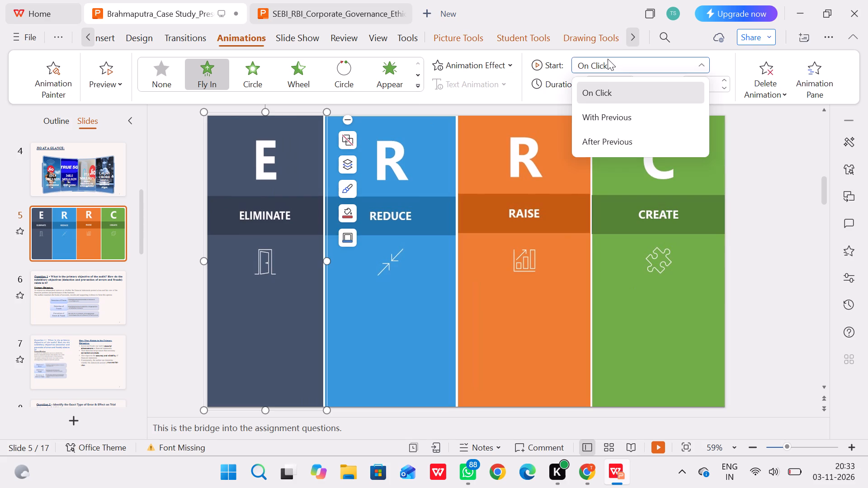
click(598, 113)
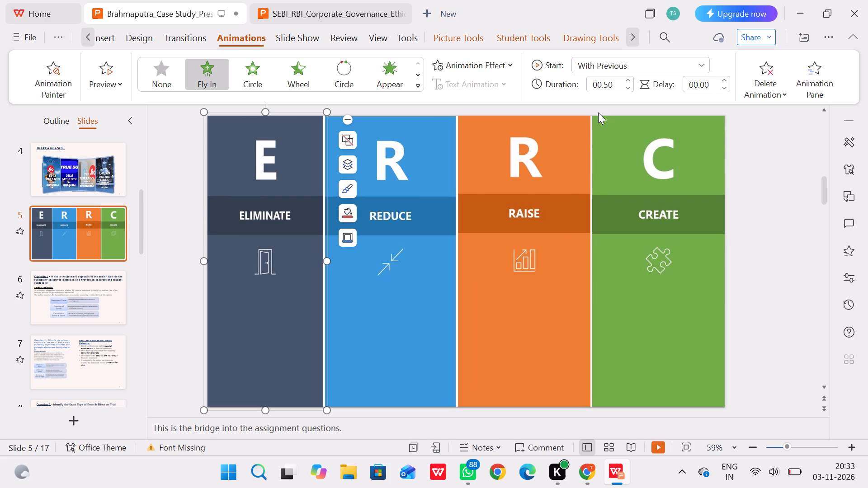
Give the REDUCE group a Fly In animation From Left that starts After Previous.
click(436, 159)
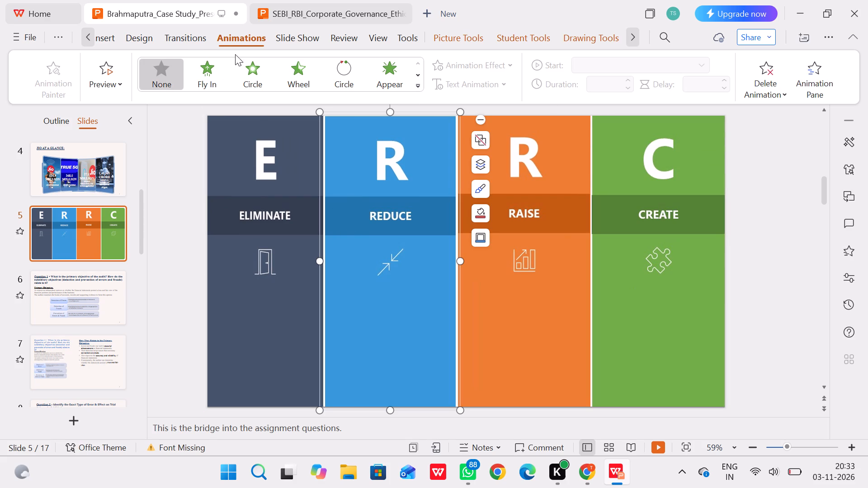
click(215, 61)
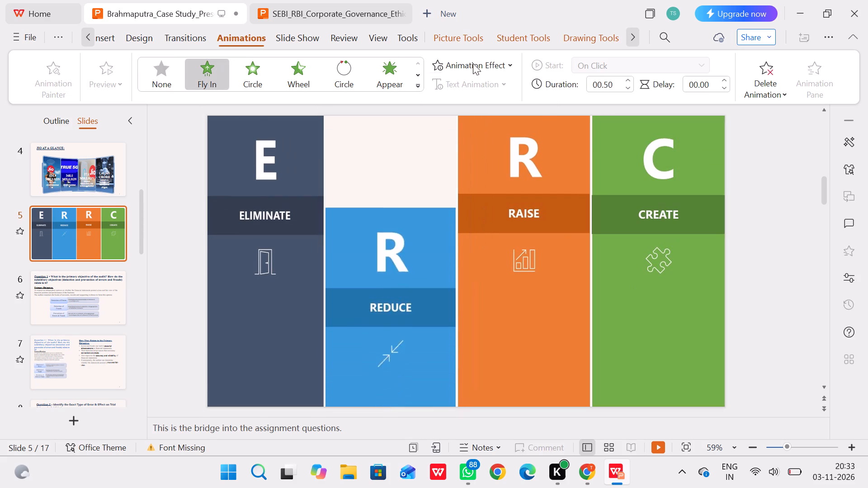
click(491, 63)
click(461, 115)
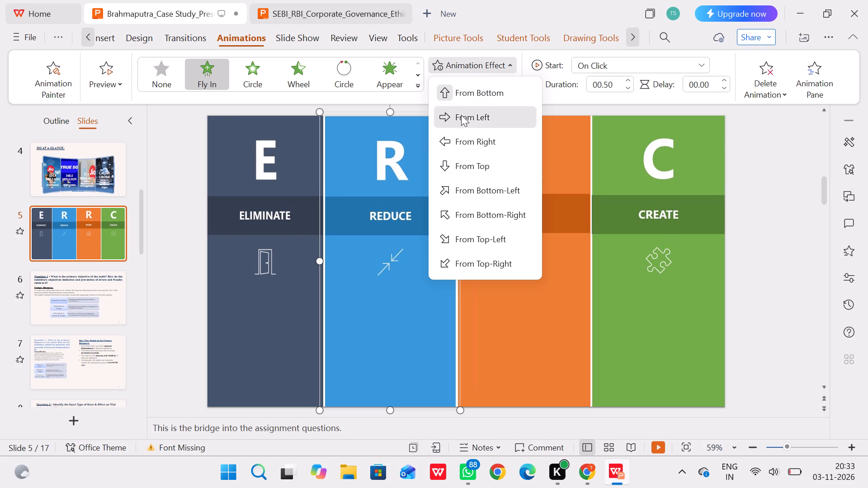
click(692, 67)
click(621, 146)
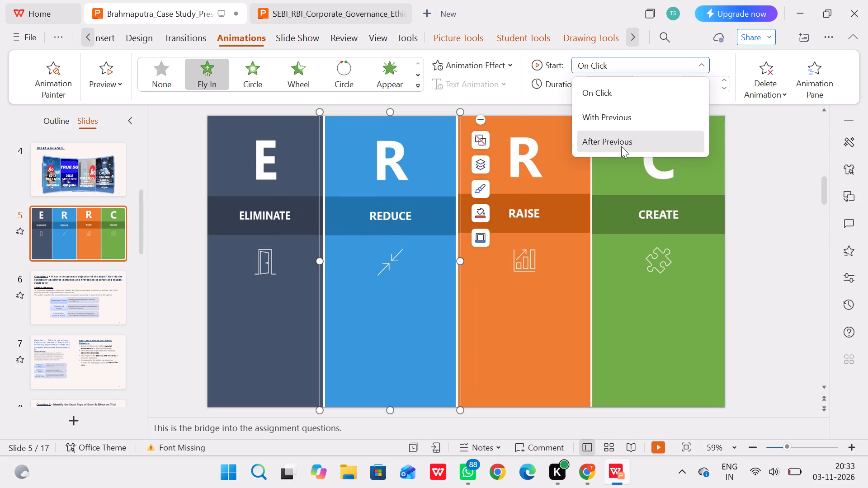
Give the RAISE group a Fly In animation From Left that starts After Previous.
click(531, 163)
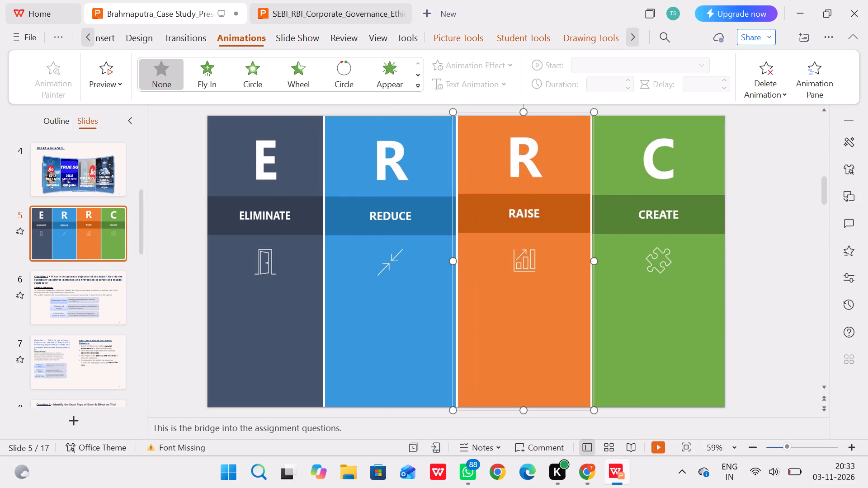
click(201, 73)
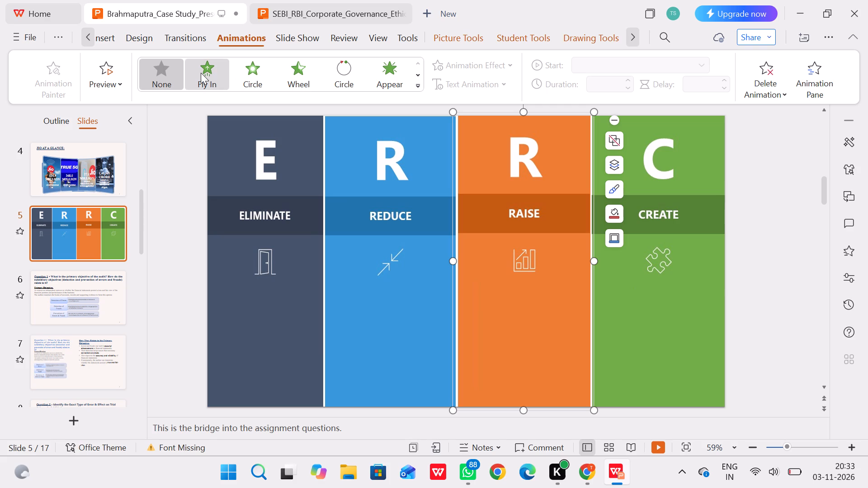
click(481, 61)
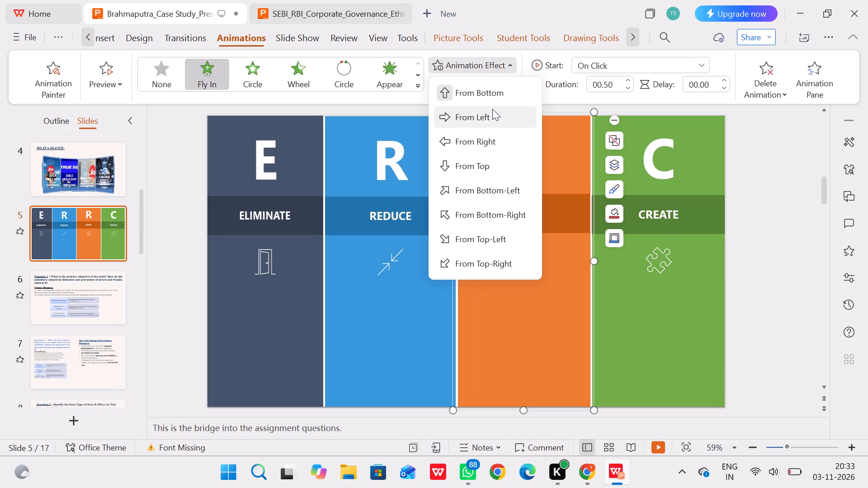
click(483, 118)
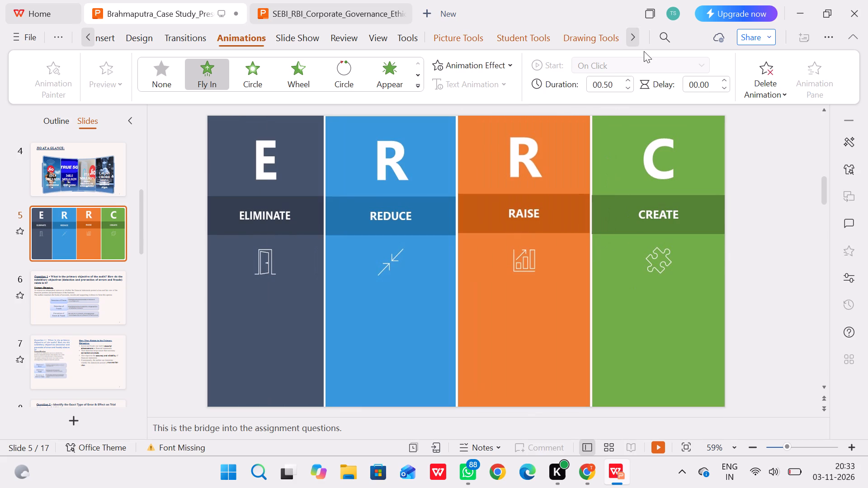
click(658, 60)
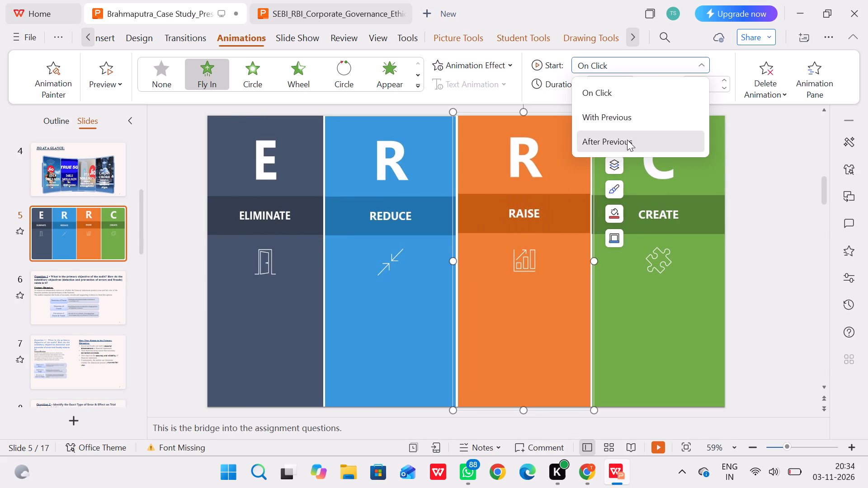
click(622, 148)
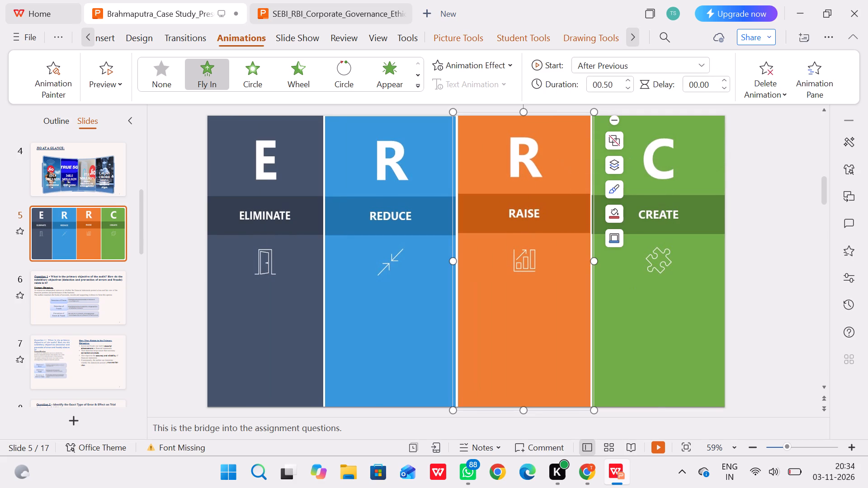
Give the CREATE group a Fly In animation From Left that starts After Previous.
click(692, 154)
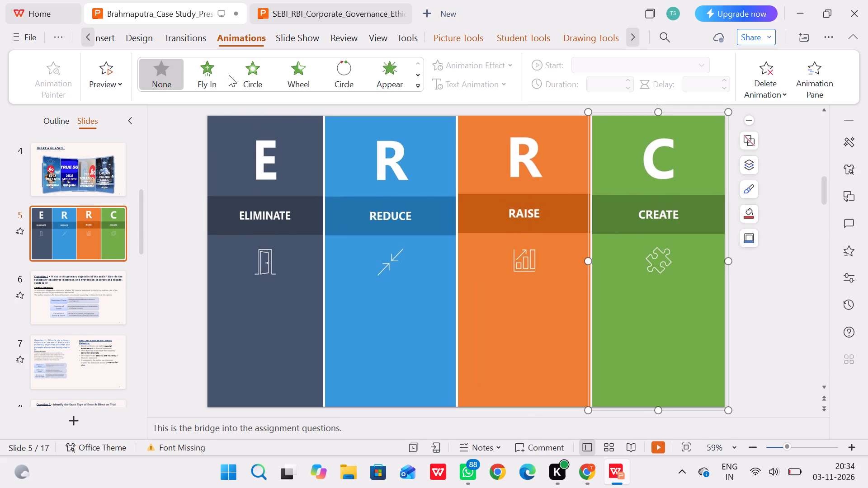
click(229, 75)
click(473, 68)
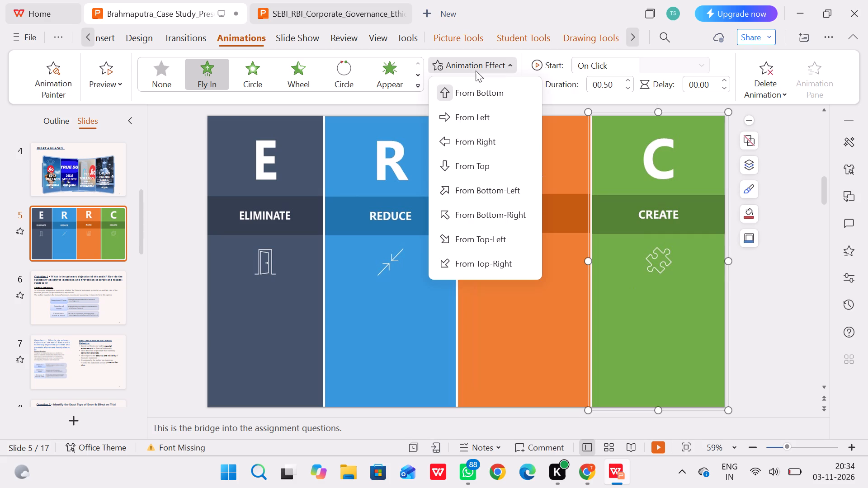
click(481, 117)
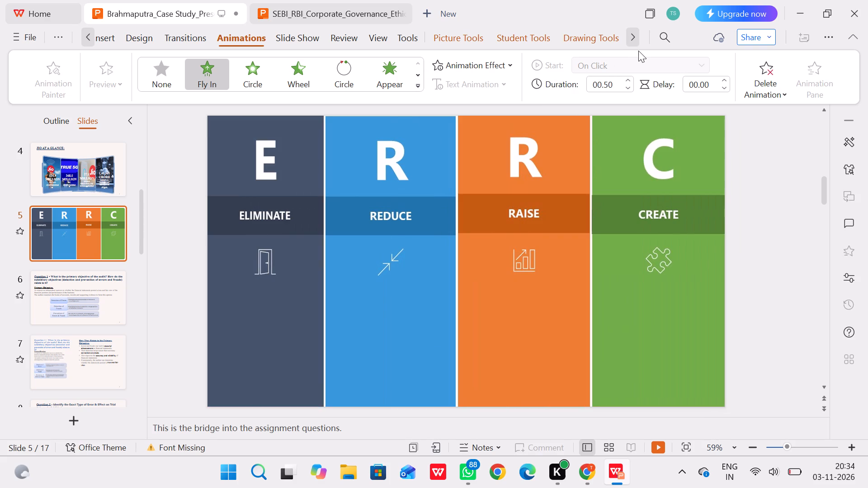
click(632, 66)
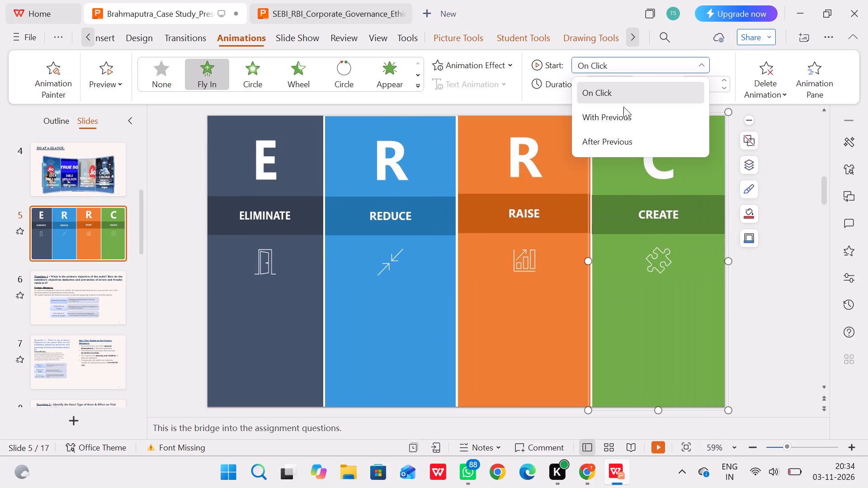
click(604, 144)
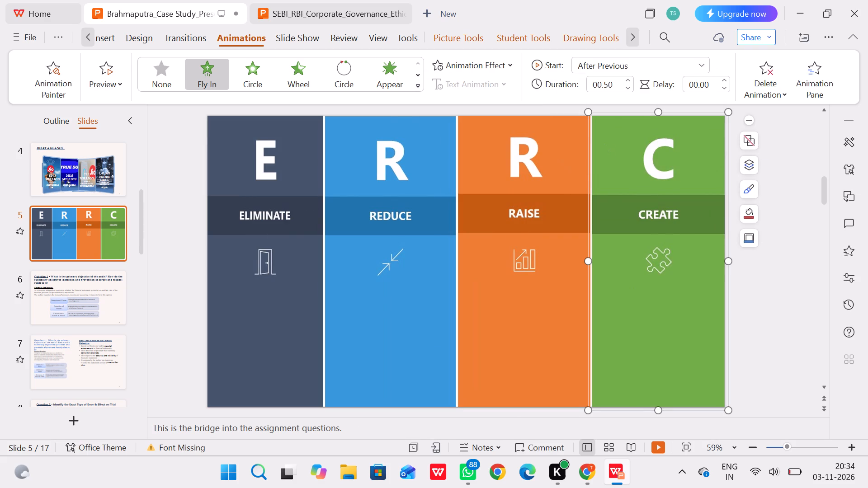
click(789, 144)
Play the slide show from the title slide through slide 6 to review the slides and the ERRC animation, and exit it.
scroll(80, 233, up, 3)
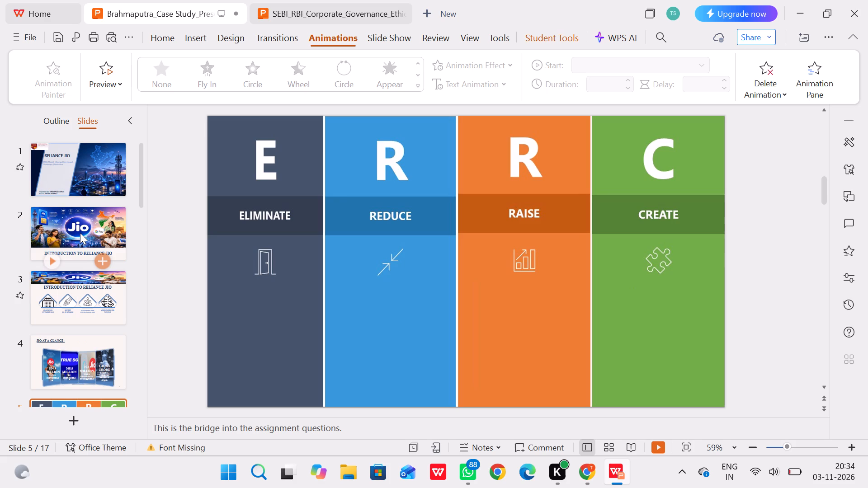
double_click(94, 181)
key(Right)
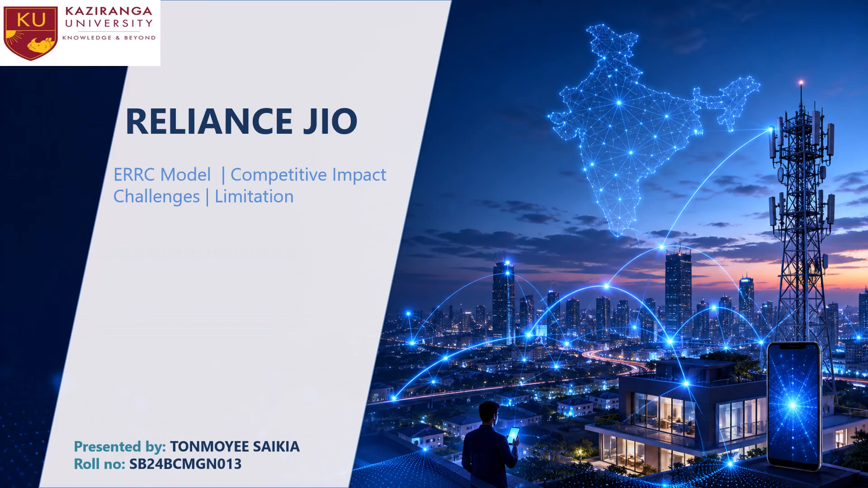
key(Right)
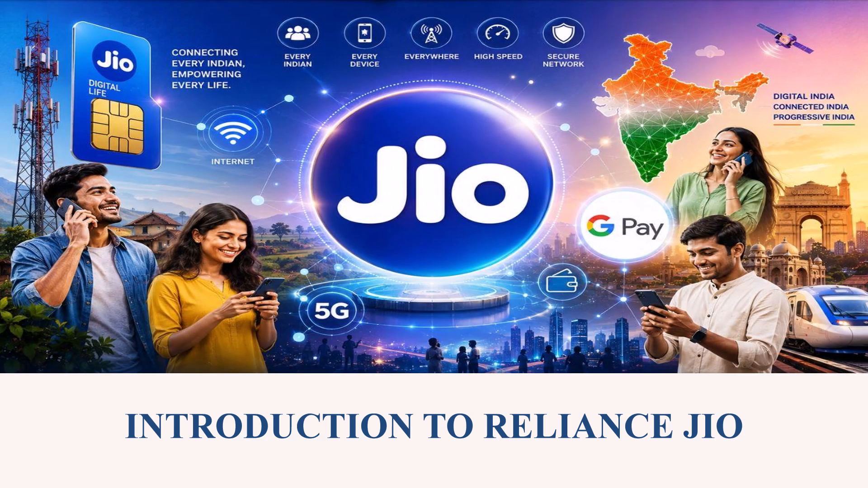
key(Right)
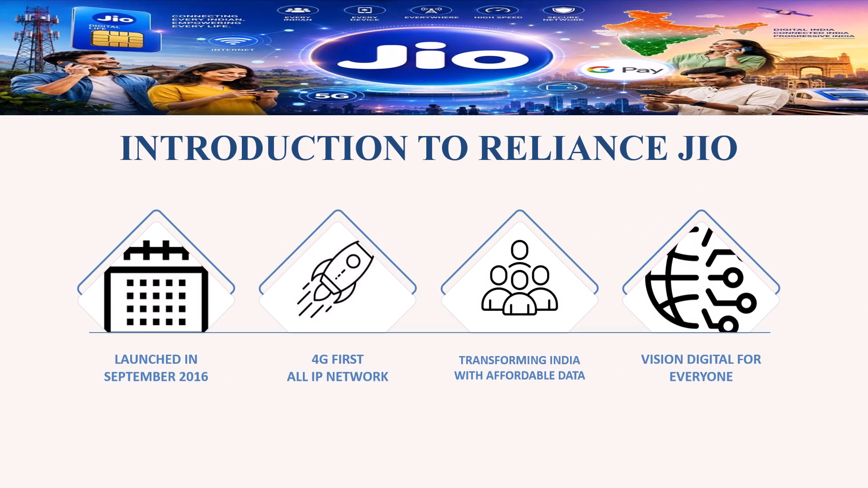
key(Right)
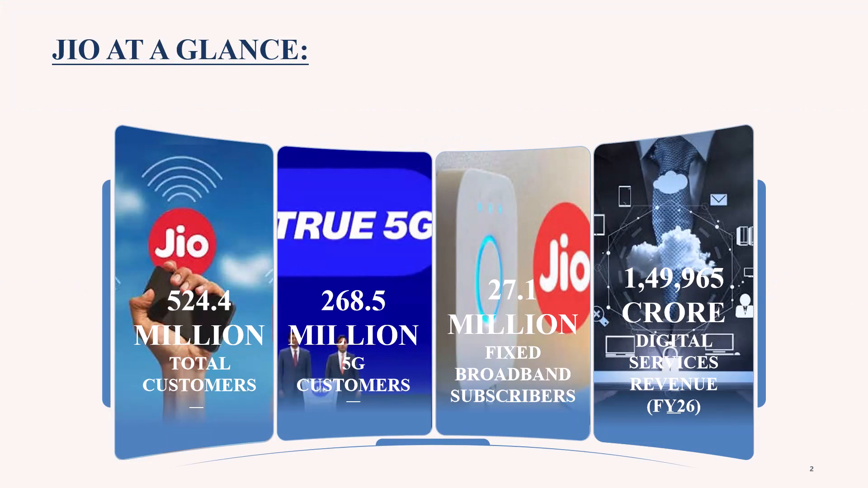
key(Right)
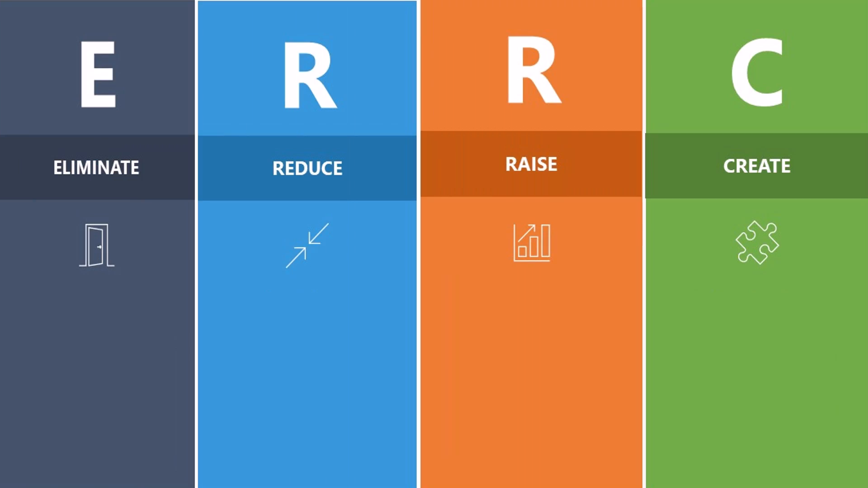
key(Right)
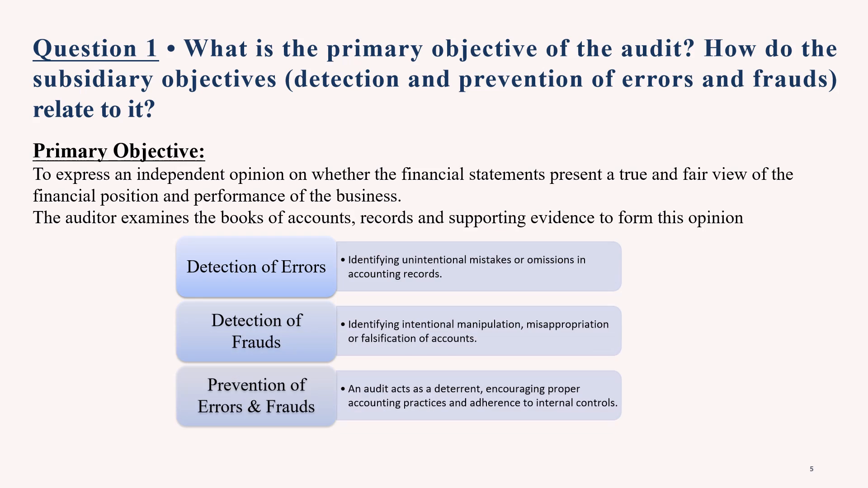
key(Escape)
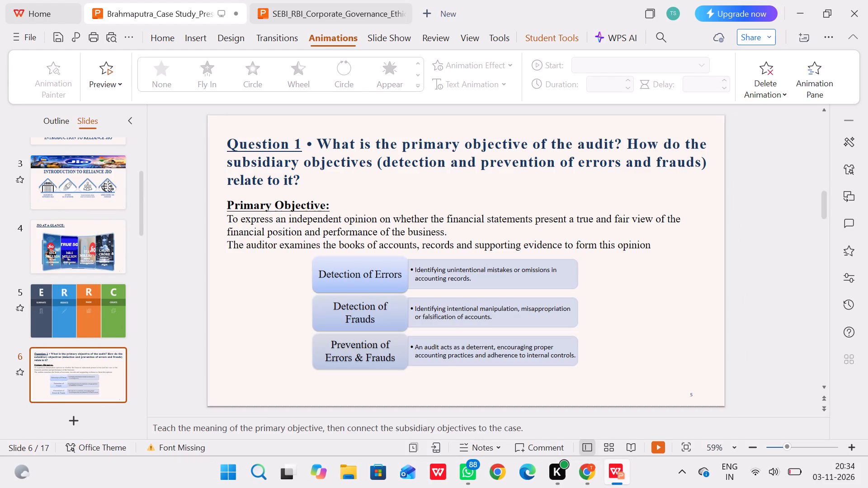
Delete the error and fraud detection diagram and the Primary Objective text box from slide 6, keeping the question heading.
click(217, 139)
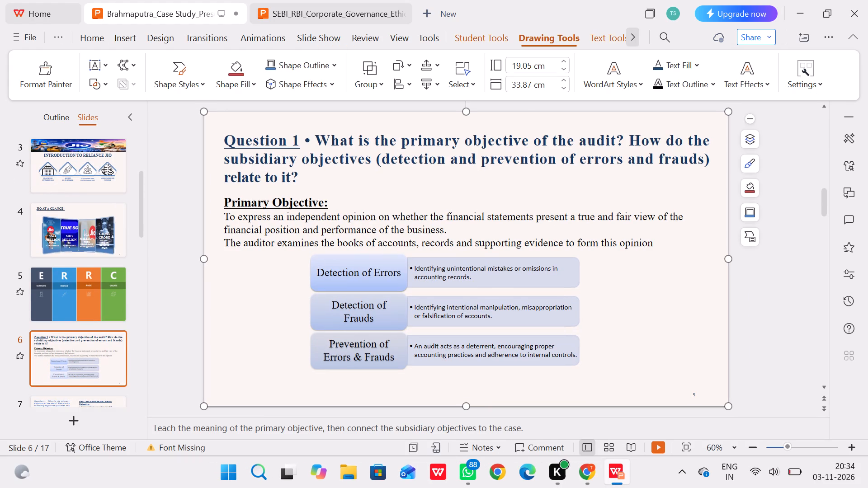
drag(185, 197, 810, 430)
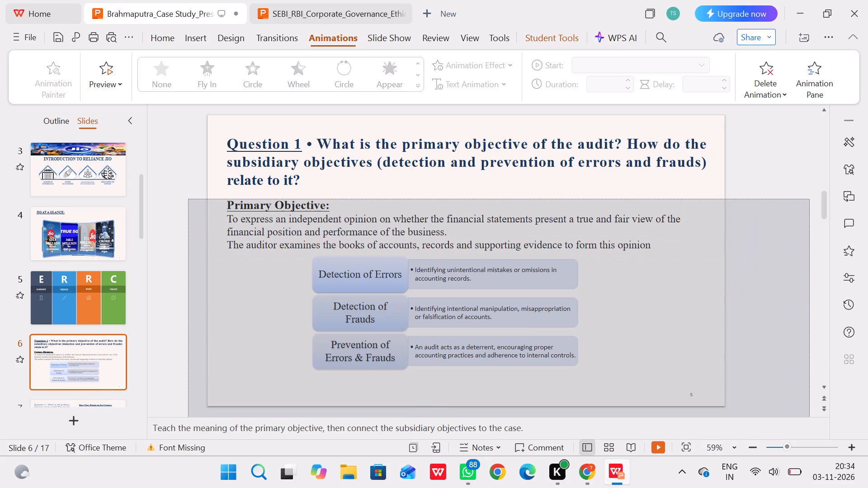
drag(810, 430, 809, 446)
key(BackSpace)
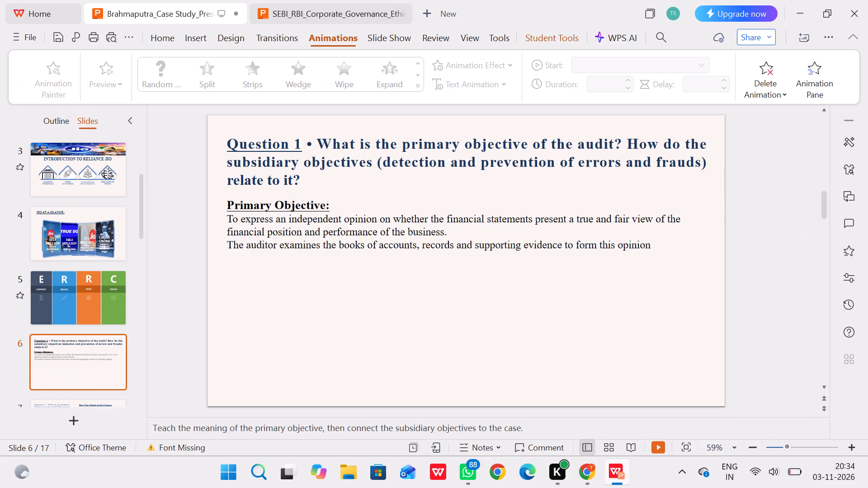
click(269, 244)
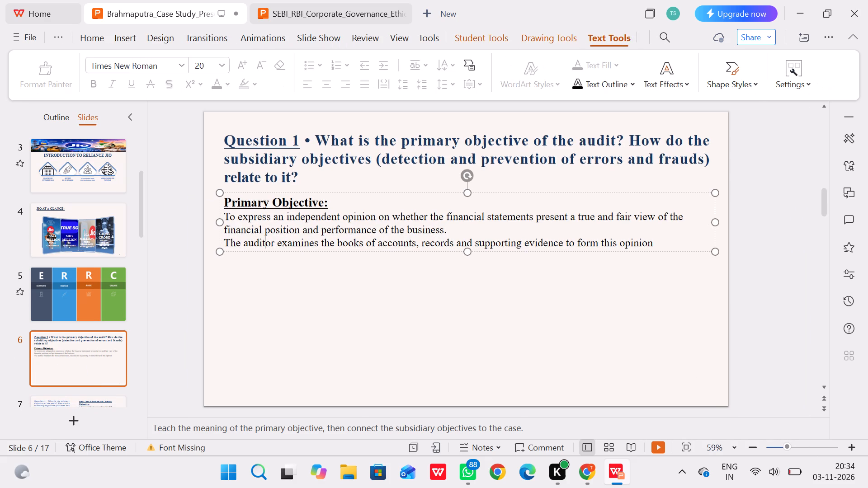
click(231, 250)
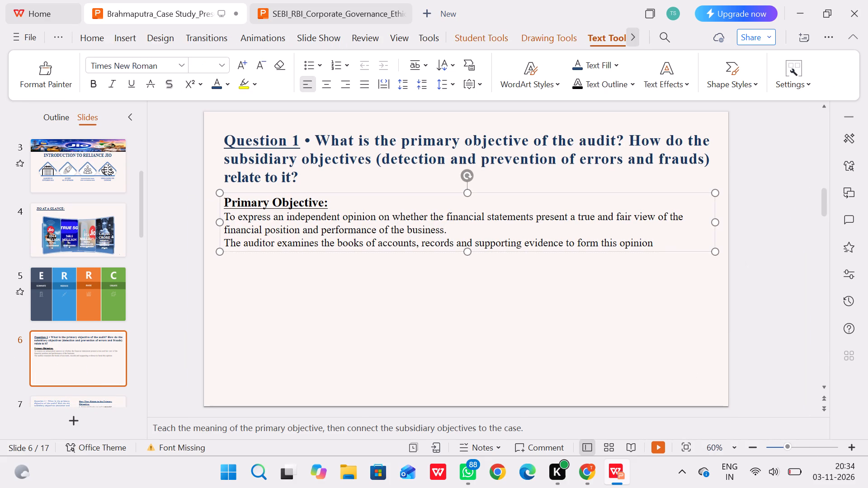
key(BackSpace)
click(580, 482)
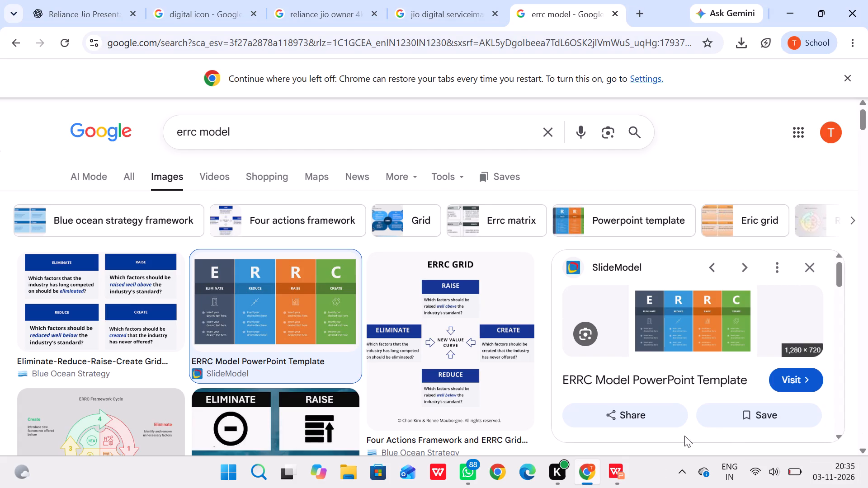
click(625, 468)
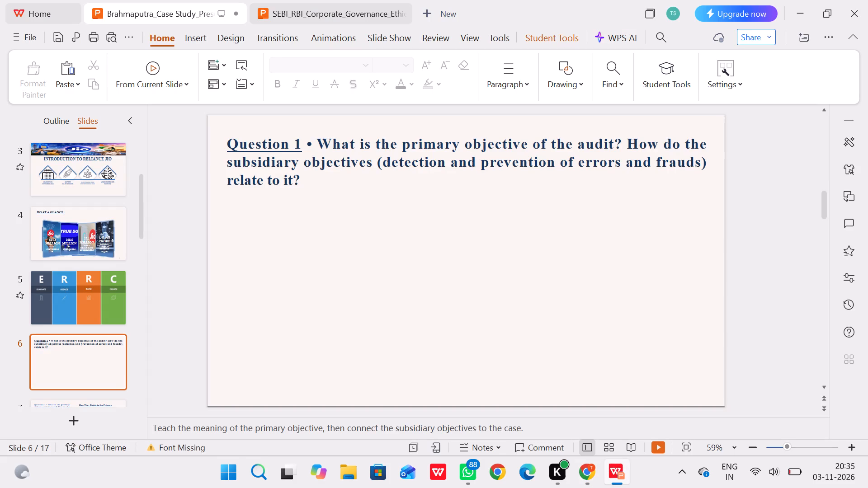
Save the presentation.
click(61, 37)
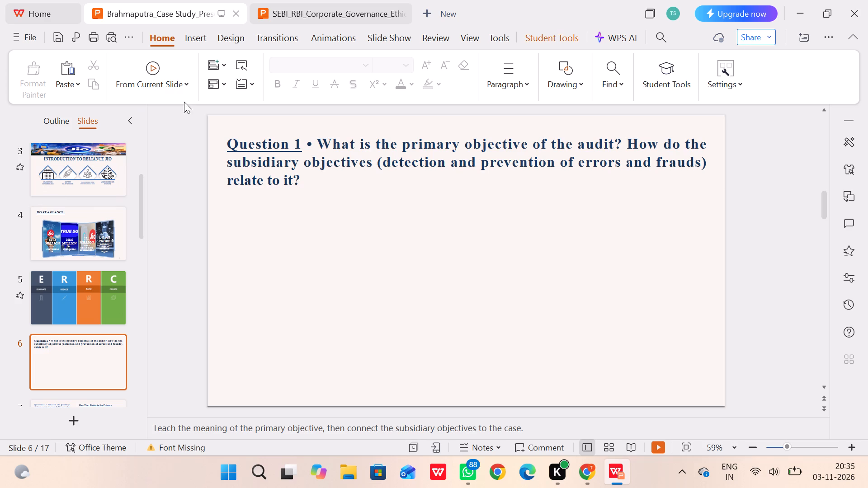
Replace slide 6's Question 1 heading with "ERRC MODEL - ELIMINATE", without underlining.
click(276, 136)
drag(227, 134, 312, 172)
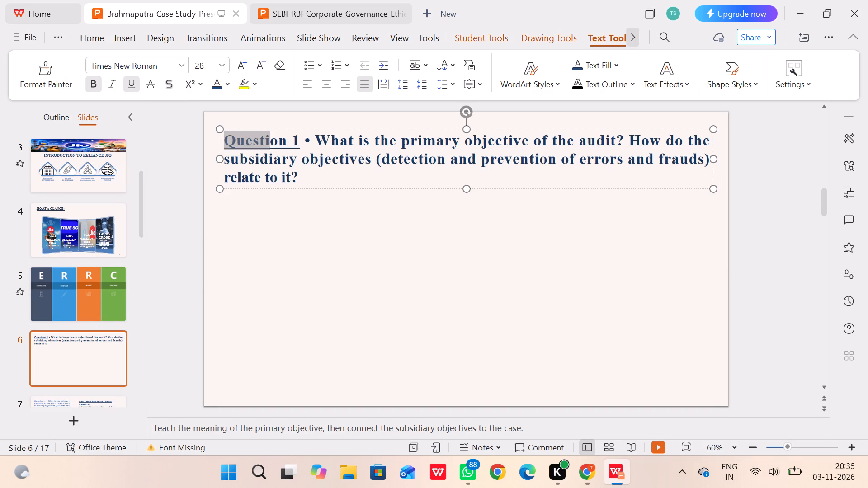
drag(312, 172, 319, 188)
key(e)
key(BackSpace)
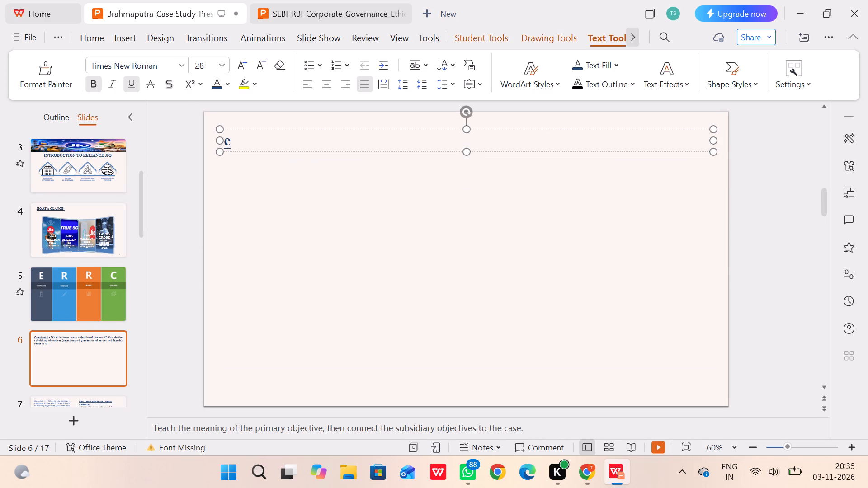
key(e)
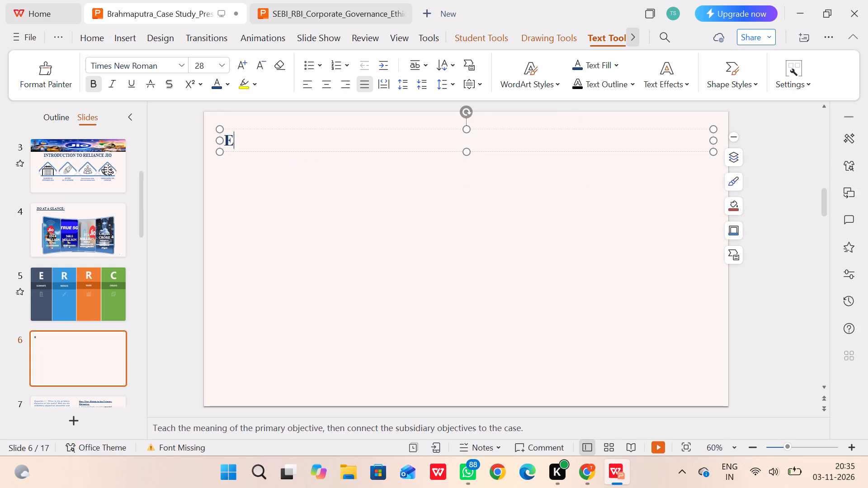
text(RRC N)
key(BackSpace)
text(MO)
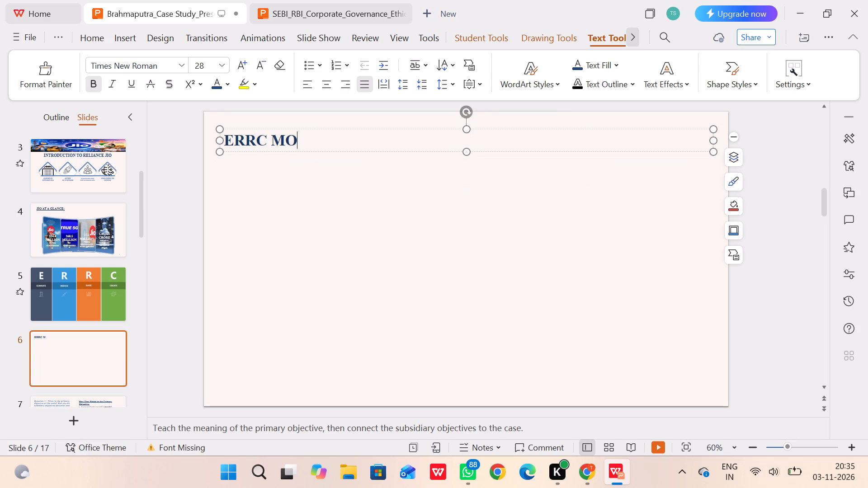
text(DEL)
key(shift+colon)
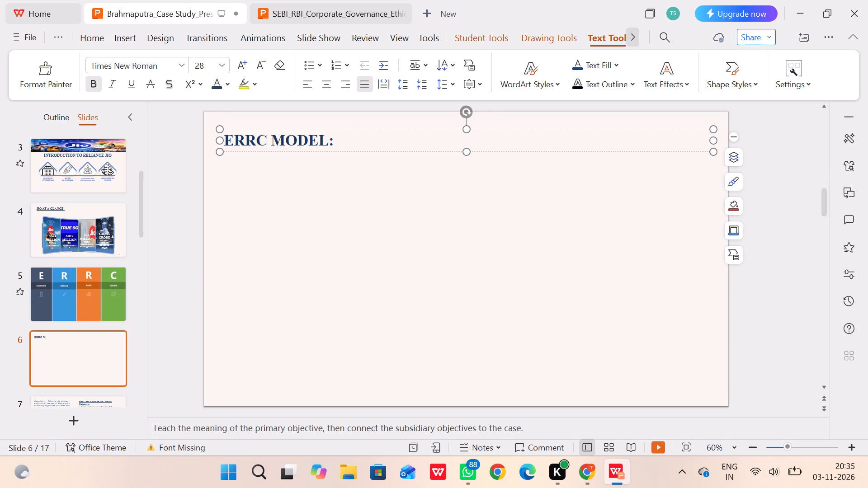
key(BackSpace)
key(space)
text(-)
key(space)
text(ELIMINATE)
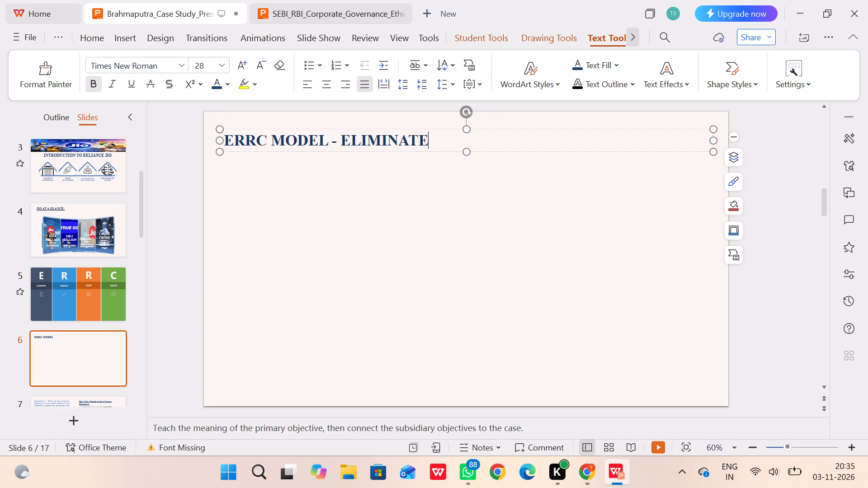
Colour the word ELIMINATE in slide 6's heading CornflowerBlue, Accent5, after trying its Lighter 40% shade.
drag(345, 139, 400, 140)
drag(400, 140, 439, 142)
click(592, 103)
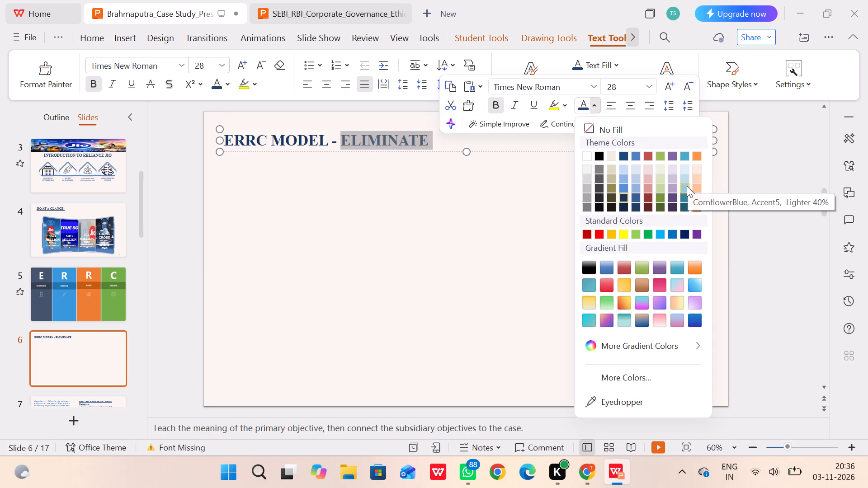
click(687, 186)
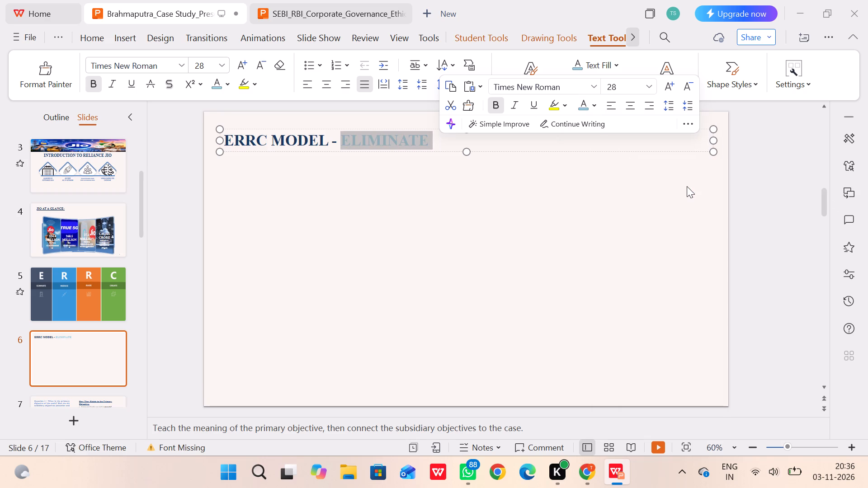
click(597, 106)
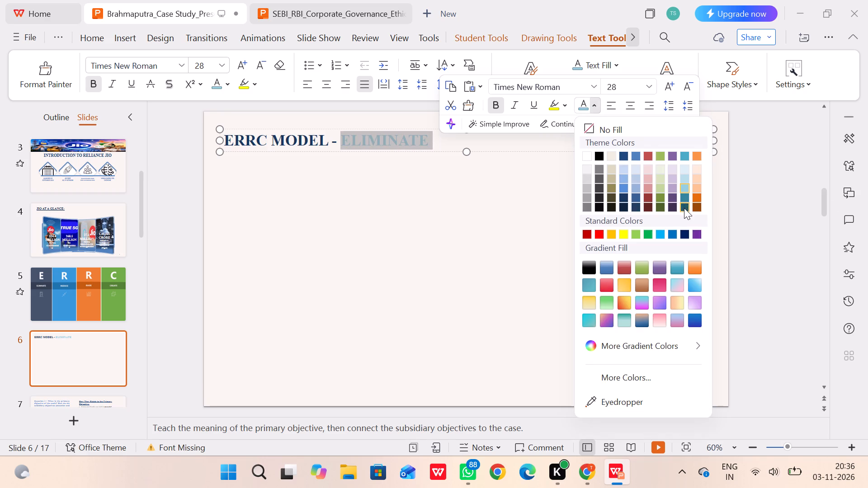
click(685, 155)
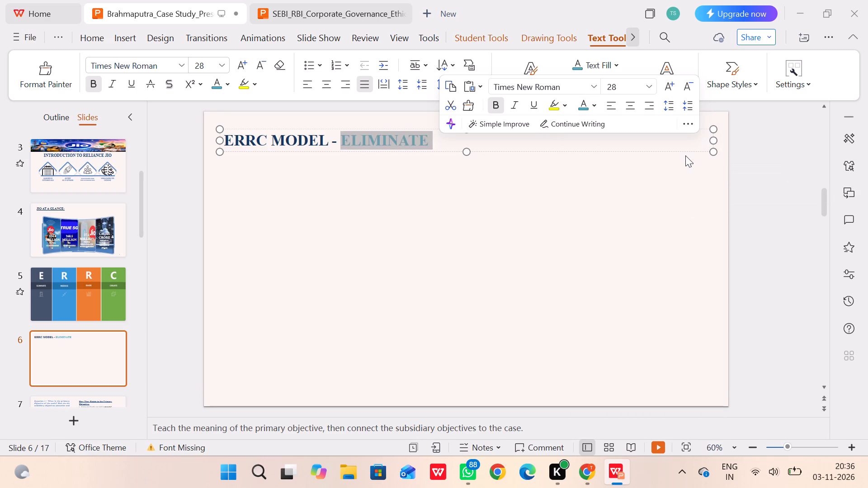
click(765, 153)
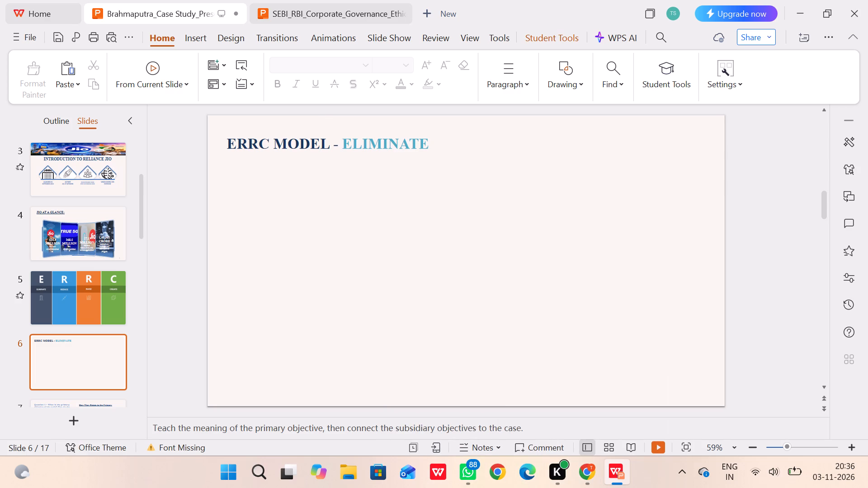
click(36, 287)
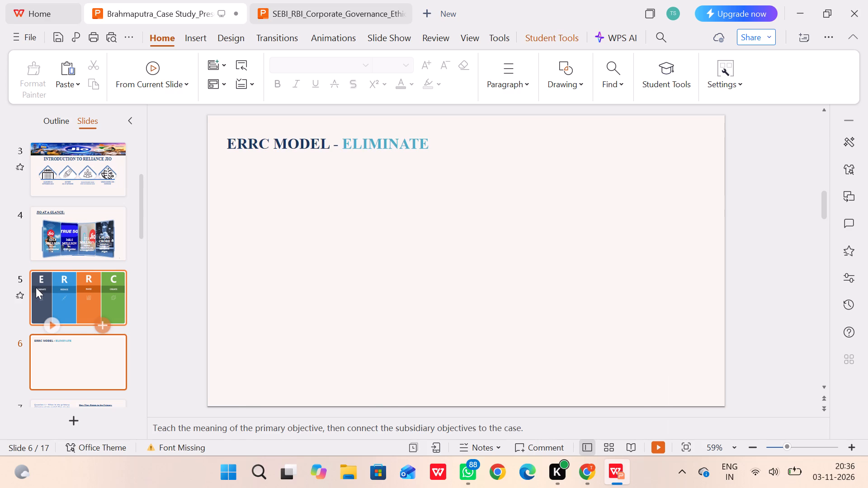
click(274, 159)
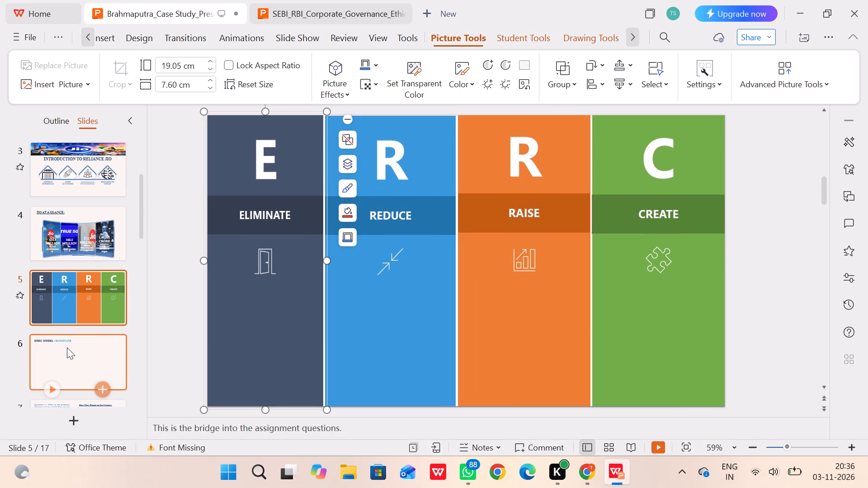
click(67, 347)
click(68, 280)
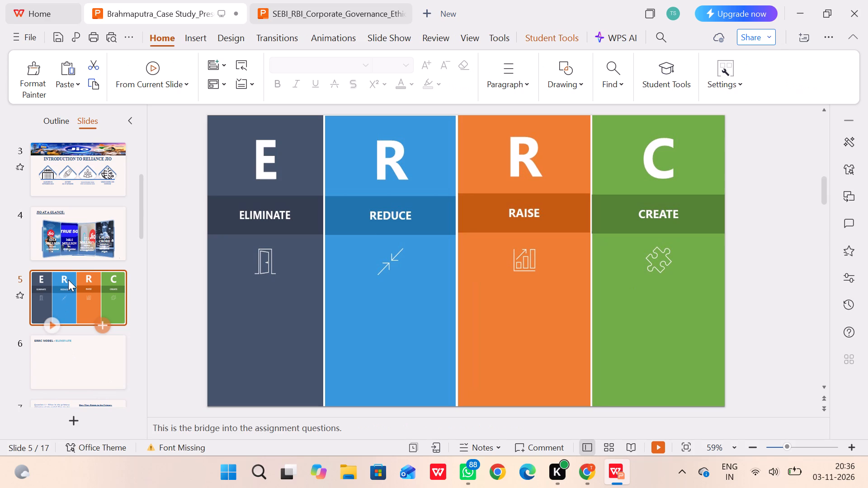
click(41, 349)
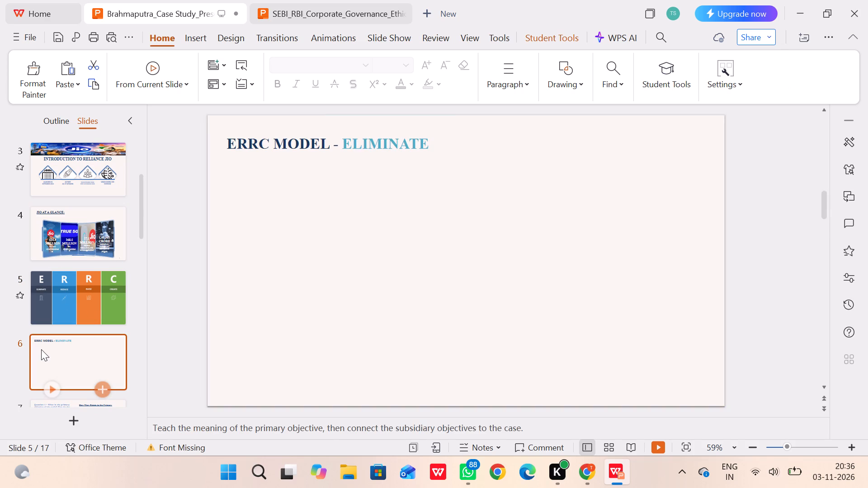
Add a text box reading "What JIO Eliminated" below the ERRC MODEL - ELIMINATE heading on slide 6.
double_click(250, 183)
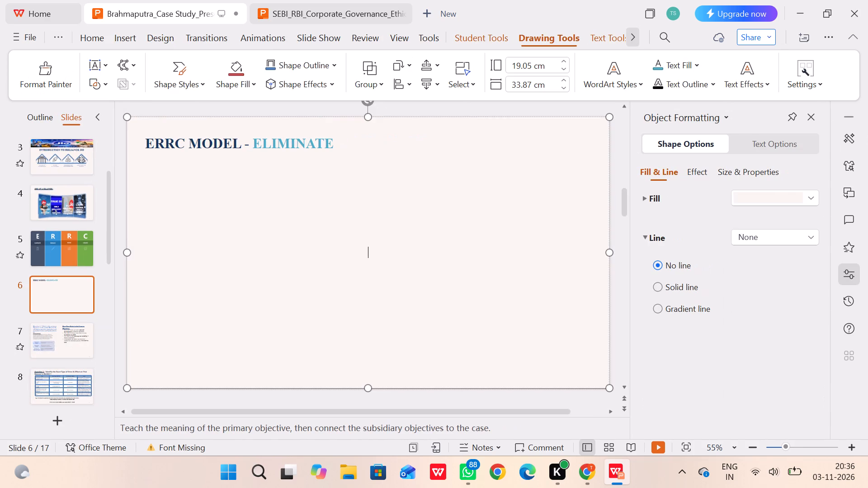
double_click(119, 194)
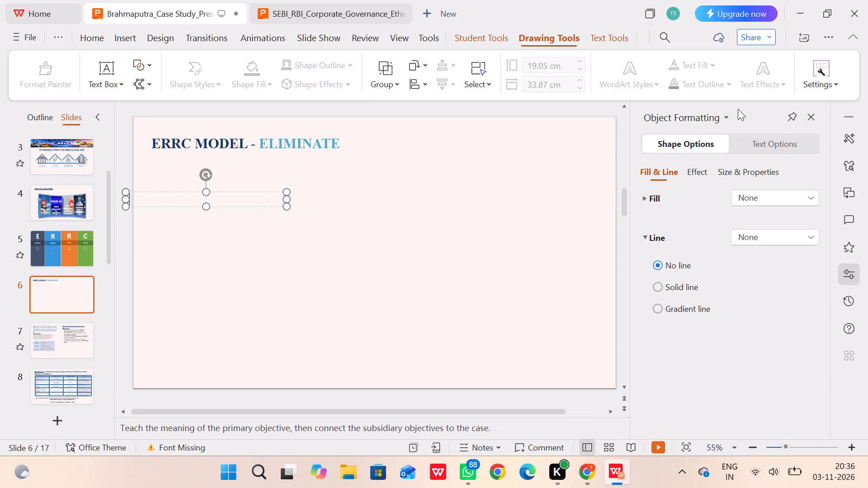
click(805, 113)
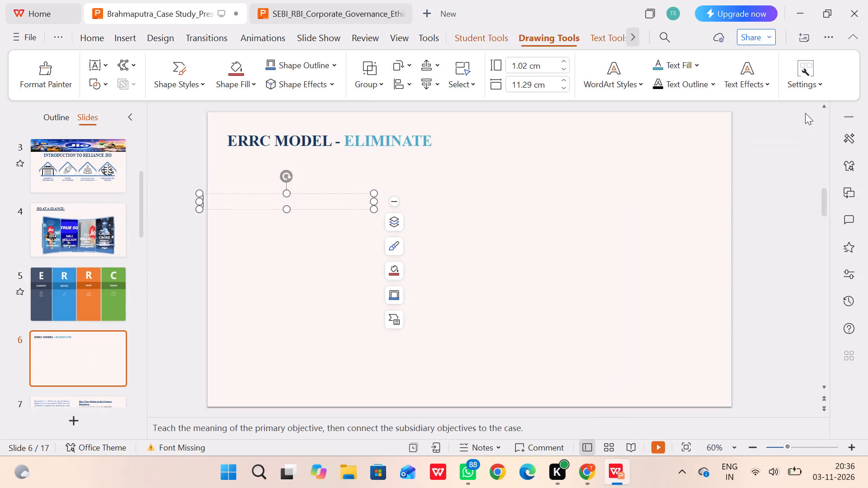
key(w)
text(HA)
key(BackSpace)
key(BackSpace)
text(hat)
key(space)
text(JIO E)
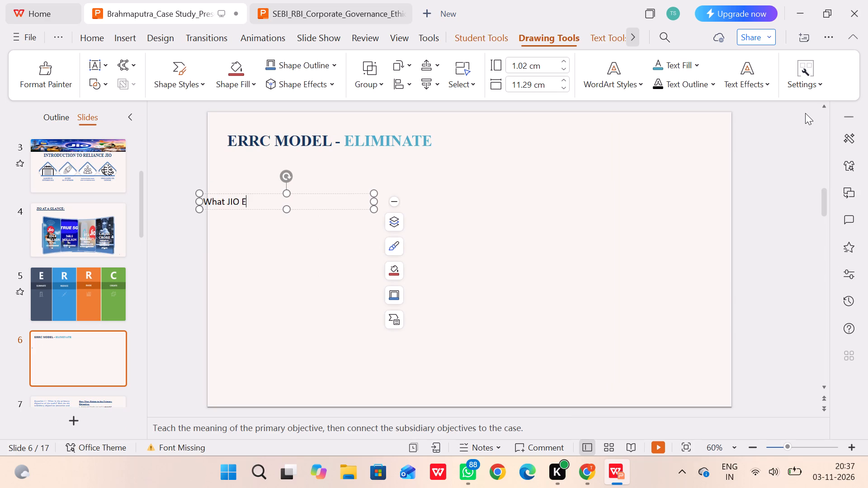
text(limin)
text(ated)
key(space)
Move the "What JIO Eliminated" text box fully onto slide 6, just beneath the heading and slightly indented from it.
drag(344, 199, 411, 172)
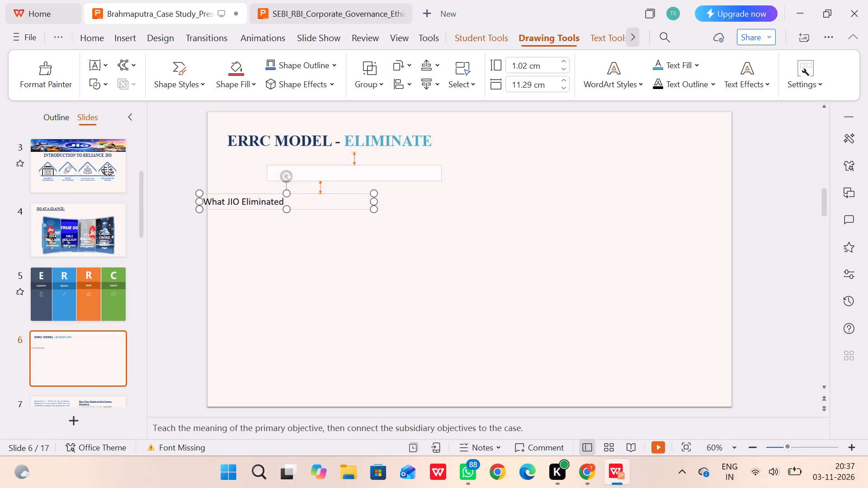
drag(411, 172, 398, 174)
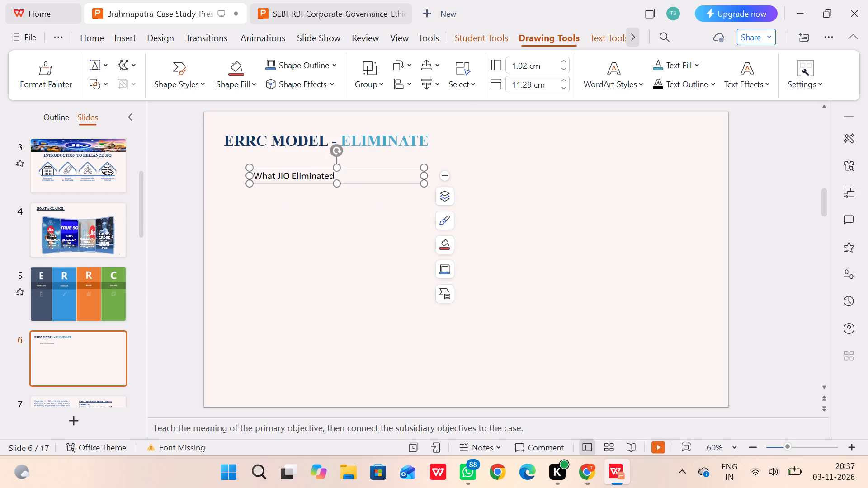
click(304, 138)
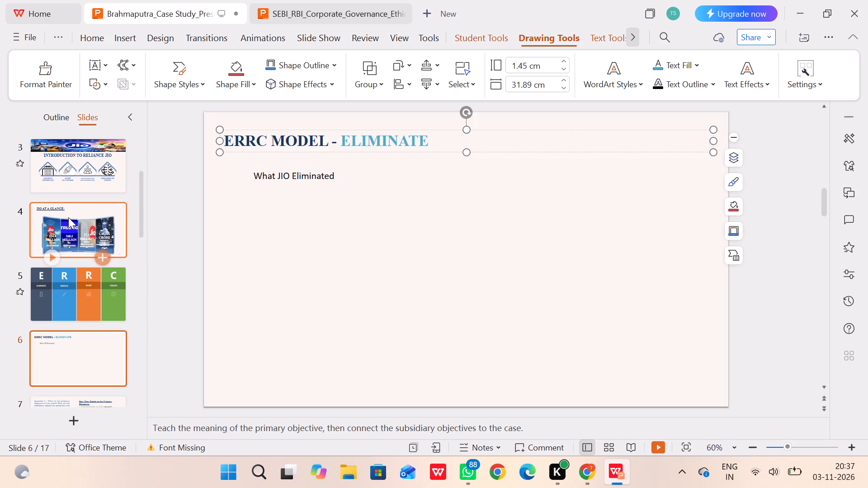
Preview the slide show from slide 1 through the JIO AT A GLANCE slide, checking that slide a second time.
scroll(84, 185, up, 3)
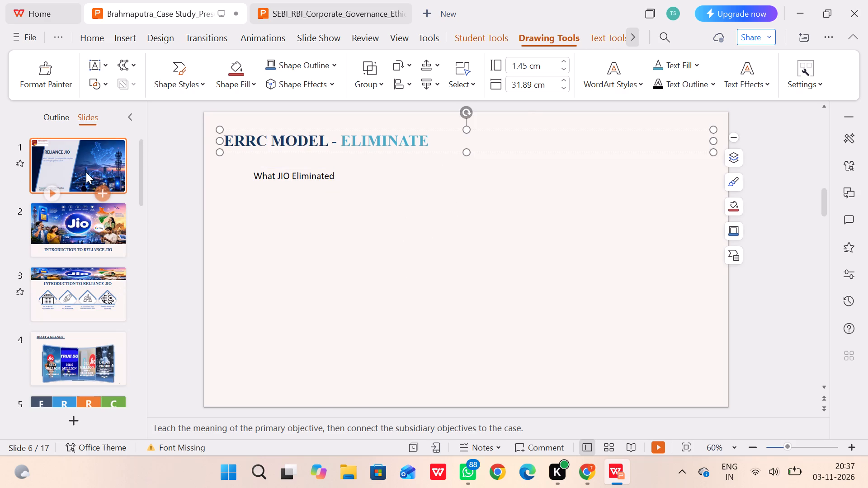
double_click(86, 172)
key(Right)
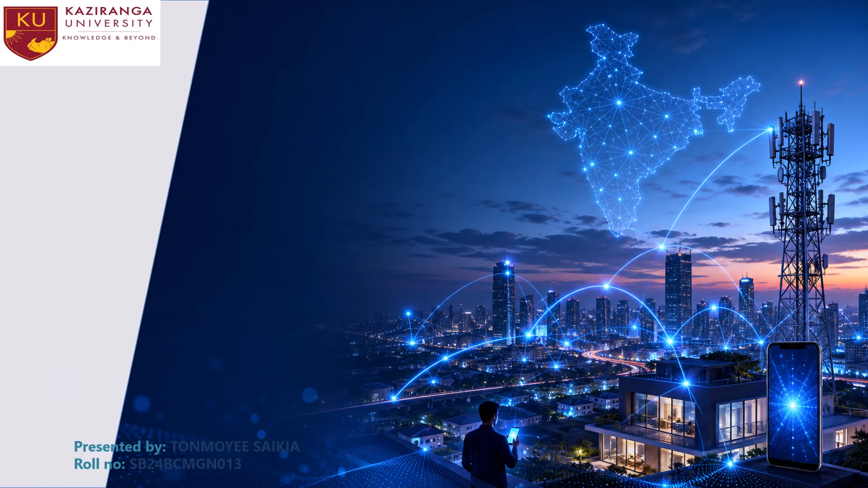
key(Right)
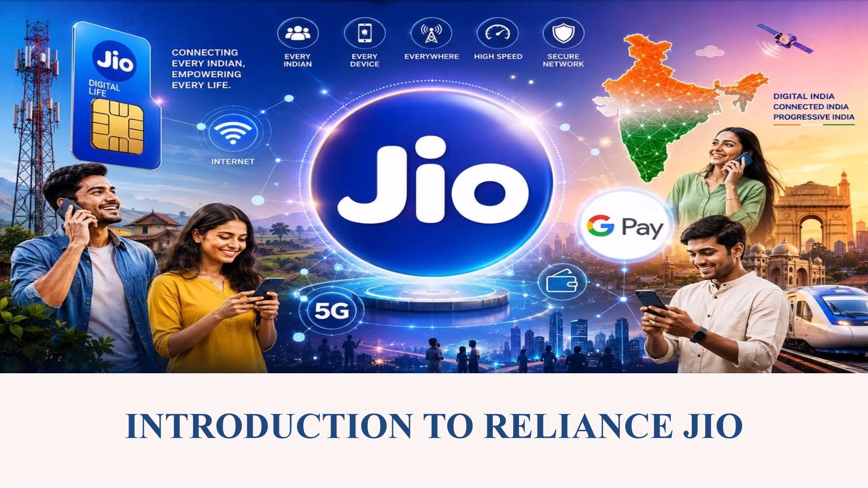
key(Right)
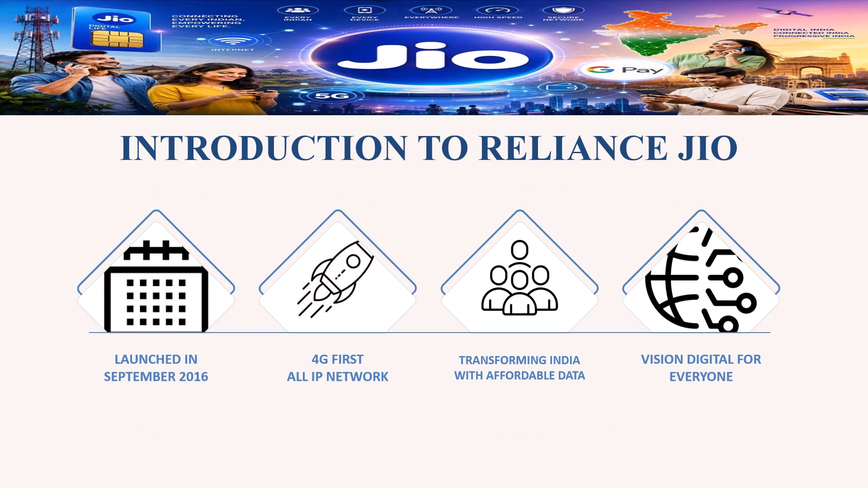
key(Right)
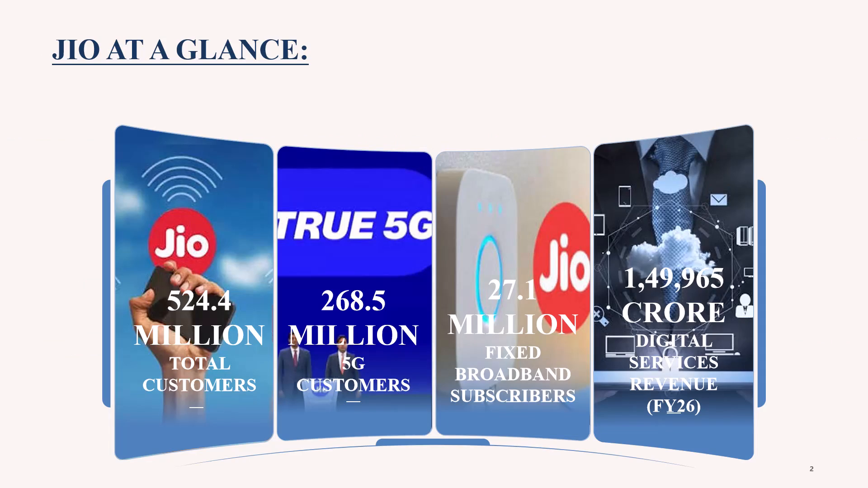
key(Left)
key(Right)
key(Escape)
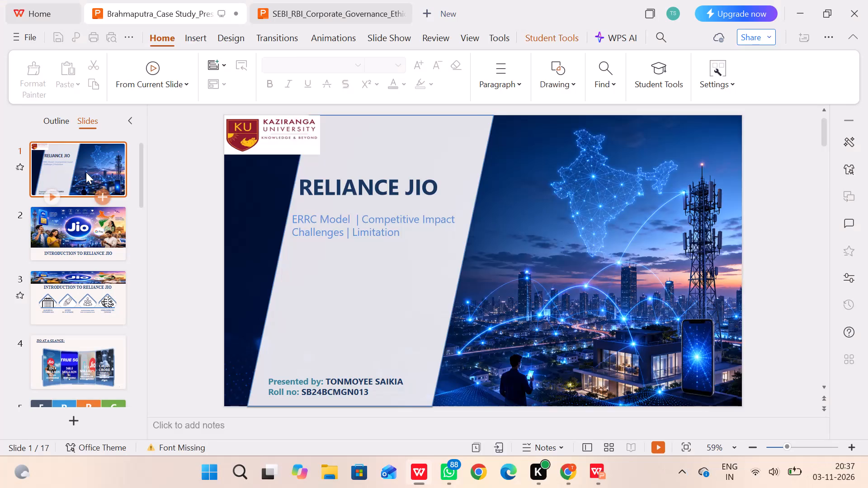
double_click(83, 373)
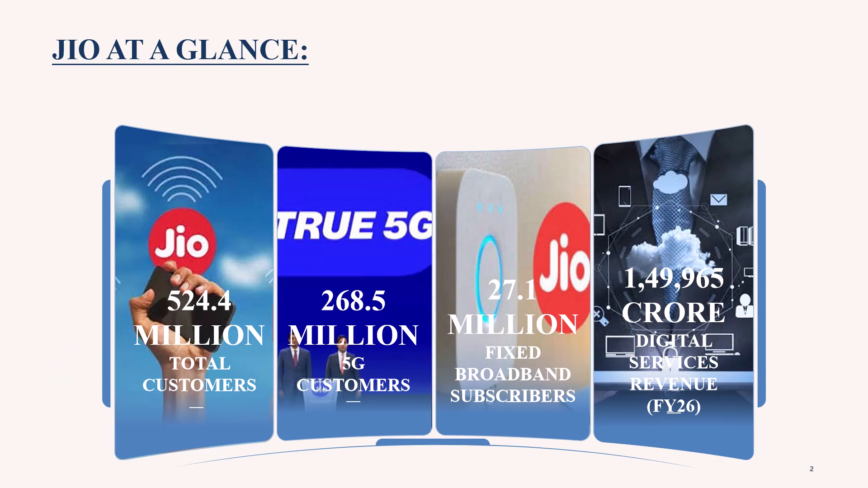
key(Escape)
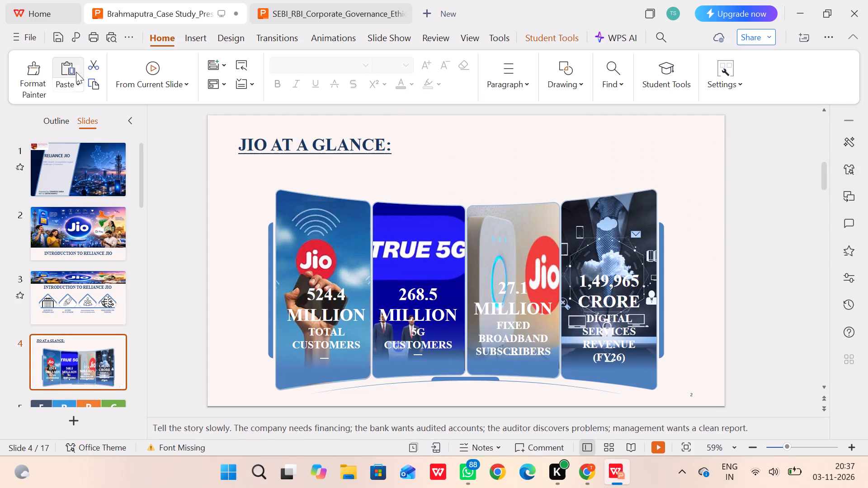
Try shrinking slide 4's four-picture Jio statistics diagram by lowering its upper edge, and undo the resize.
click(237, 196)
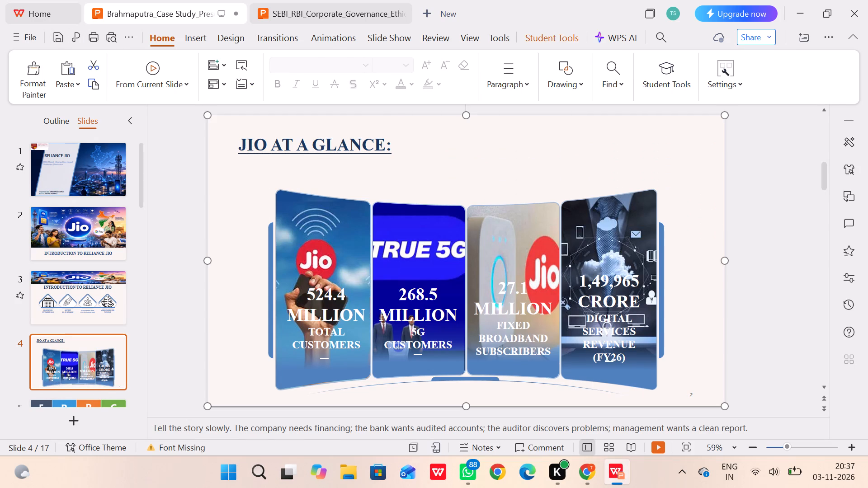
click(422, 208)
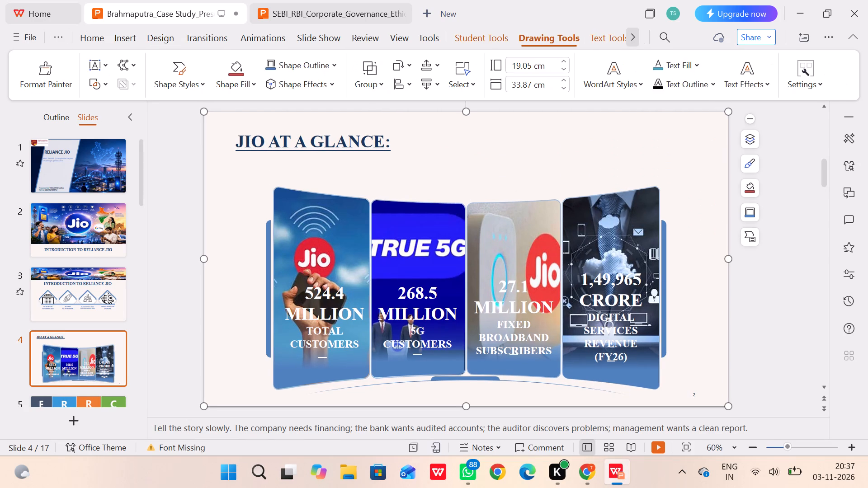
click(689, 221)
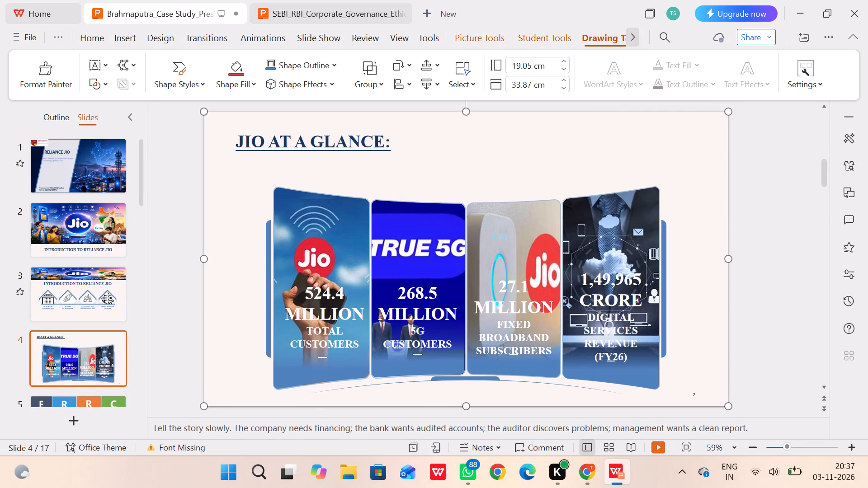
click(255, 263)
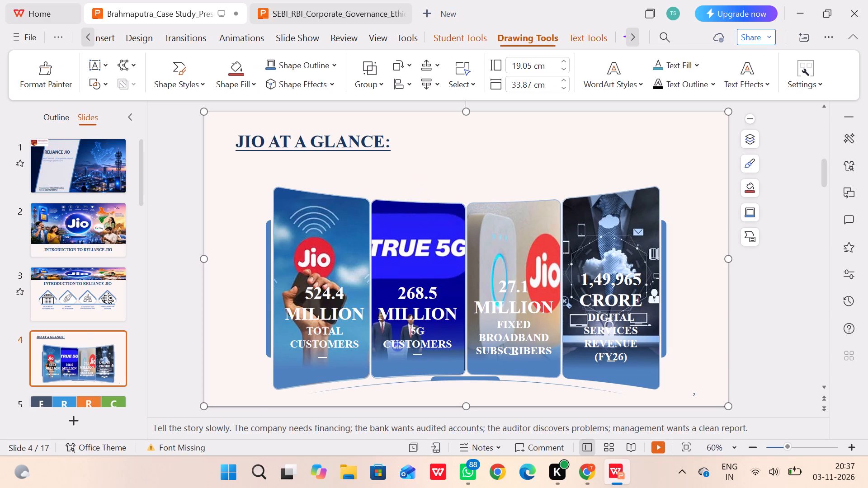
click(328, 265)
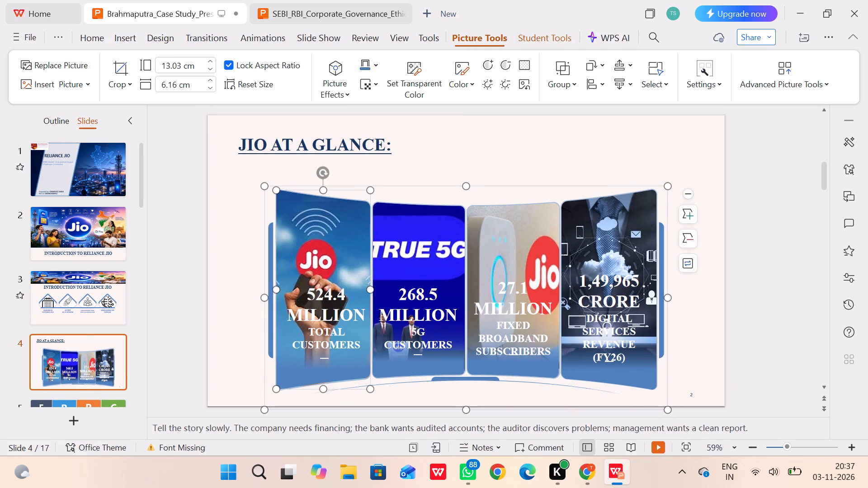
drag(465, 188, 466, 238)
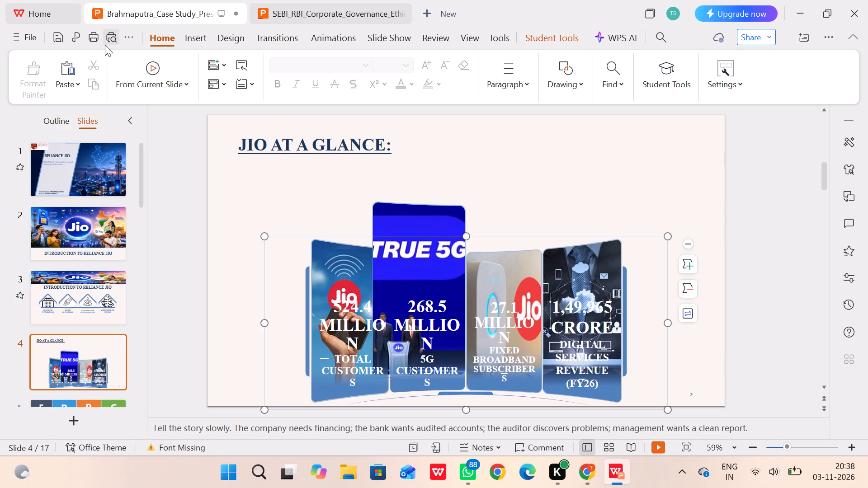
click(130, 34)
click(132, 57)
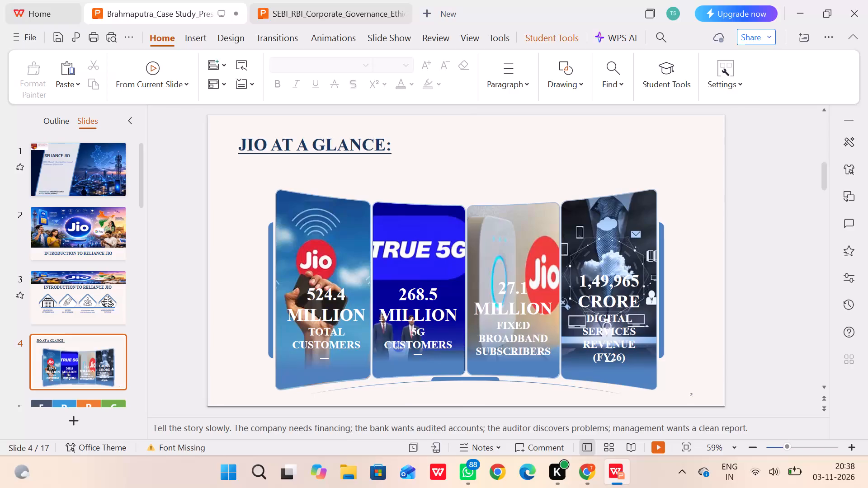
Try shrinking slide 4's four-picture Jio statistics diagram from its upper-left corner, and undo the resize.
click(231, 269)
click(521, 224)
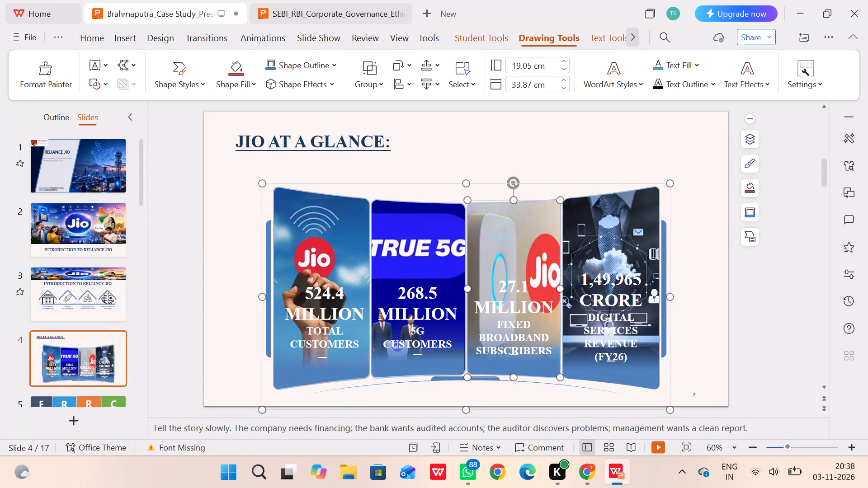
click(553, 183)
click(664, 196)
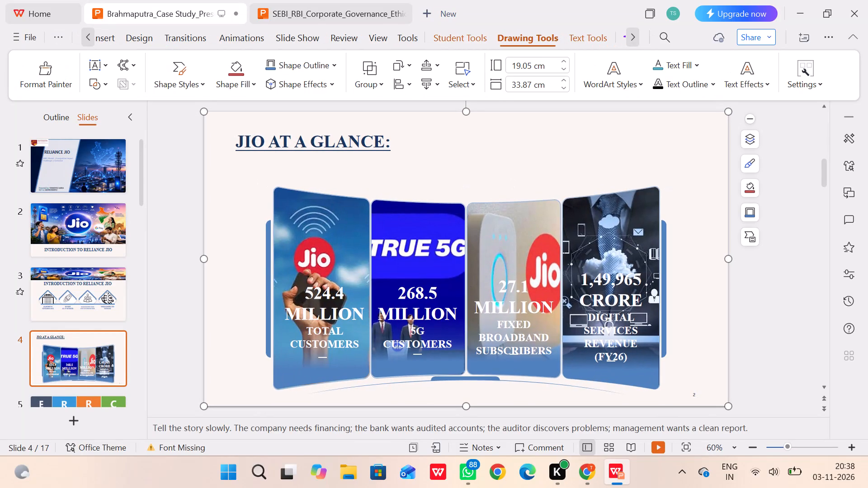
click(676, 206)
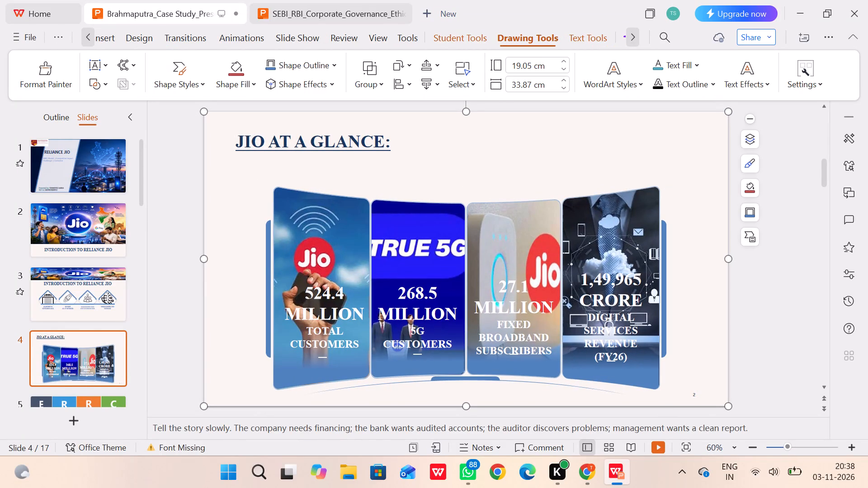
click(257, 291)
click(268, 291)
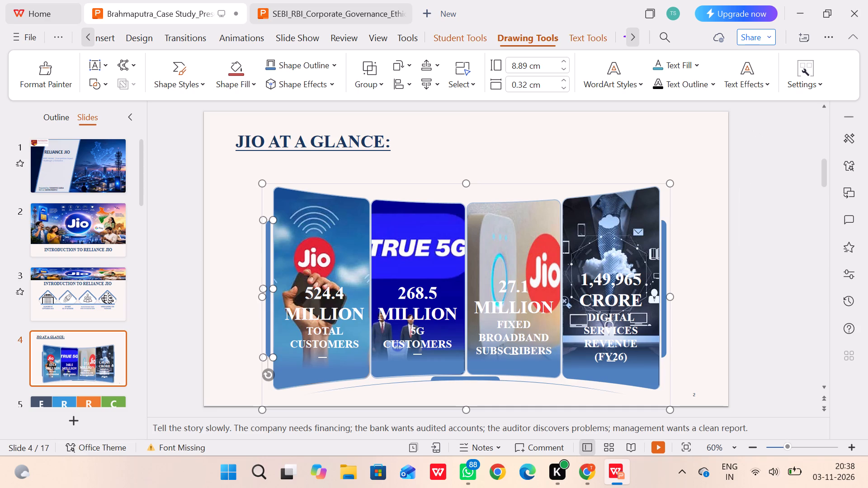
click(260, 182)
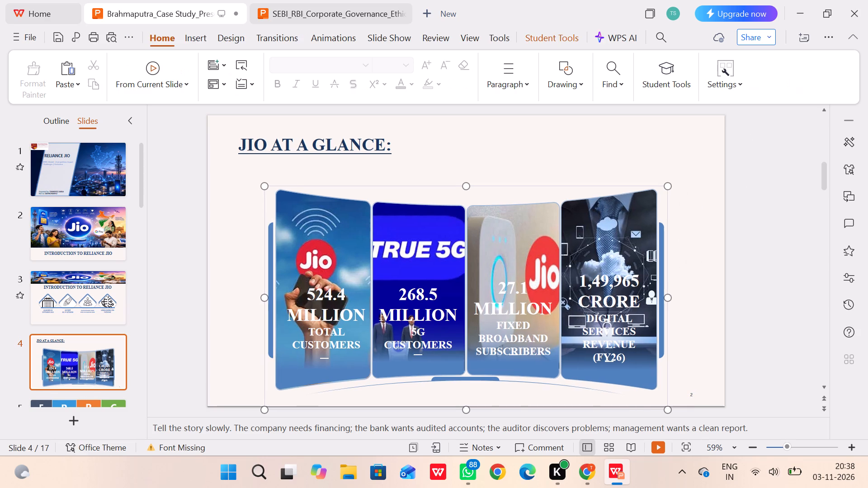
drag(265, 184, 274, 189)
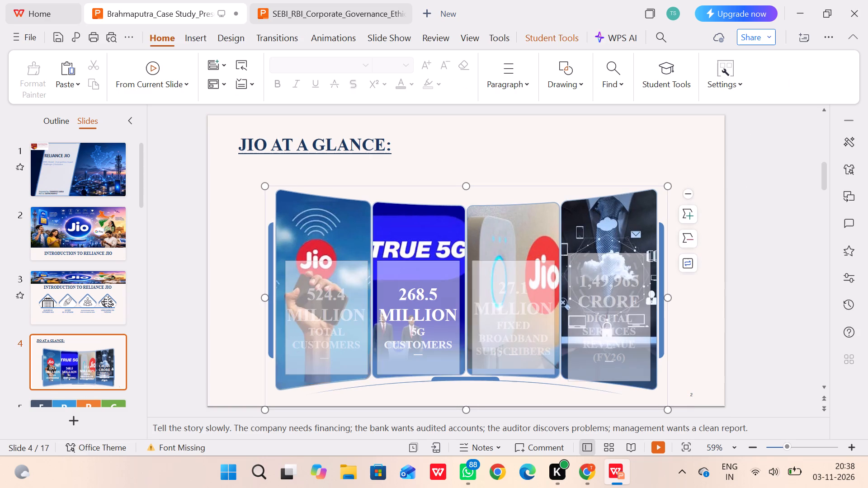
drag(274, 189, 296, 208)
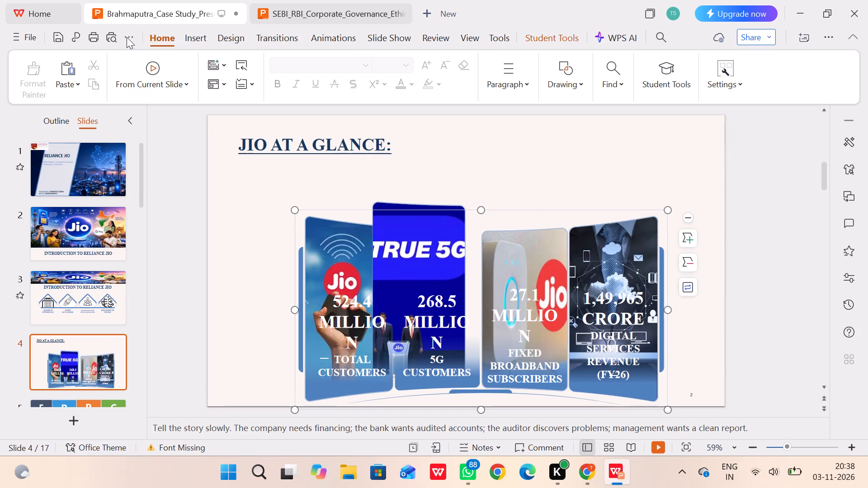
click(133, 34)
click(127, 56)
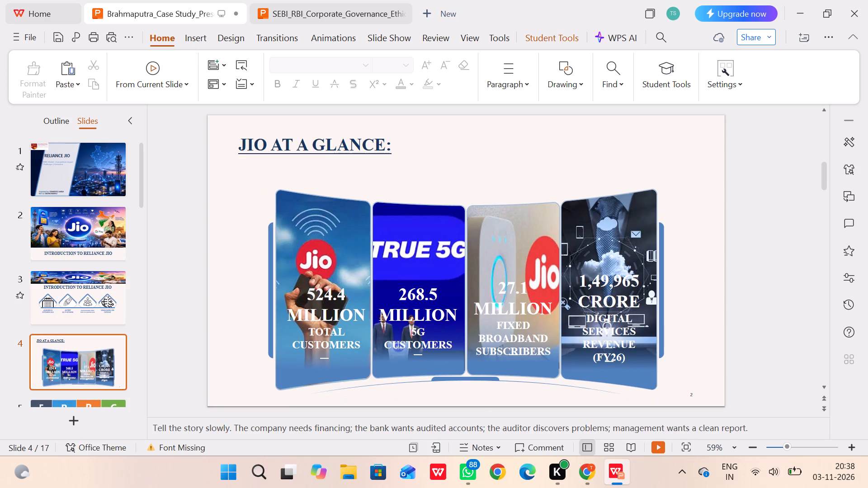
Review the JIO AT A GLANCE slide and slide 2's INTRODUCTION TO RELIANCE JIO picture, comparing their layouts.
click(567, 157)
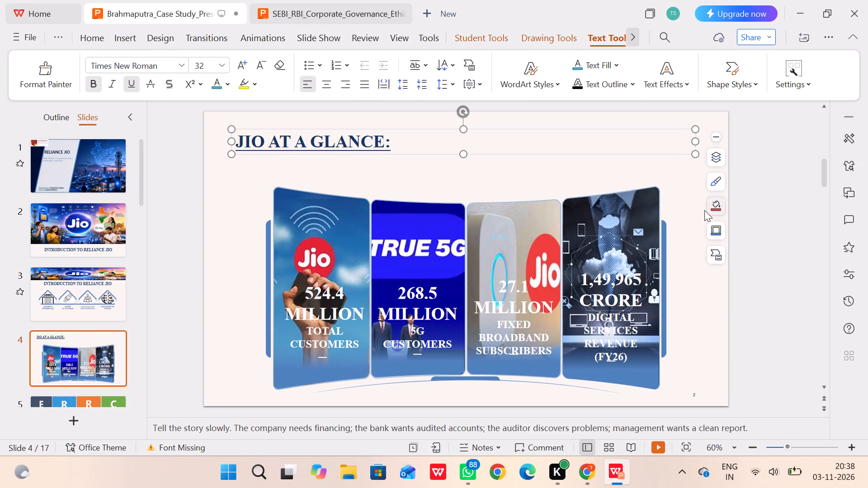
click(790, 203)
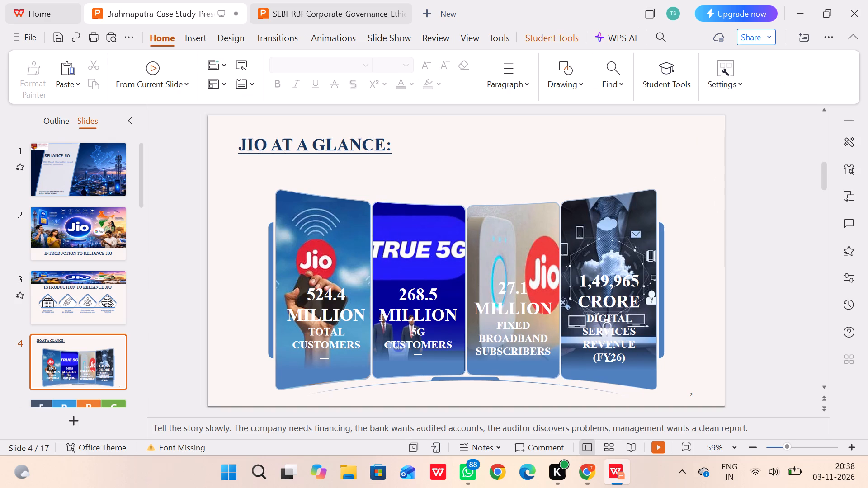
scroll(102, 299, up, 1)
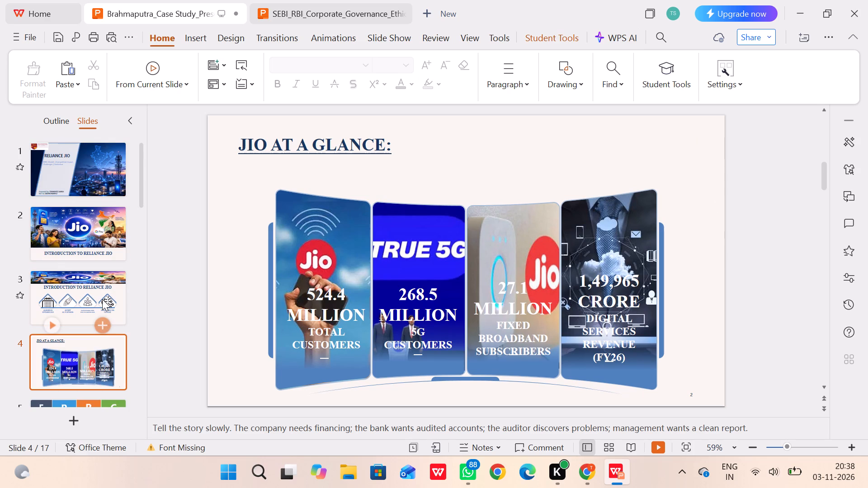
scroll(102, 299, up, 1)
click(79, 232)
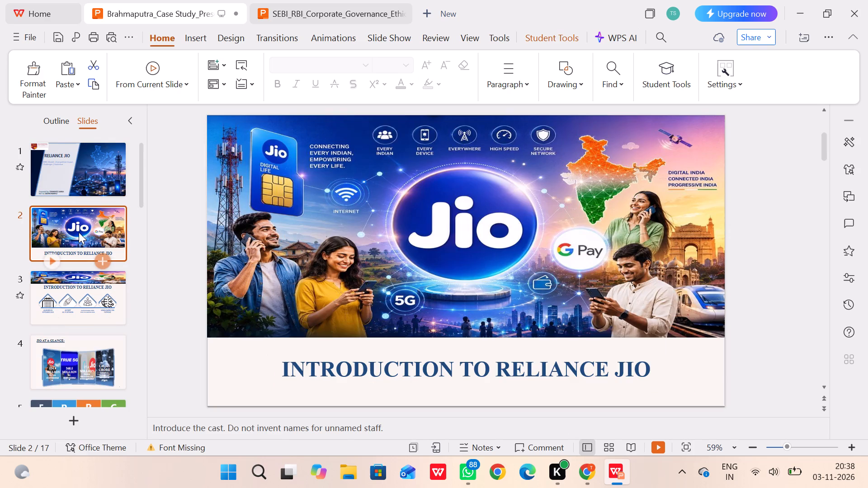
click(315, 232)
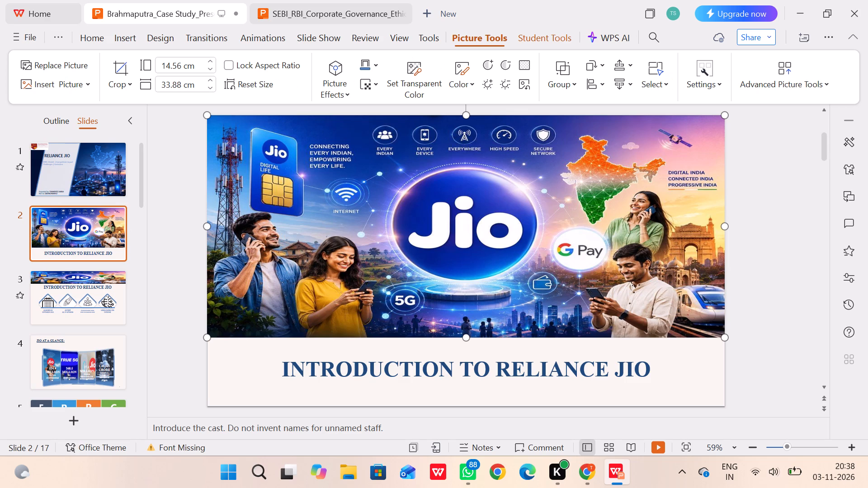
click(100, 348)
scroll(100, 348, down, 1)
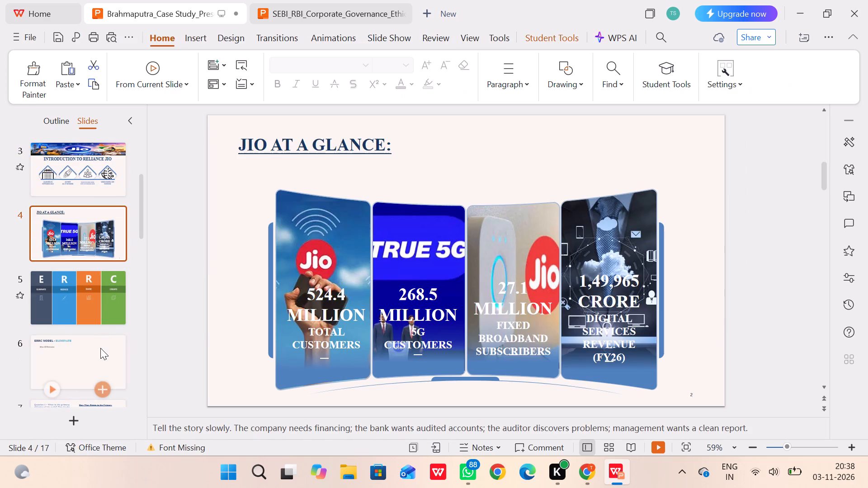
scroll(100, 348, down, 1)
scroll(98, 297, up, 3)
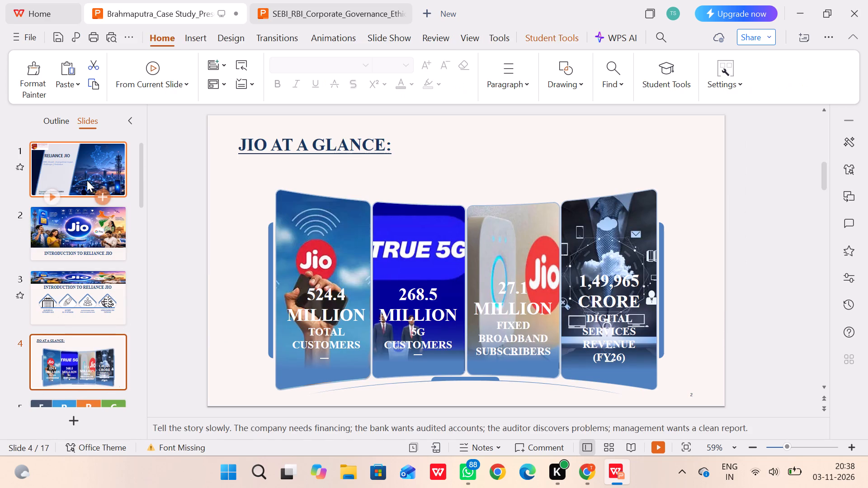
click(68, 220)
click(488, 183)
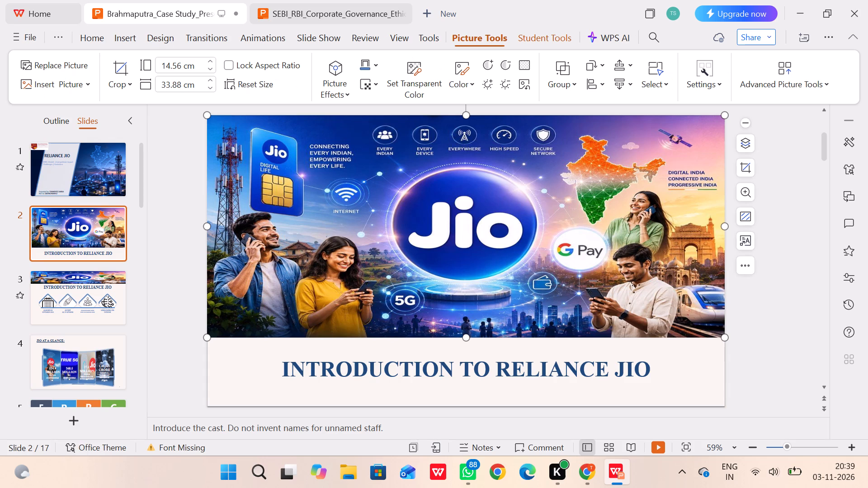
click(782, 162)
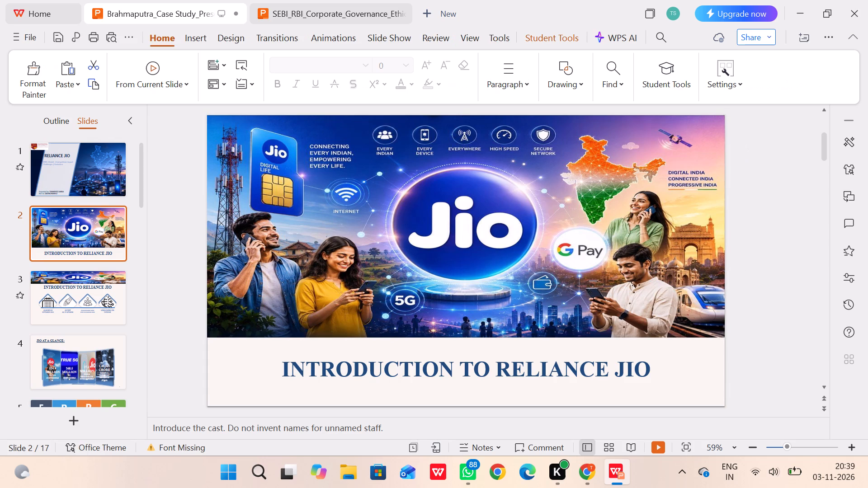
Move slide 3's four-icon diagram against the slide's left edge and narrow it from its right side.
click(83, 289)
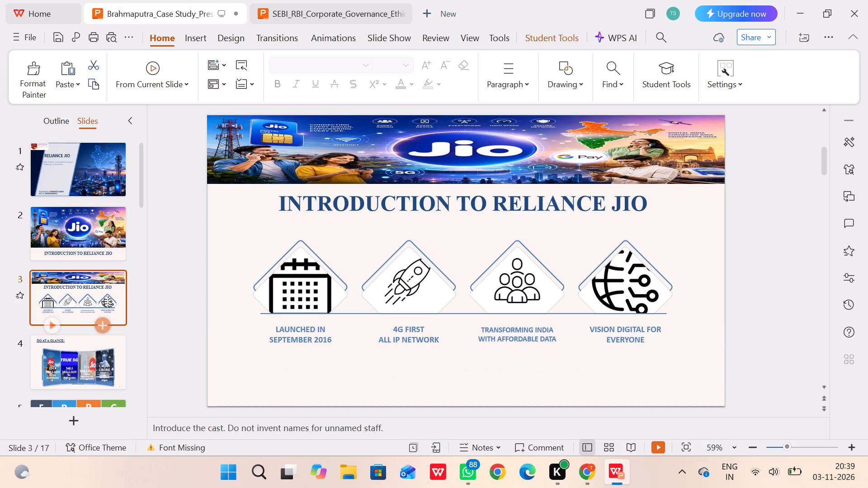
click(328, 295)
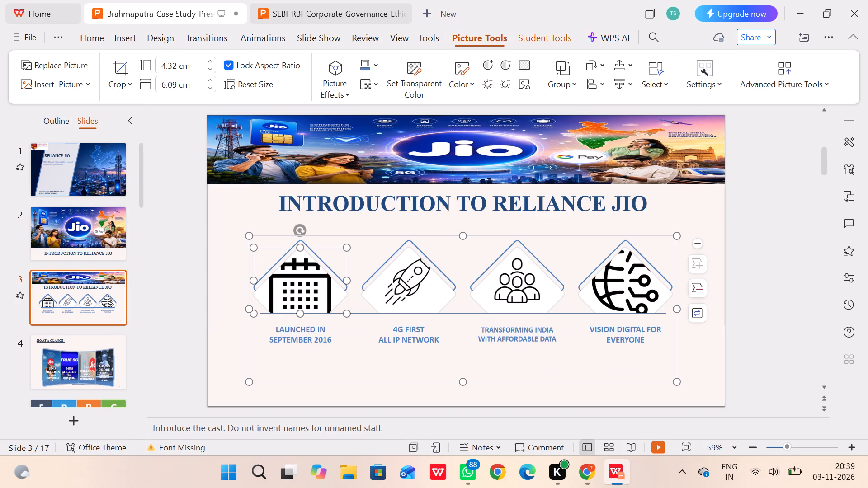
drag(250, 327, 223, 323)
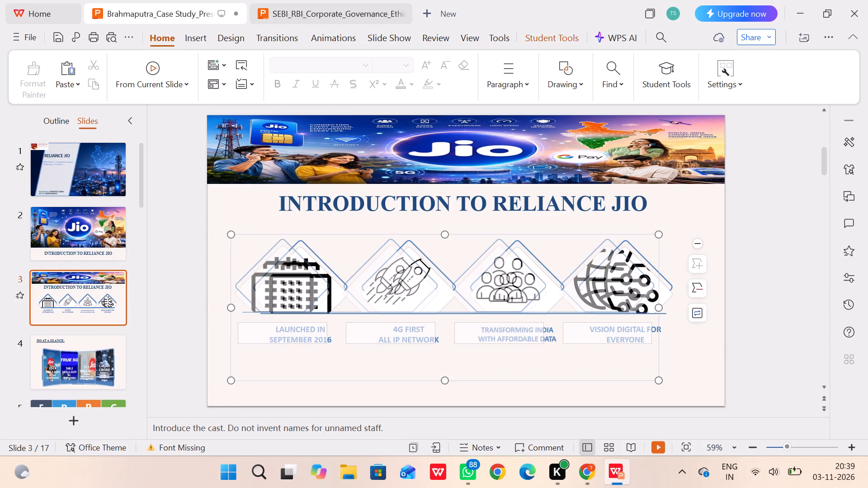
drag(223, 323, 214, 321)
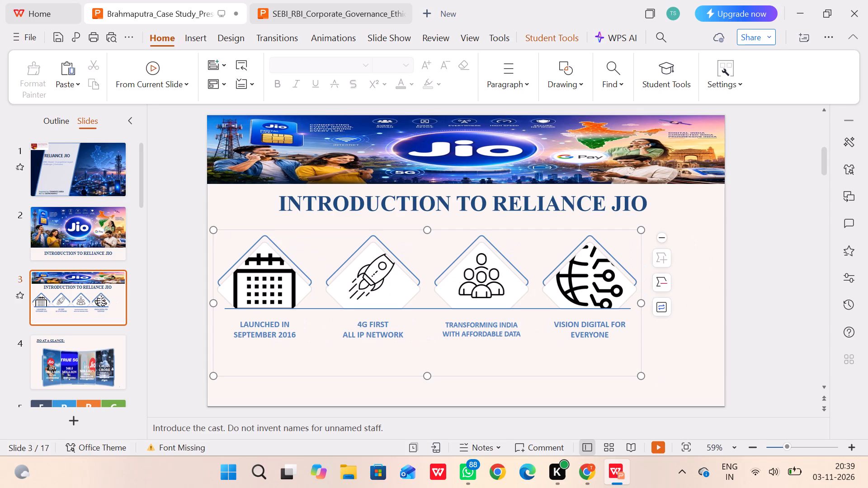
drag(643, 301, 626, 300)
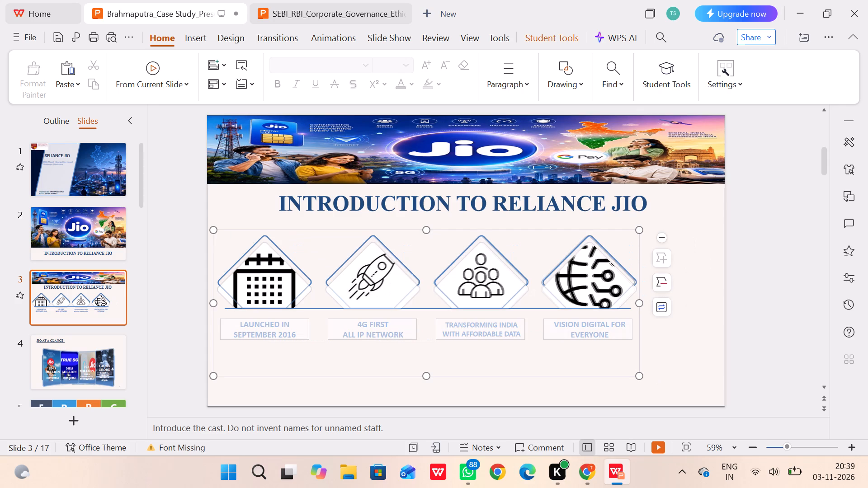
drag(626, 300, 611, 296)
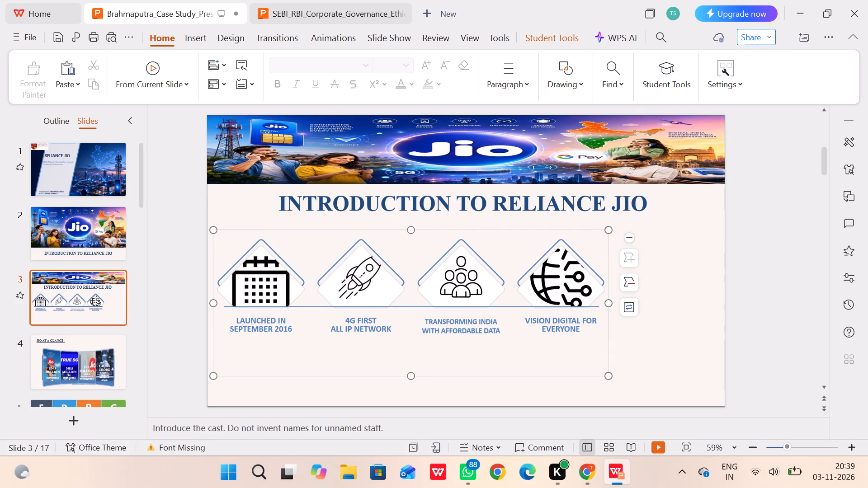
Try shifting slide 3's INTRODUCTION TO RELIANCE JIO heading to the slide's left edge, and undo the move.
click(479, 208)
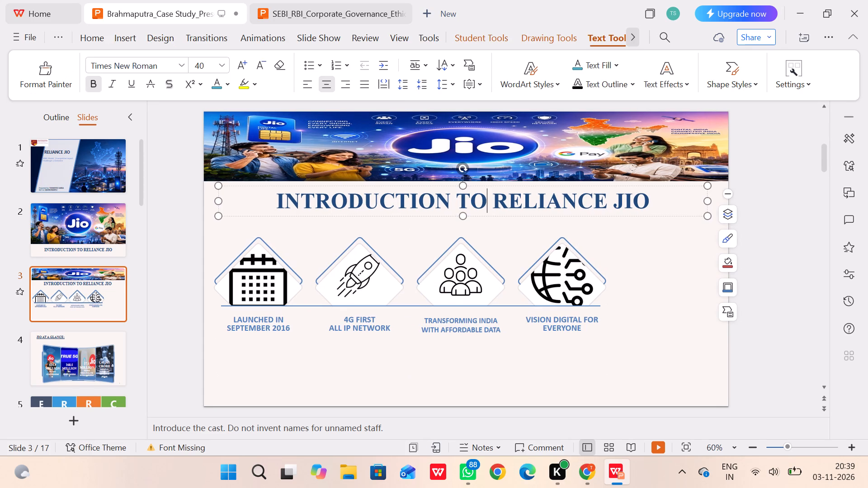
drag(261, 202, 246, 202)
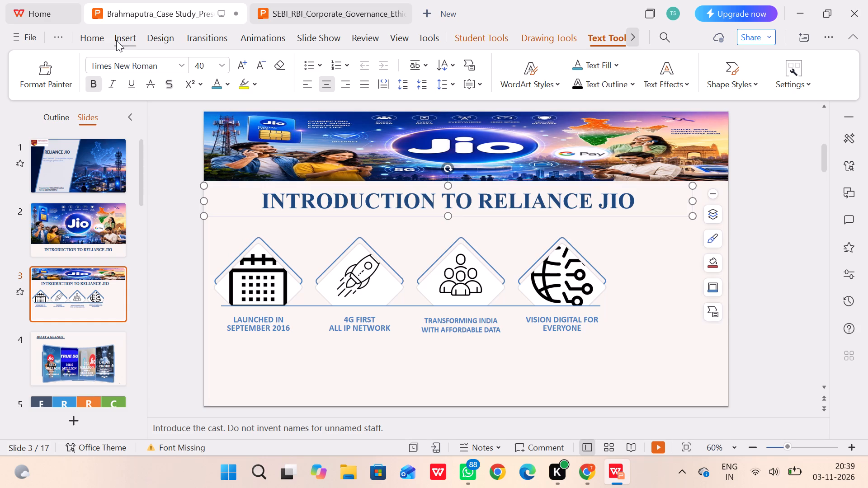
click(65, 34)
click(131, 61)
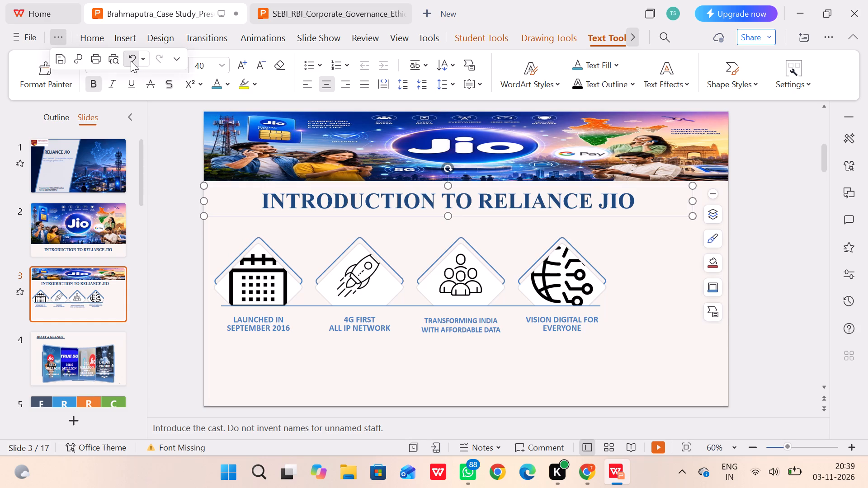
Narrow slide 3's four-icon diagram further to free space on its right, and extend its frame almost to the slide's bottom.
click(436, 261)
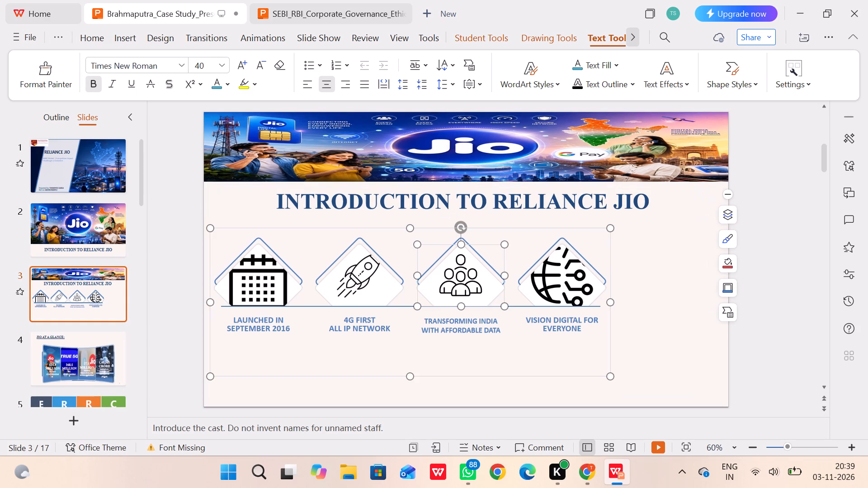
drag(609, 307, 570, 308)
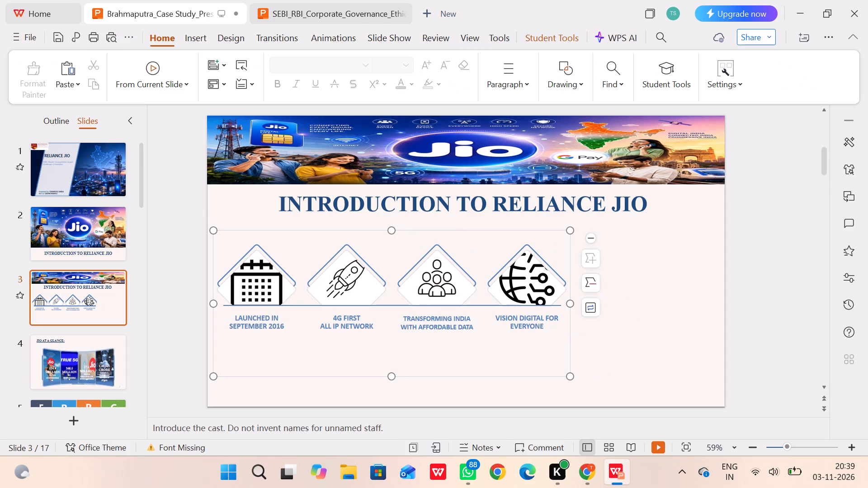
drag(390, 377, 392, 403)
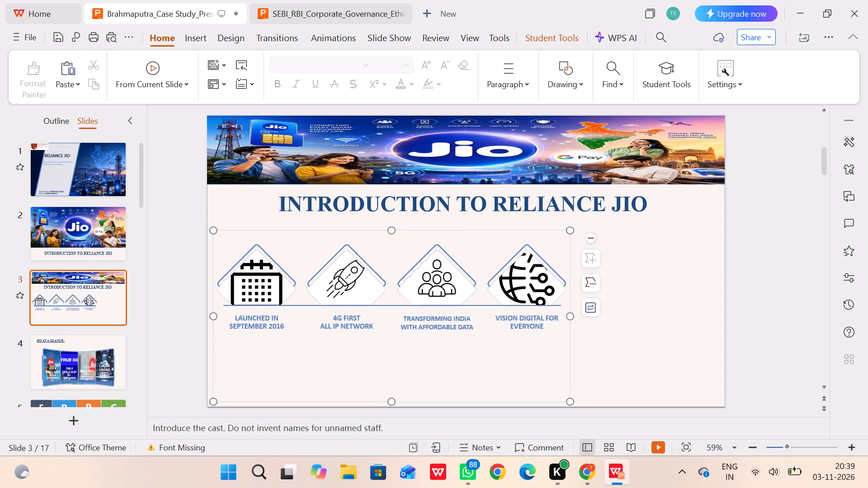
click(654, 277)
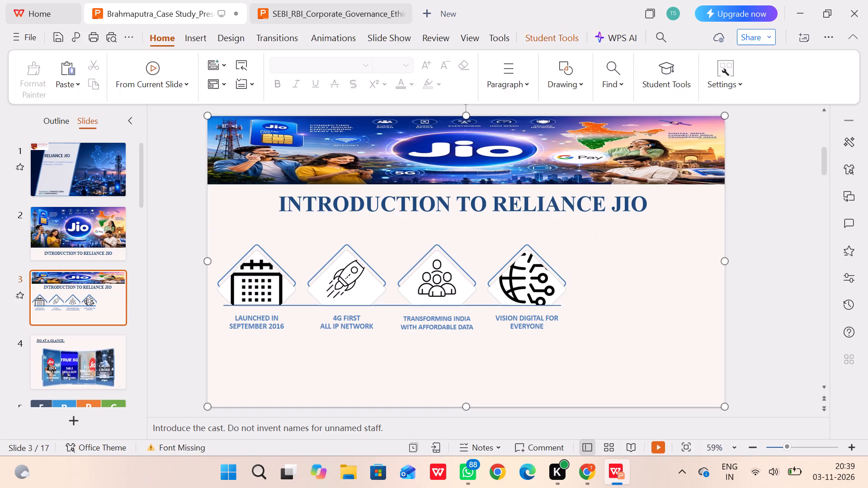
click(750, 225)
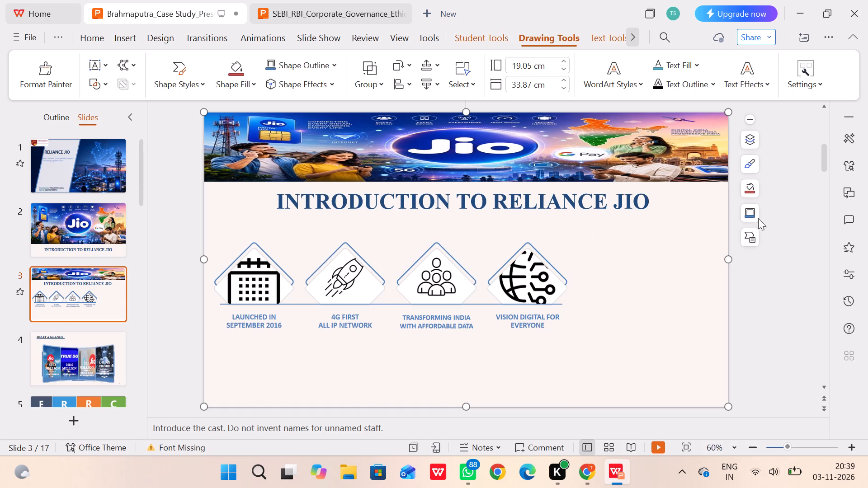
click(783, 213)
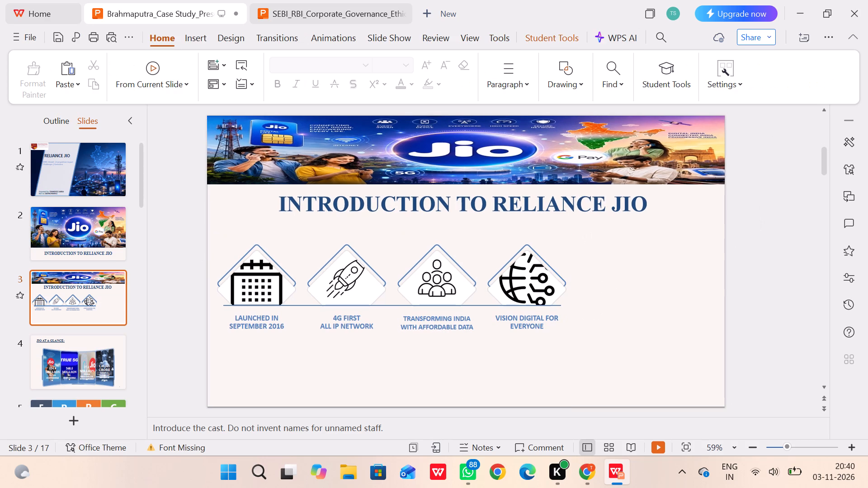
Insert the picture ownerrrrr.jpg from the Downloads folder onto slide 3.
click(197, 34)
click(132, 66)
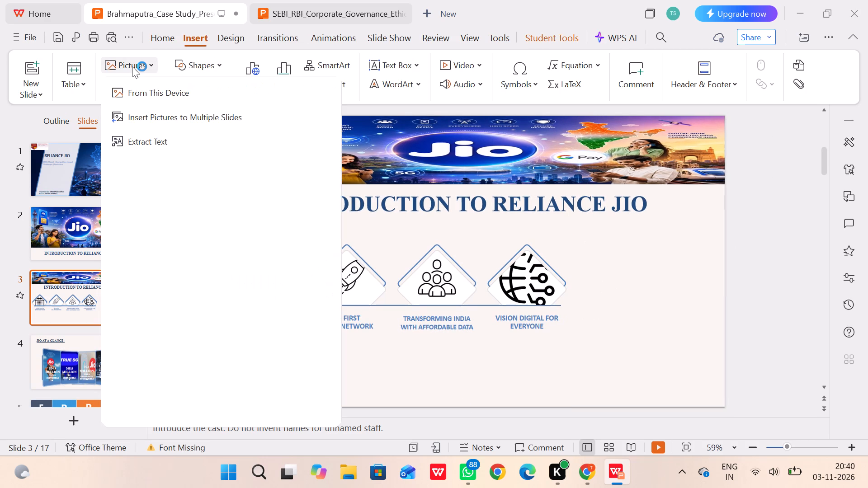
click(153, 96)
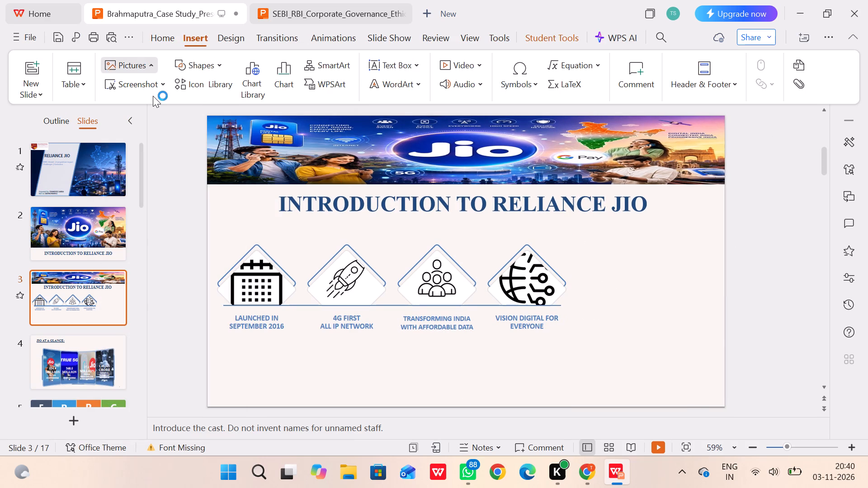
text(owbe)
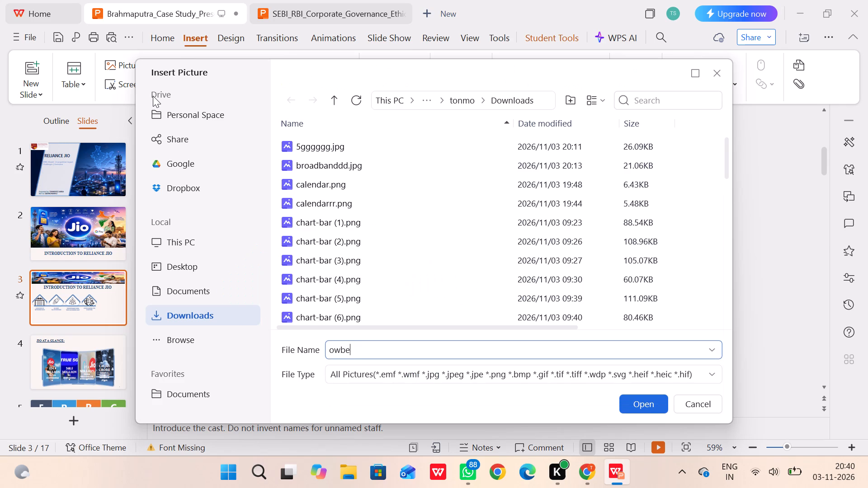
key(BackSpace)
key(BackSpace)
key(n)
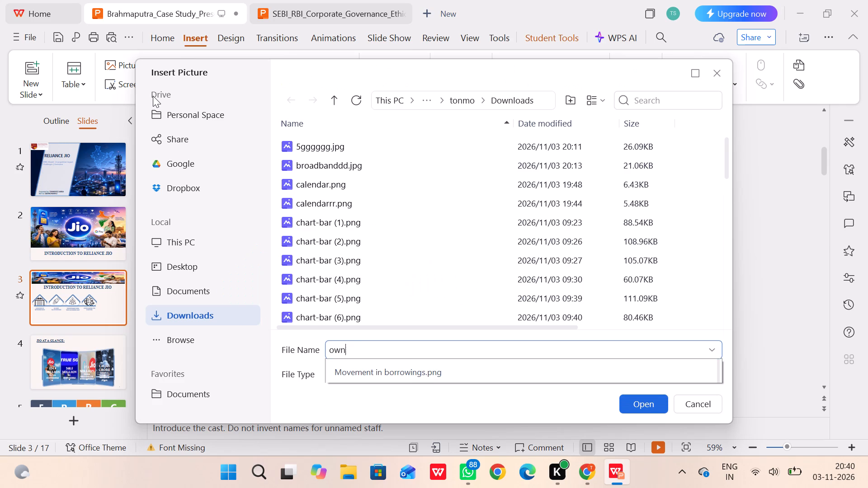
click(364, 368)
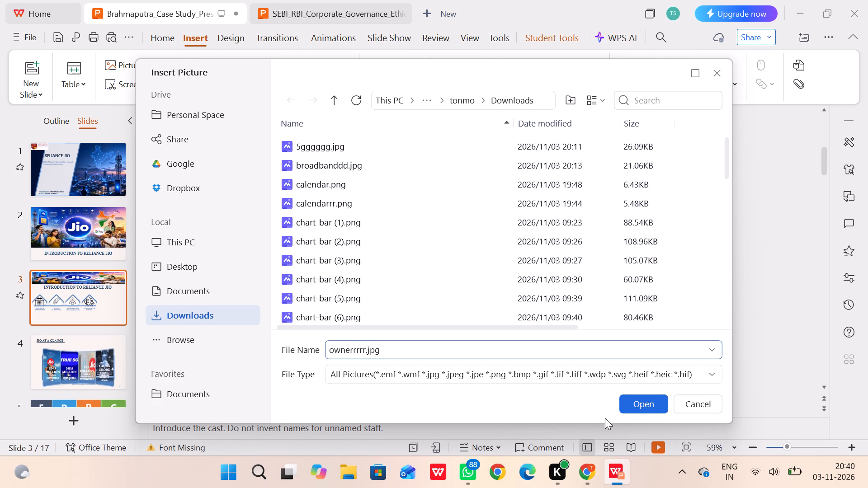
click(642, 402)
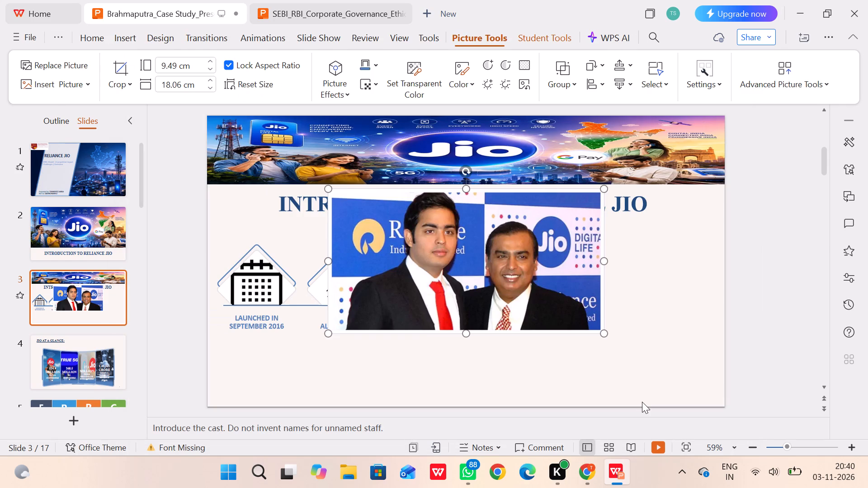
Narrow the inserted two-man picture to about 10.28 cm wide and move it beside the icon diagram, against slide 3's right edge.
click(461, 265)
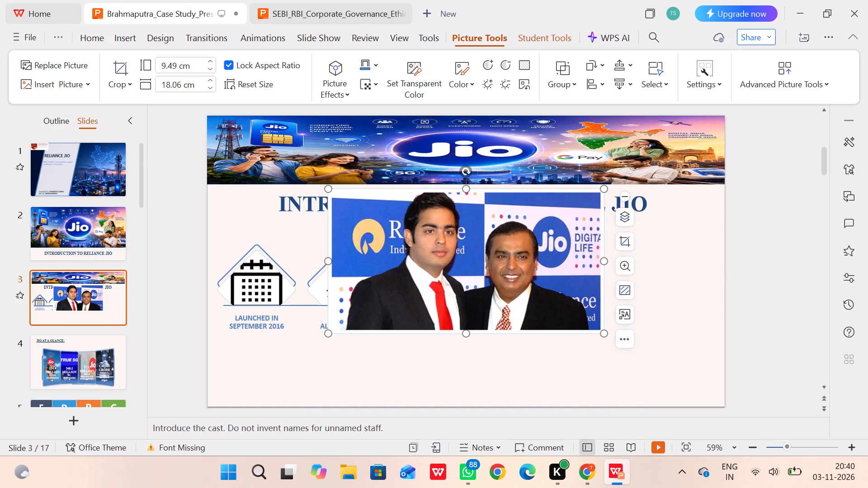
click(322, 260)
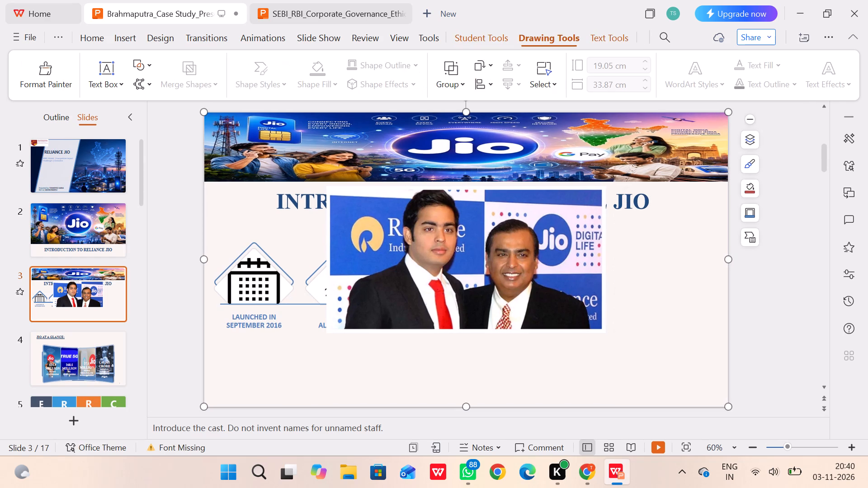
click(354, 255)
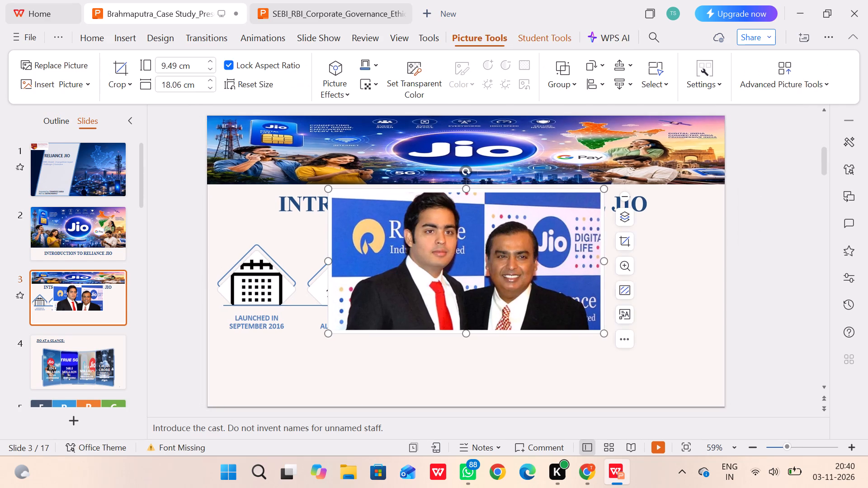
drag(327, 260, 446, 277)
drag(523, 267, 645, 285)
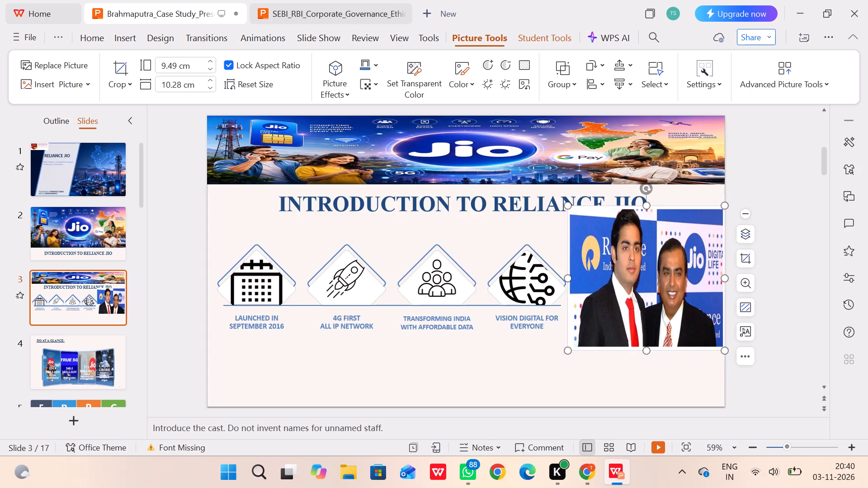
Stretch the picture down to slide 3's bottom edge and lower its top edge clear of the heading, making it about 12.29 cm high.
drag(647, 353, 652, 409)
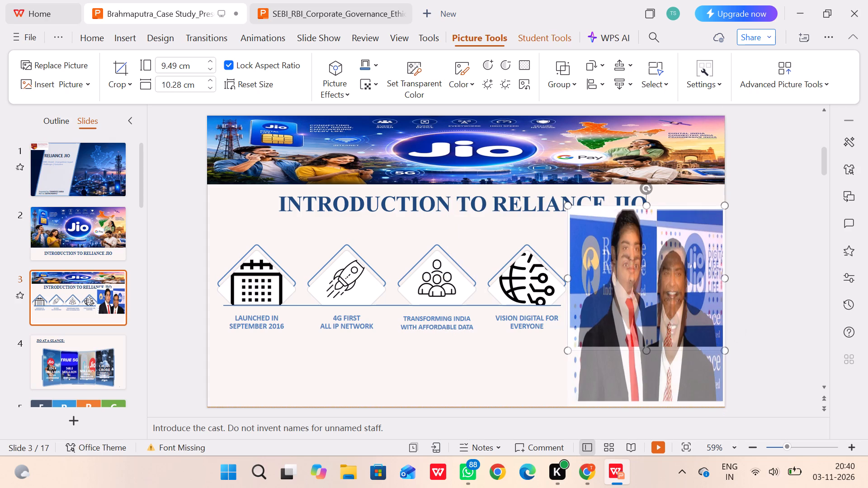
drag(652, 409, 653, 412)
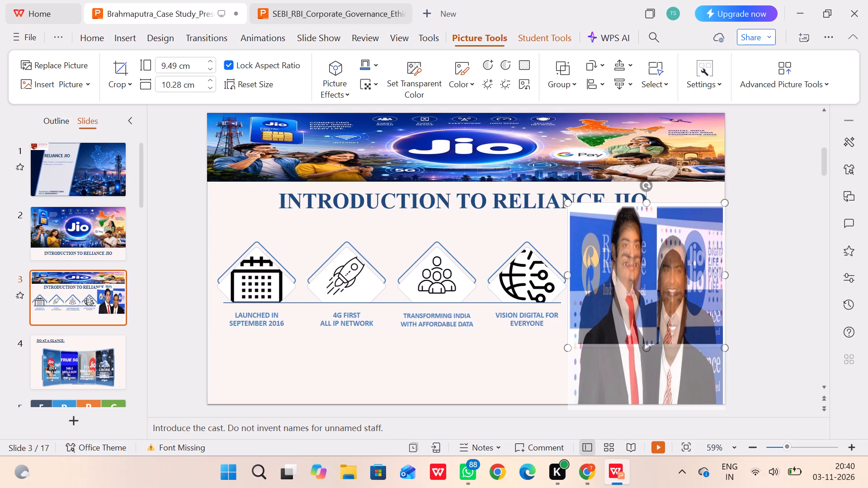
drag(653, 412, 658, 407)
click(628, 309)
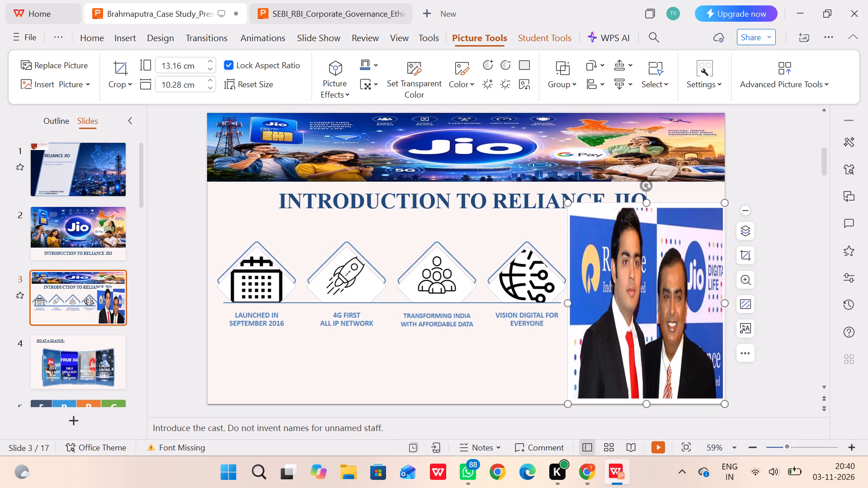
drag(645, 205, 645, 231)
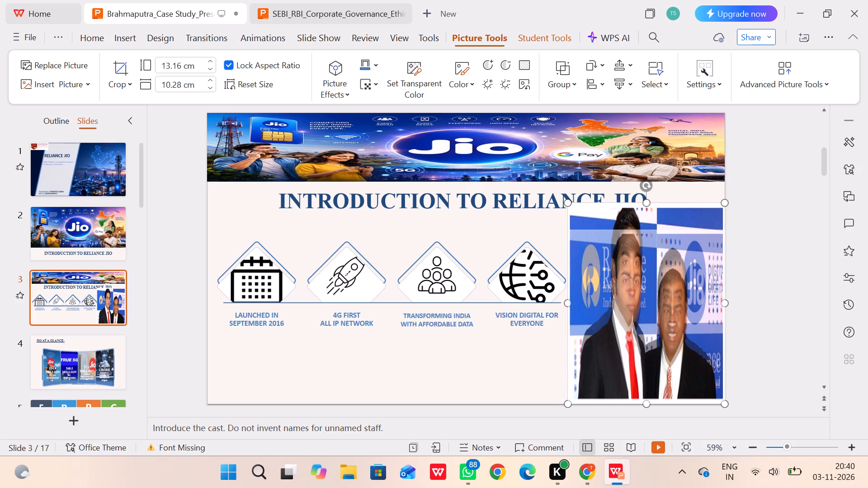
drag(645, 231, 644, 217)
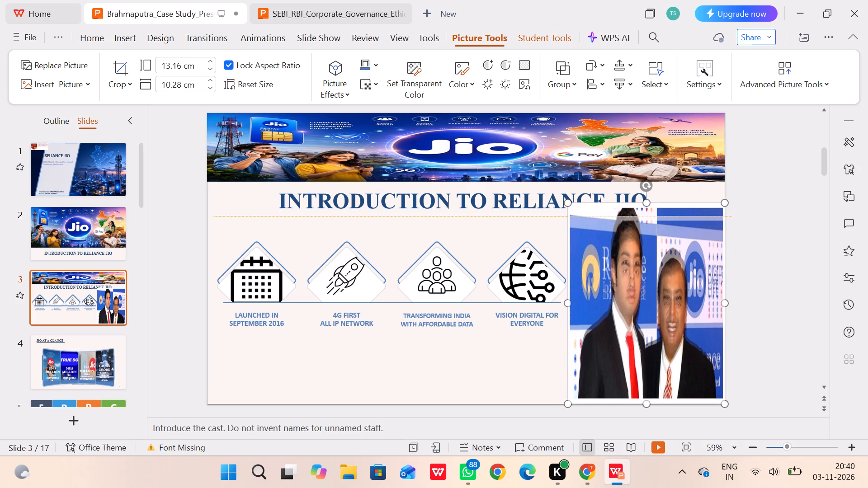
click(764, 178)
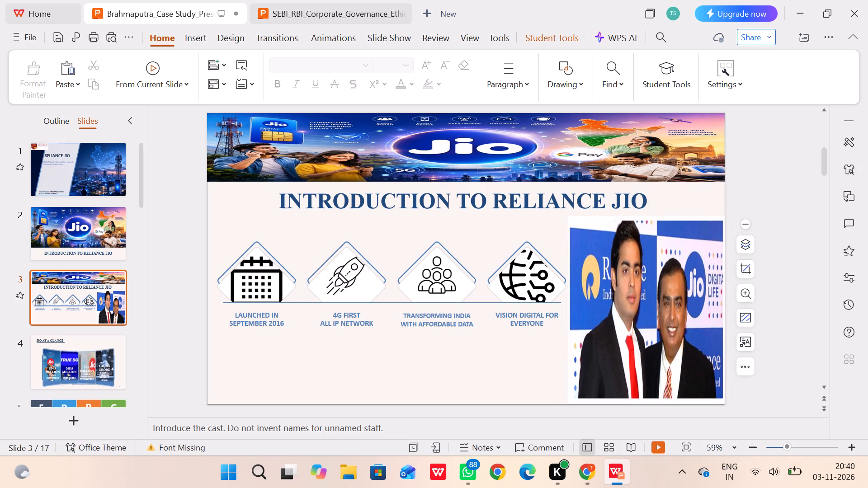
Narrow slide 3's four-icon diagram from its right side to open a gap before the picture.
click(507, 257)
drag(569, 312, 533, 313)
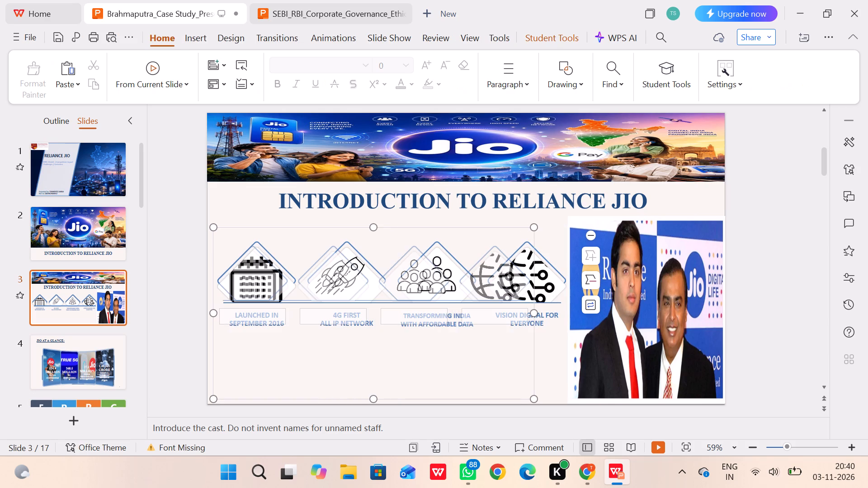
Widen slide 3's two-man picture leftward so it nearly reaches the icon diagram.
click(609, 306)
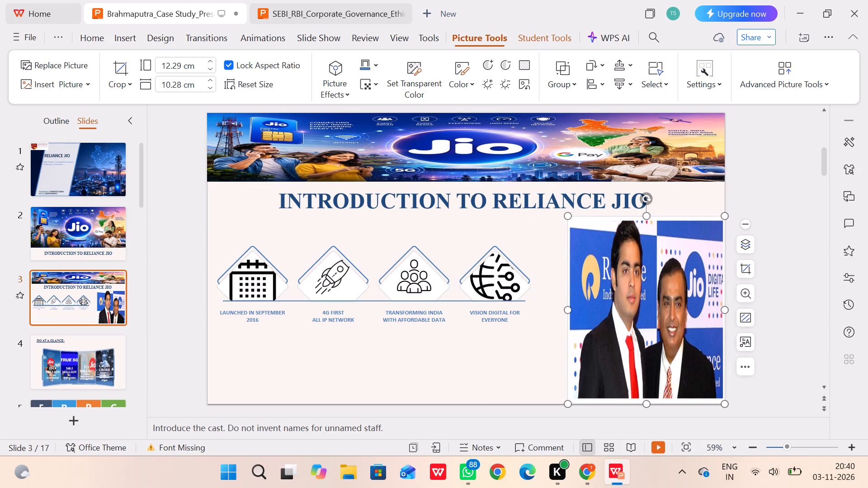
drag(569, 312, 542, 313)
click(779, 212)
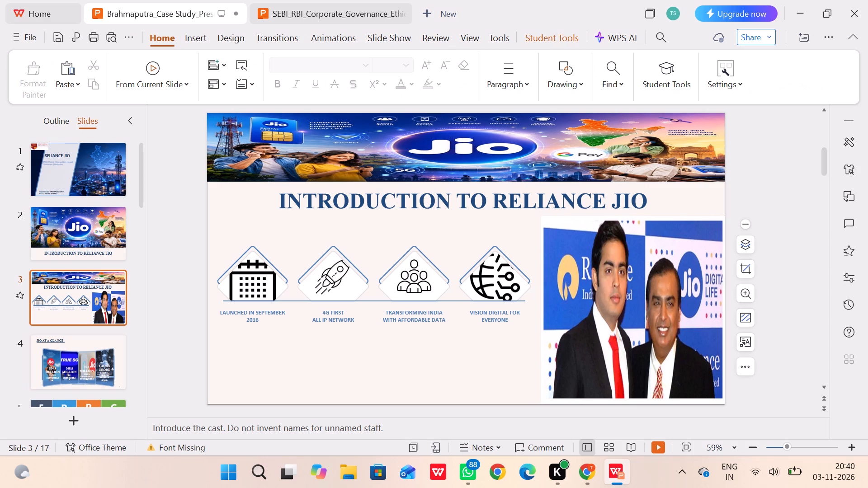
Preview the title slide in the slide show and return to editing.
double_click(103, 180)
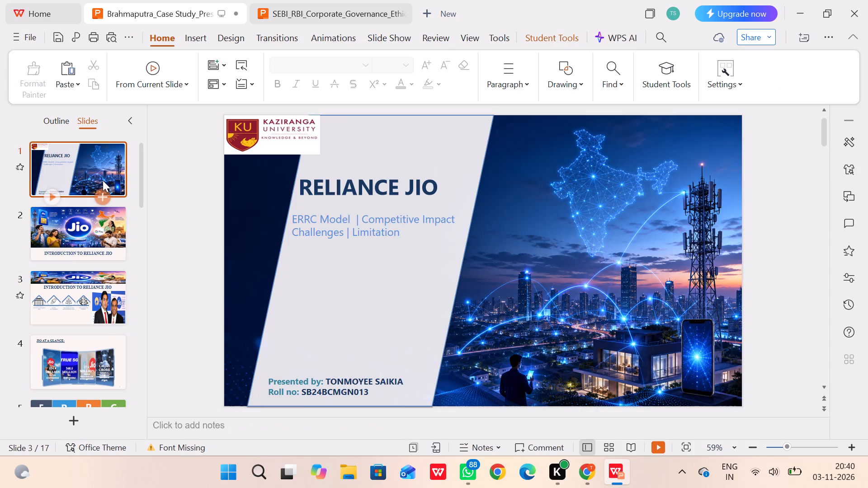
key(Right)
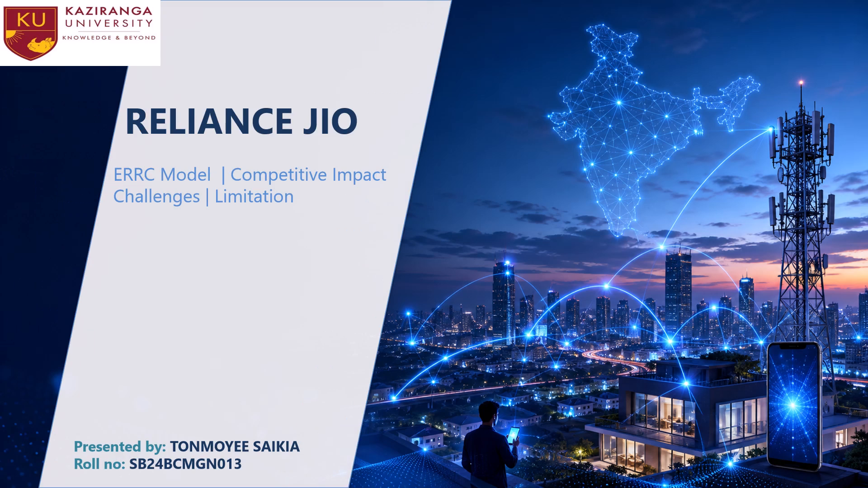
key(Right)
key(Left)
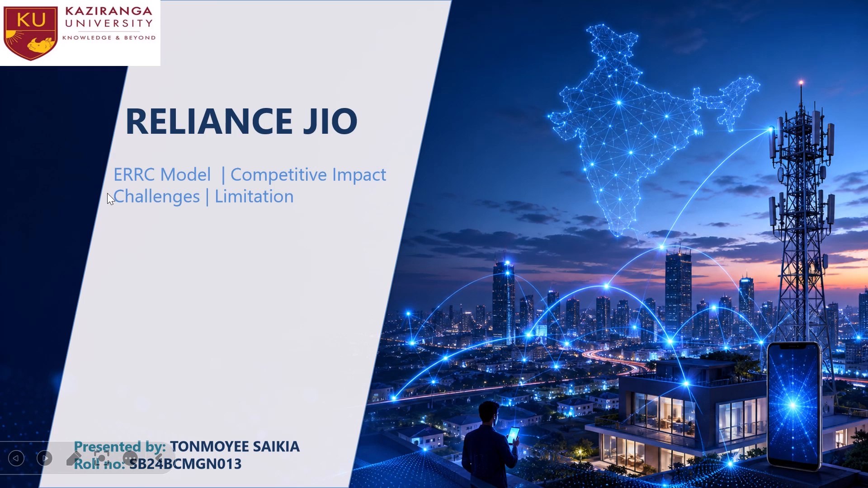
key(Escape)
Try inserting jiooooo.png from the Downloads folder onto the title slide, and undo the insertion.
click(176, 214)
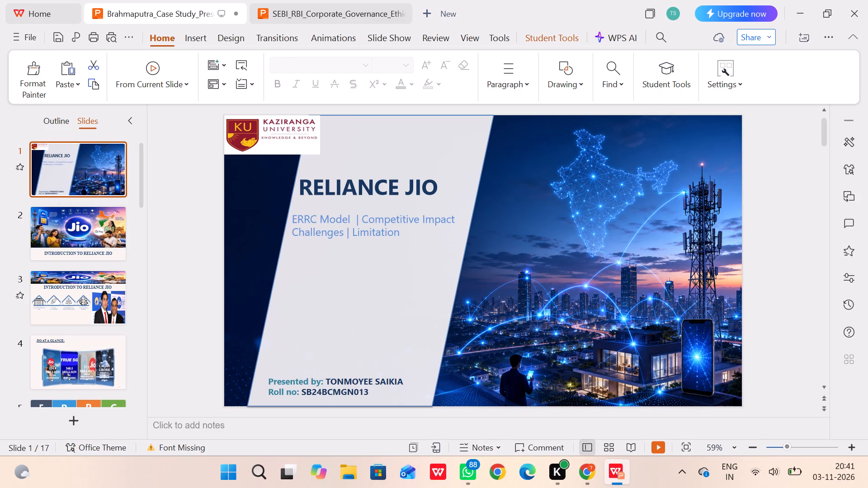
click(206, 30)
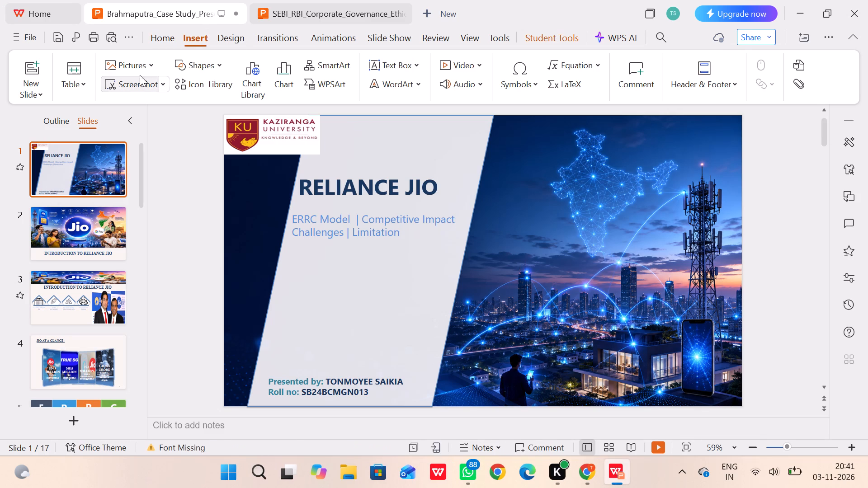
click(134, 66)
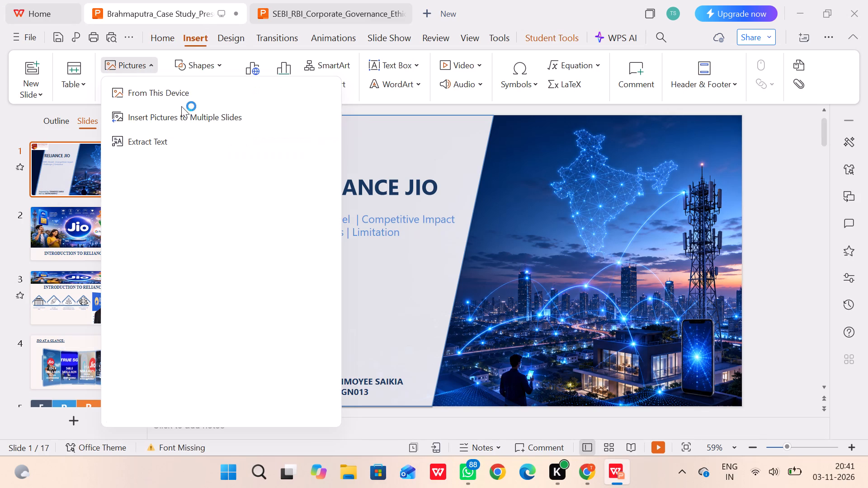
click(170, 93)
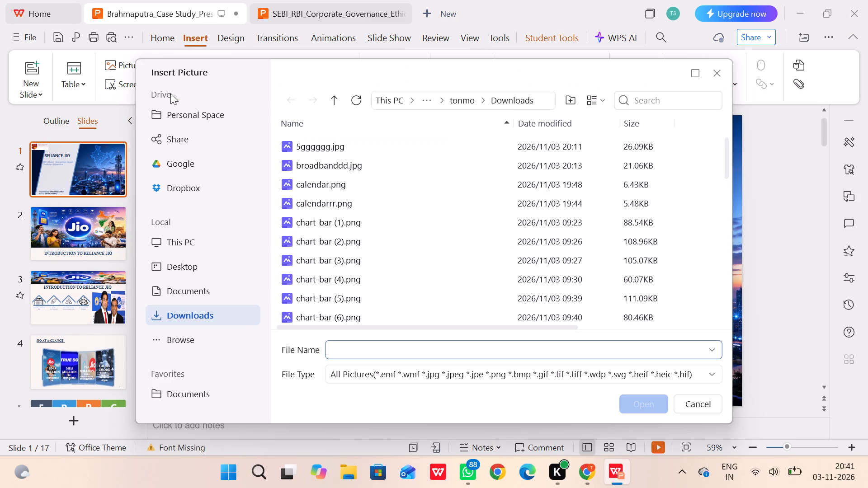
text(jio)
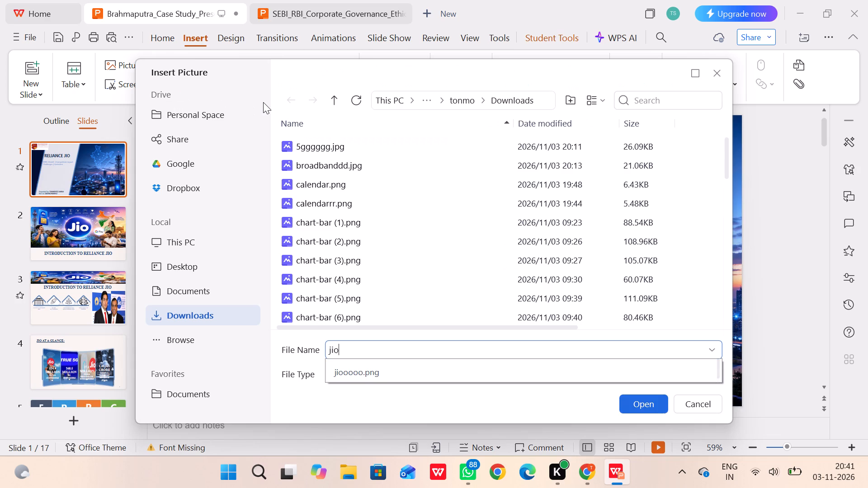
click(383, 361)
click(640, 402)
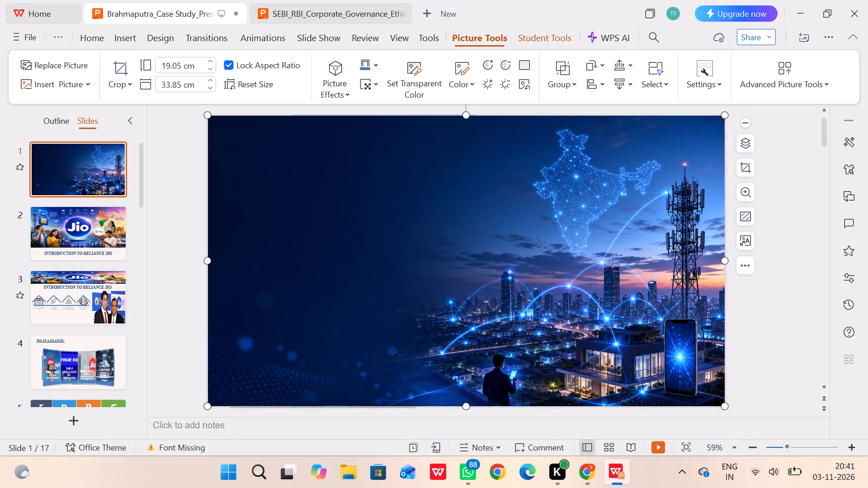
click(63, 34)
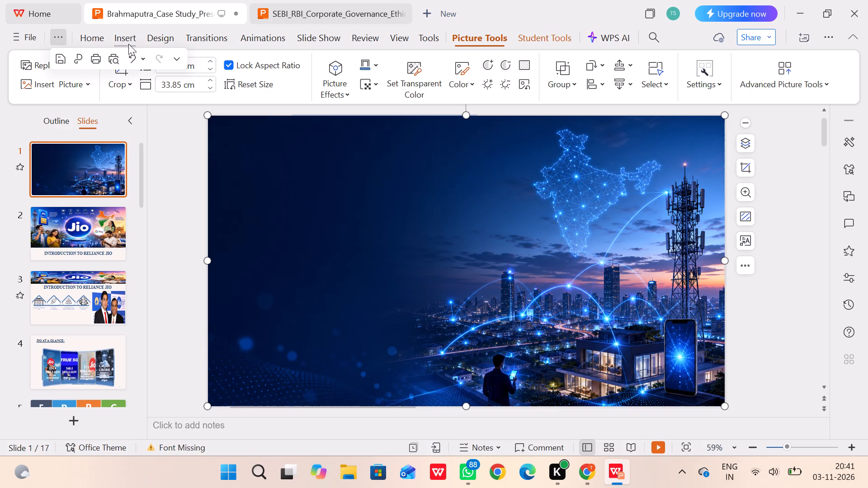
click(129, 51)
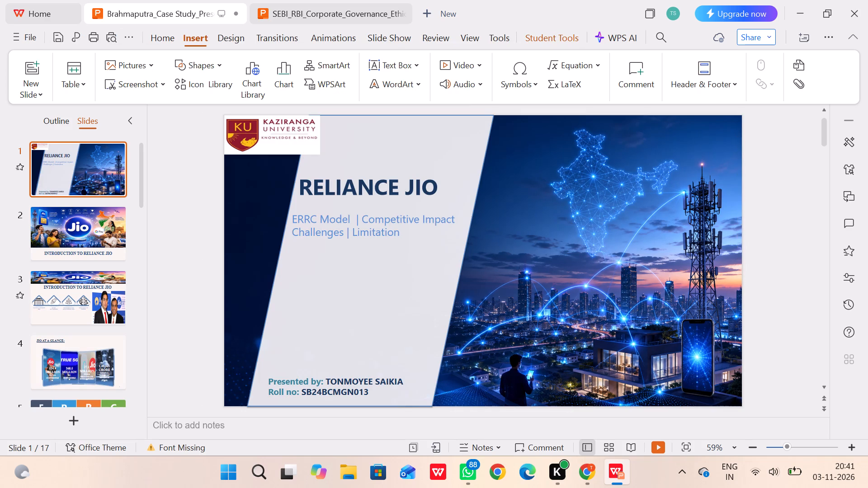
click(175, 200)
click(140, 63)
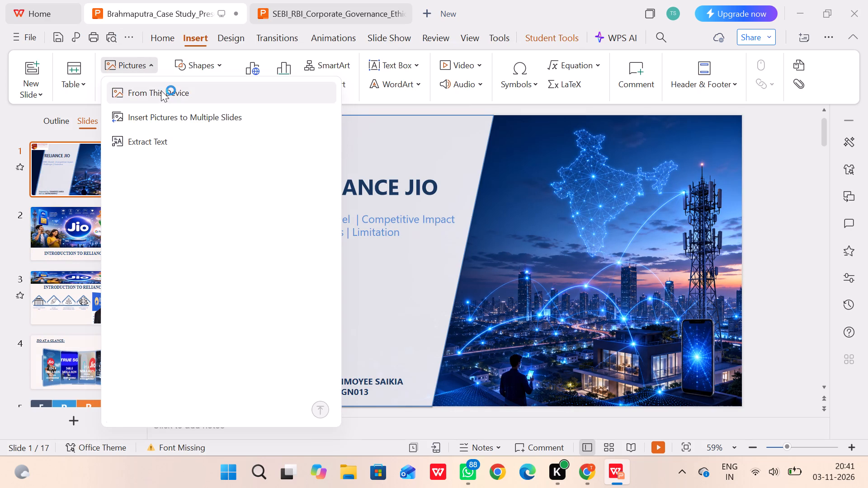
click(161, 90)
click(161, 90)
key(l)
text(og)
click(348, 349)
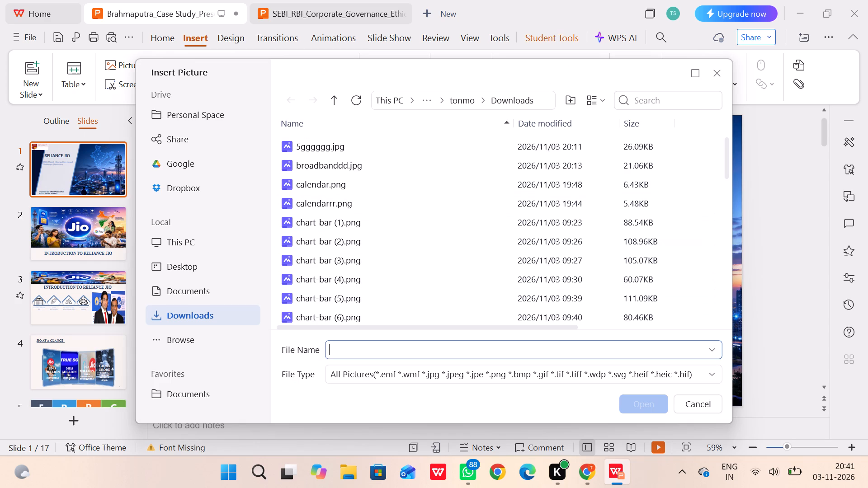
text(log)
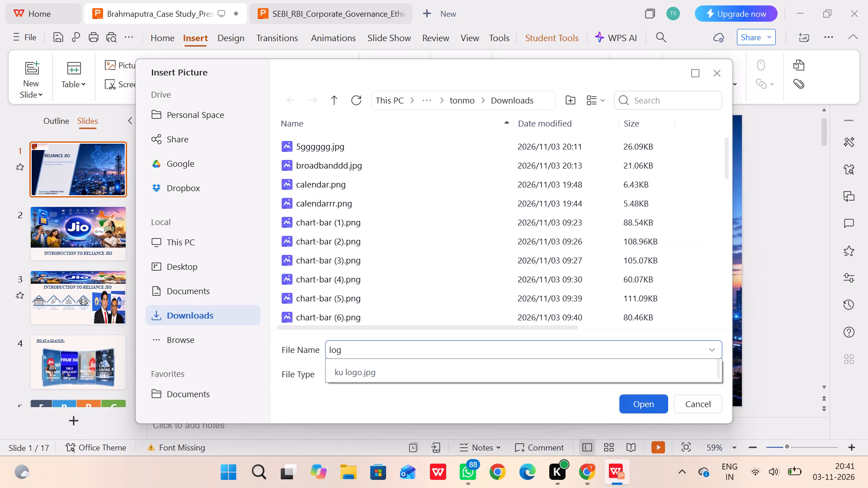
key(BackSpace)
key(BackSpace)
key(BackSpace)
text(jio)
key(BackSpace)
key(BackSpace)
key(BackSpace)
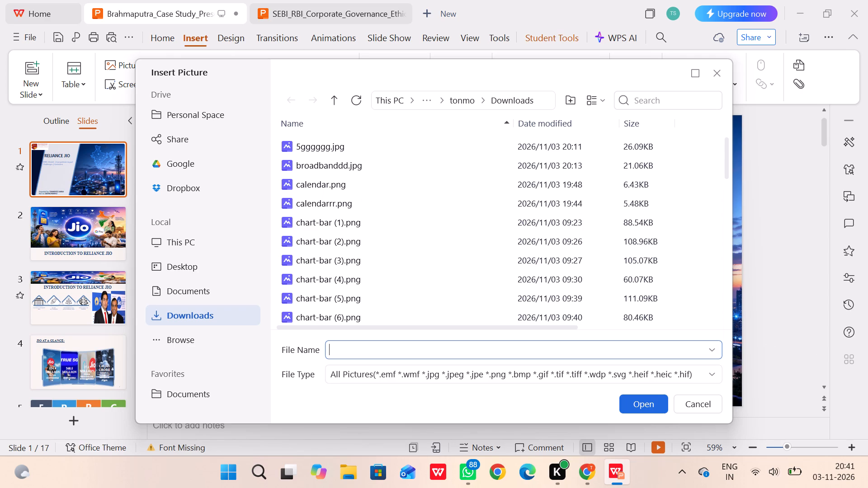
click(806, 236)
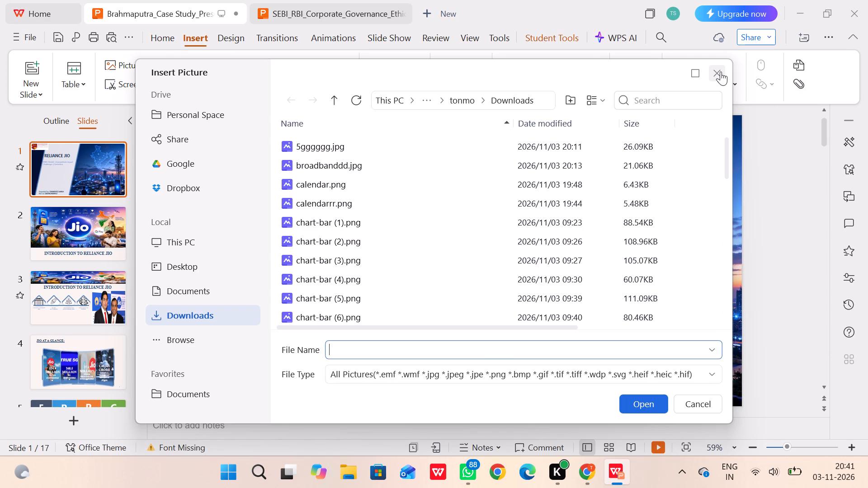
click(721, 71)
Look through the slides after the title slide and open slide 6, ERRC Model - Eliminate.
click(96, 297)
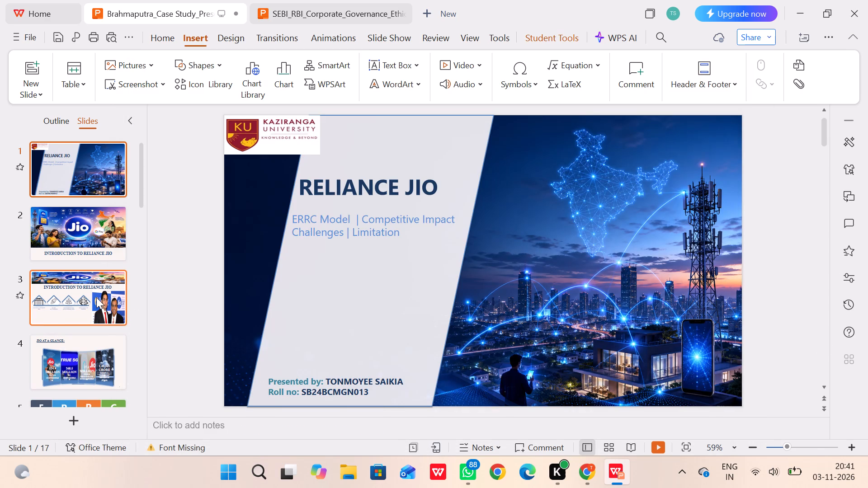
click(80, 352)
scroll(80, 352, down, 2)
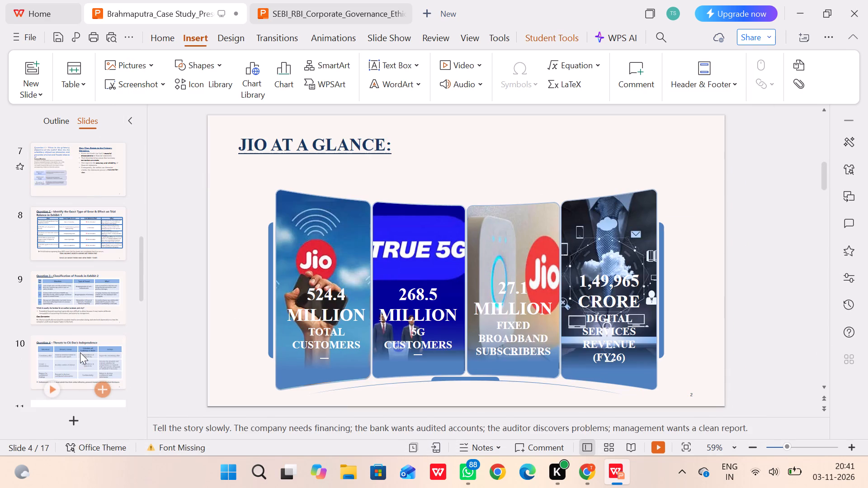
scroll(80, 352, down, 1)
scroll(80, 352, up, 1)
click(62, 286)
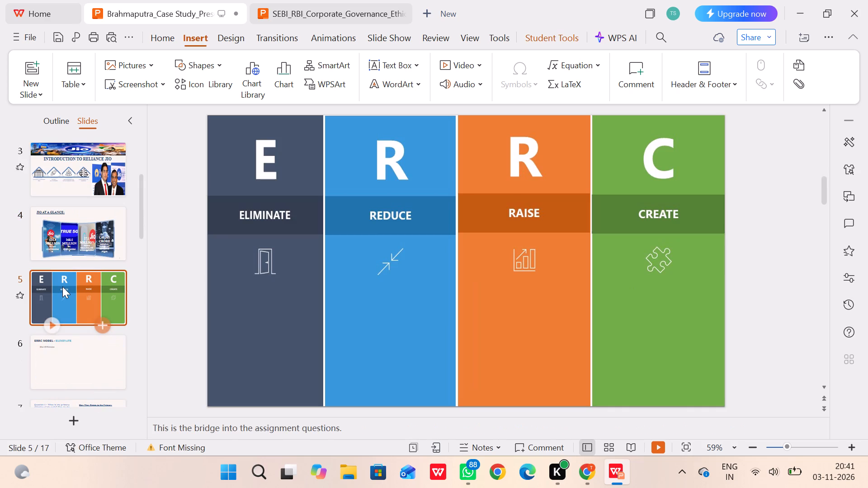
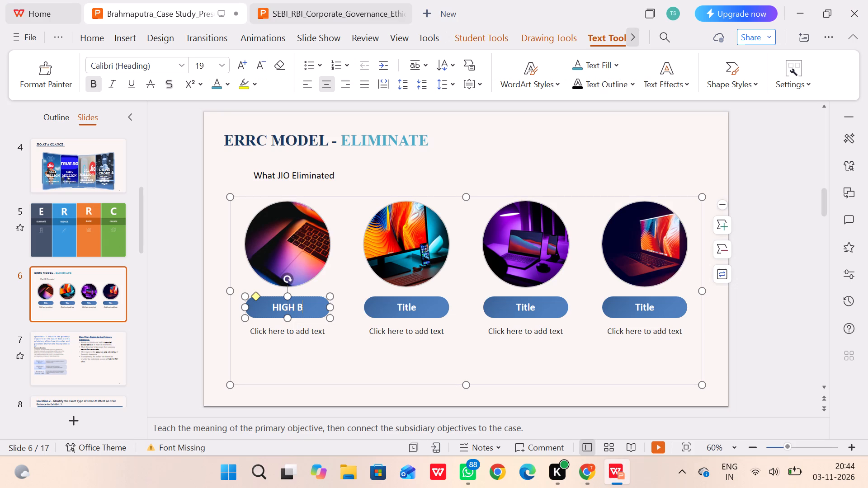
key(BackSpace)
key(BackSpace)
key(BackSpace)
key(BackSpace)
key(BackSpace)
text(igh)
key(space)
key(b)
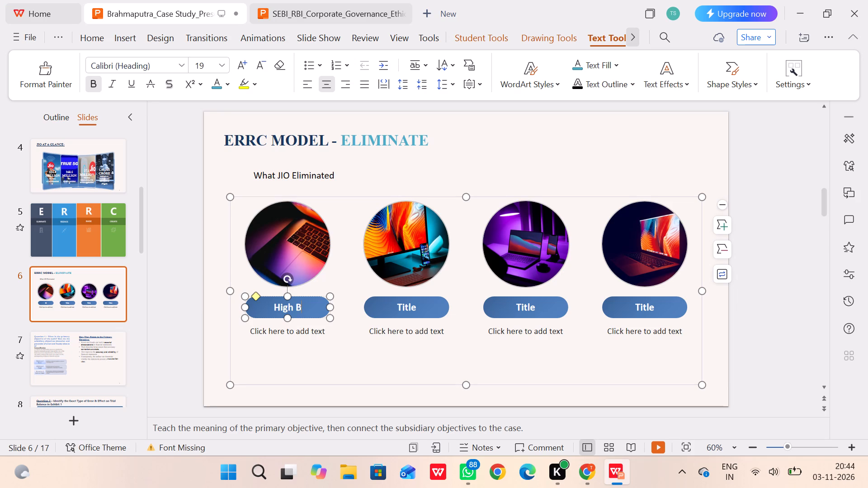
text(arrier)
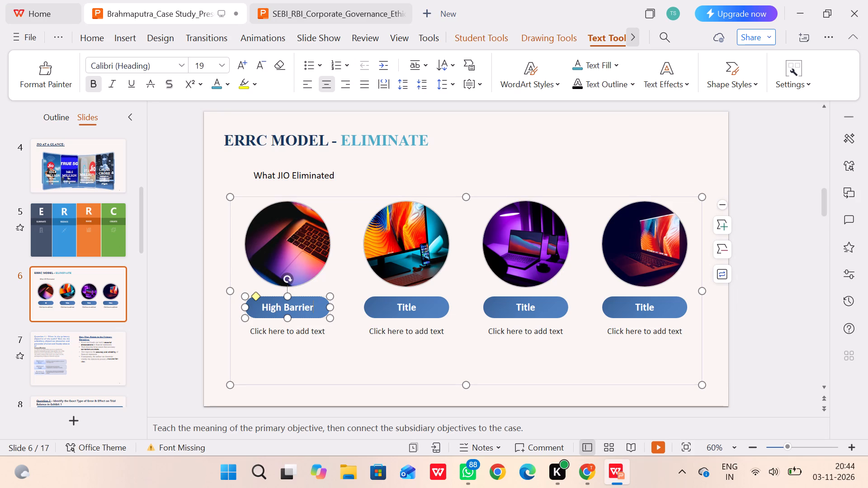
text(s to)
key(space)
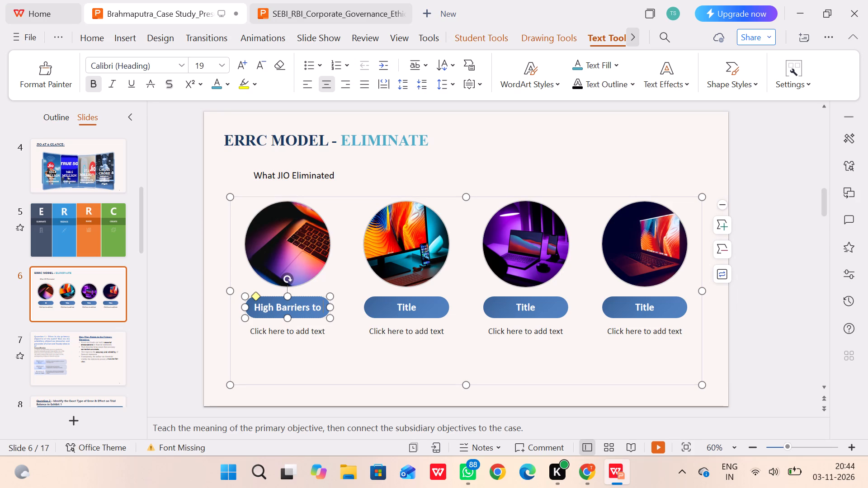
key(i)
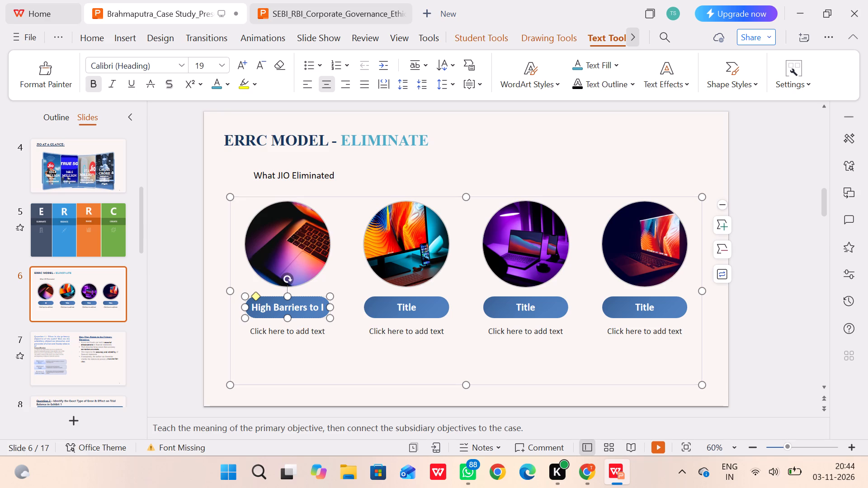
text(nterb)
key(BackSpace)
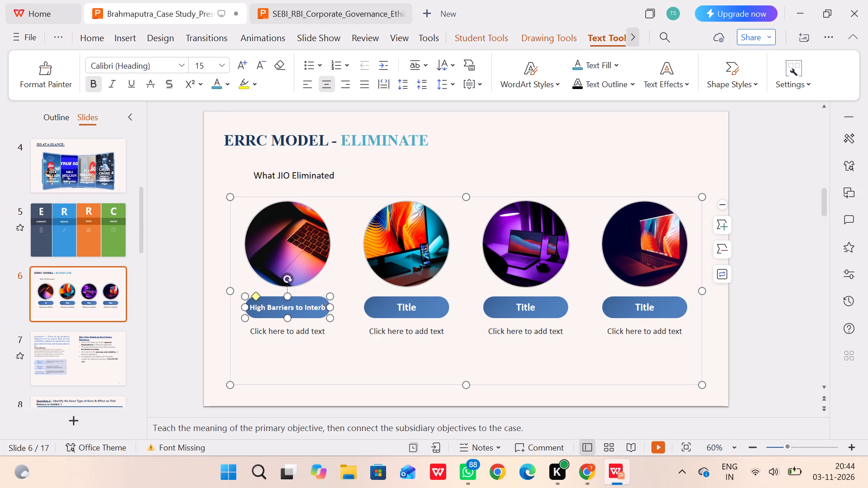
text(net)
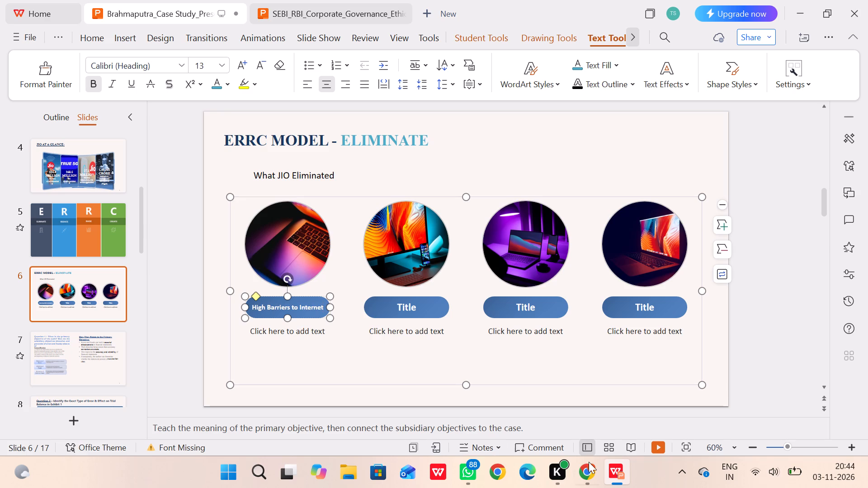
click(585, 472)
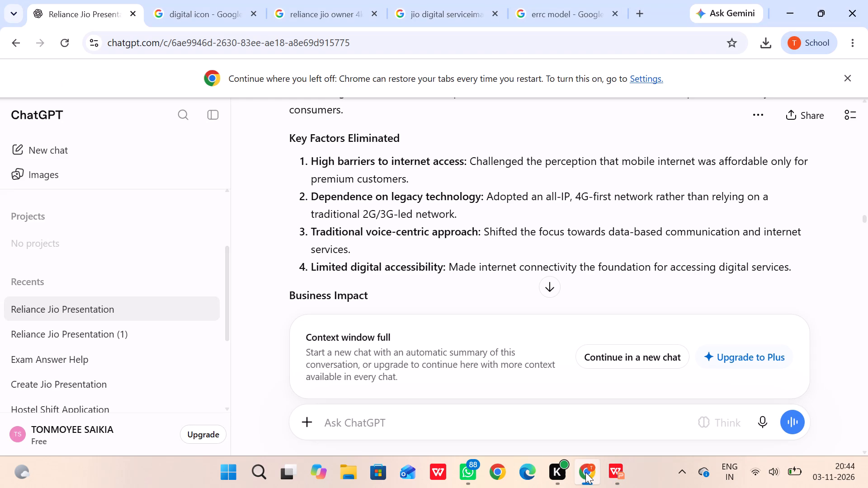
click(585, 472)
key(space)
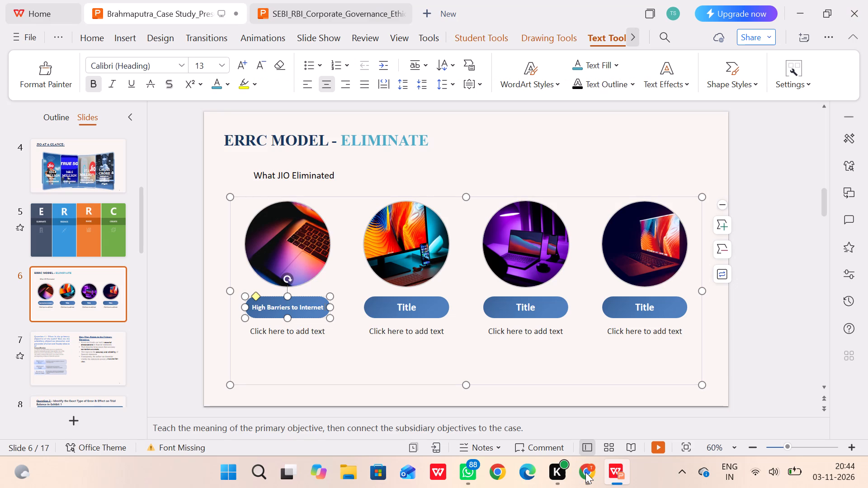
key(a)
text(ccess)
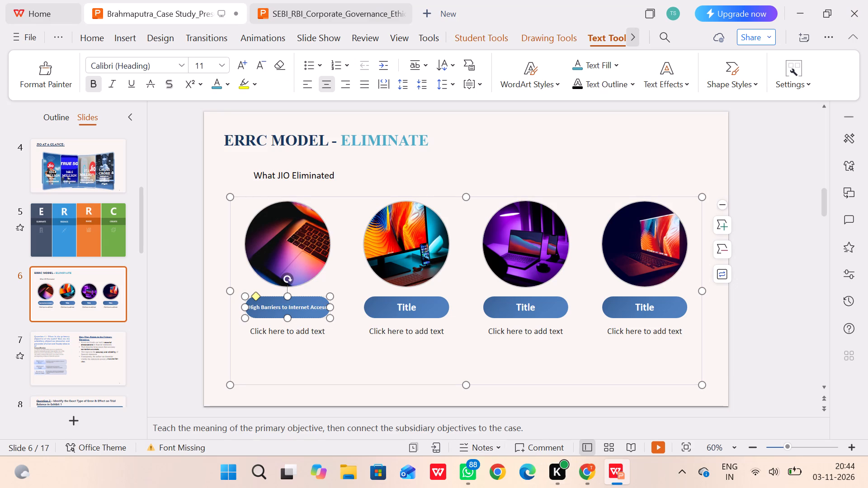
Stretch the first title shape downward to about 2.68 cm high and delete the description placeholder beneath it.
drag(288, 320, 288, 327)
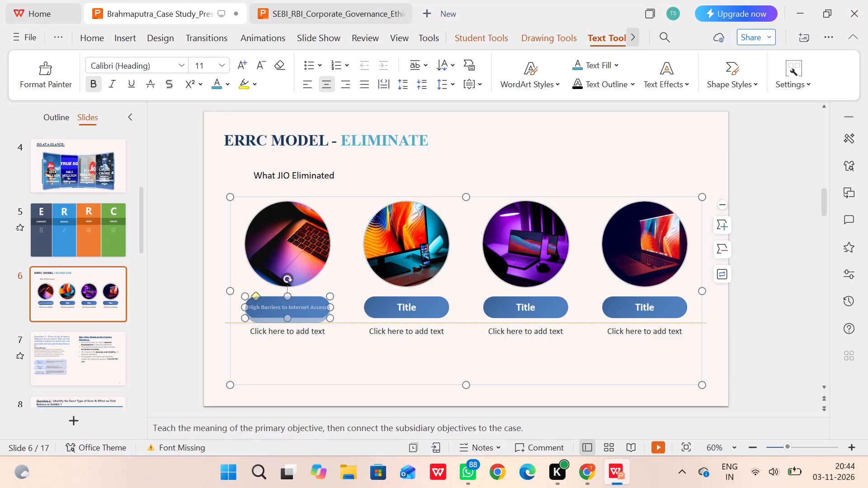
drag(288, 327, 288, 331)
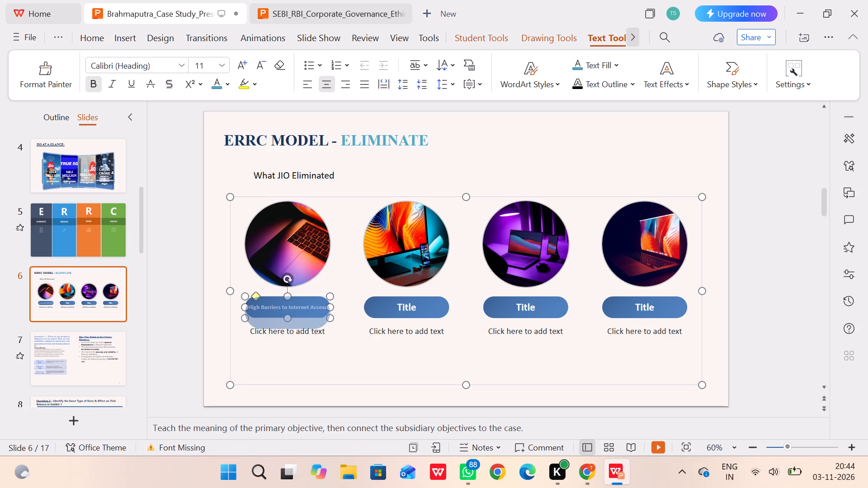
drag(288, 331, 288, 331)
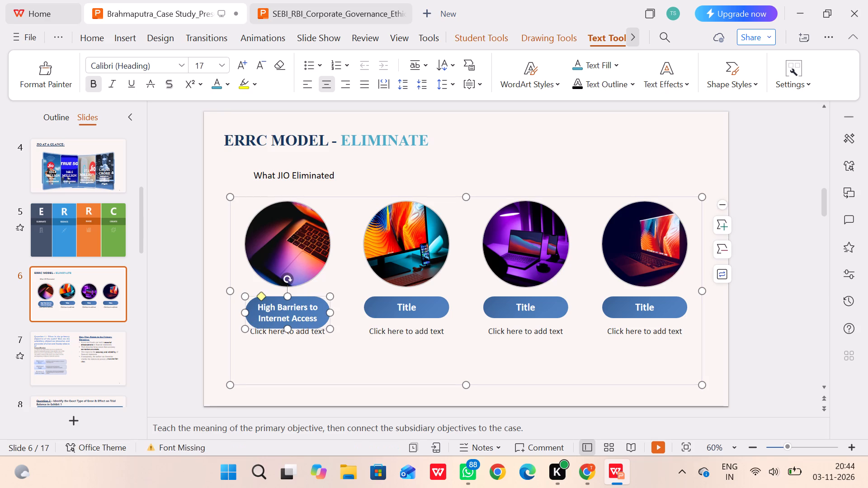
click(311, 335)
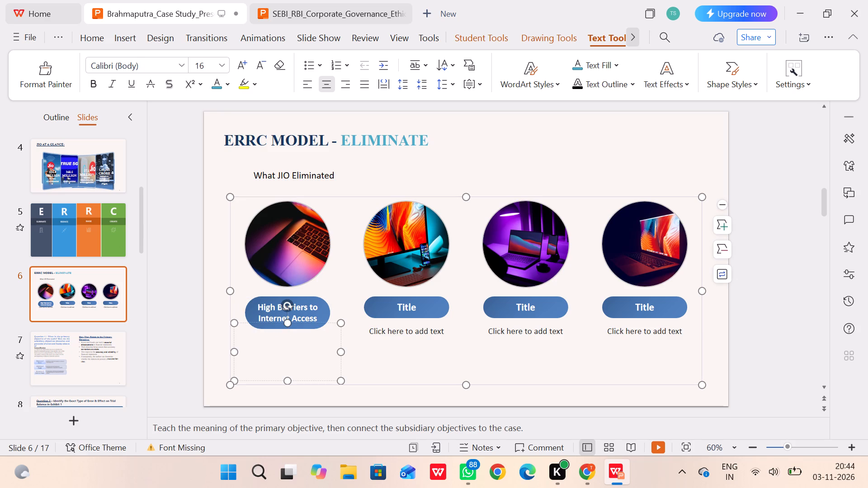
drag(304, 372, 352, 396)
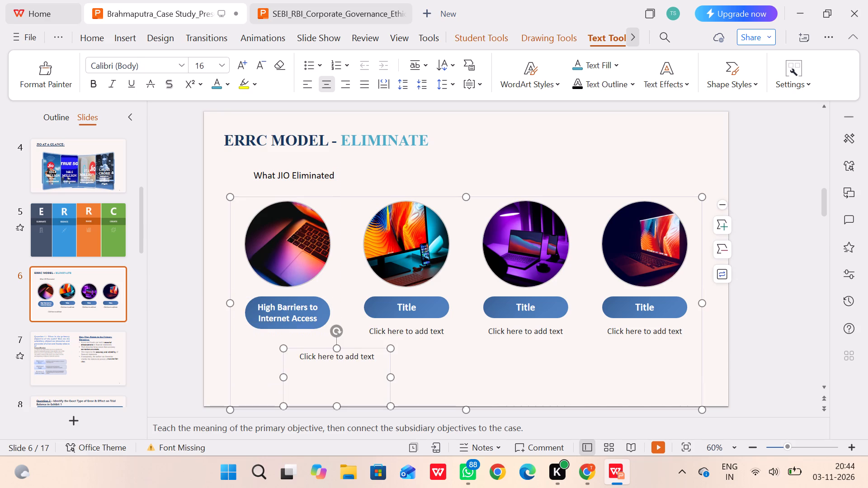
key(BackSpace)
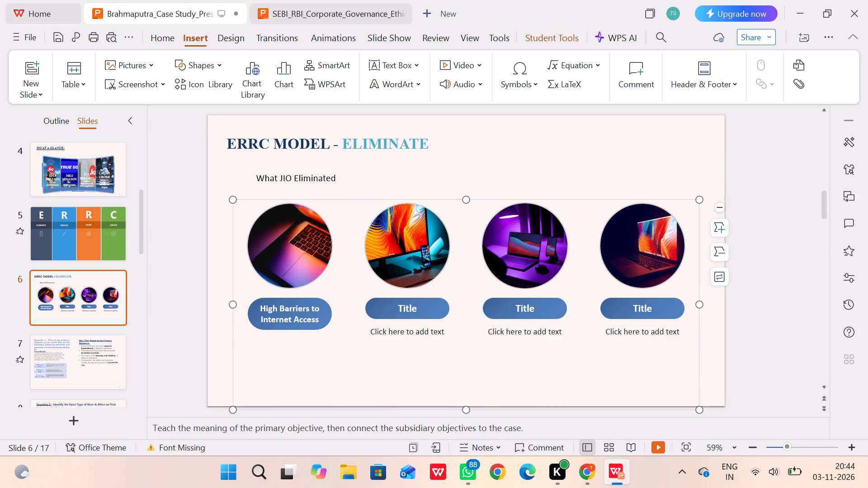
click(280, 302)
drag(288, 326, 289, 335)
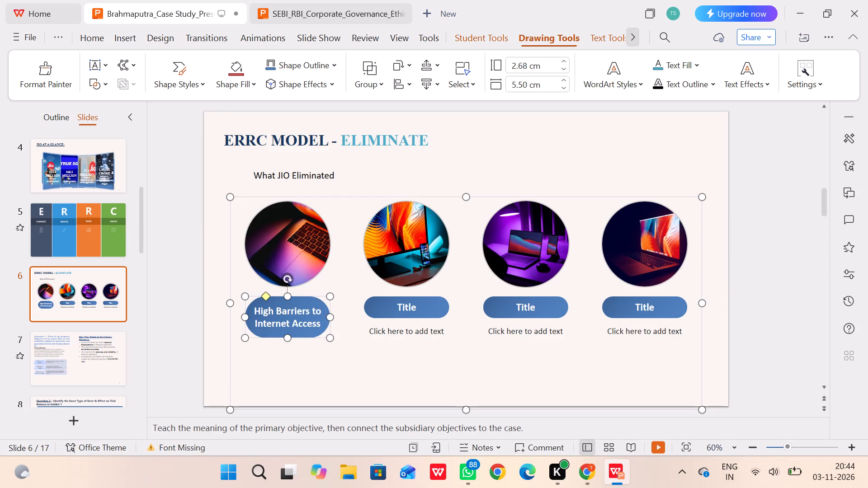
Delete the second item's description placeholder and stretch its title shape downward, making it taller than the first one.
click(383, 331)
key(BackSpace)
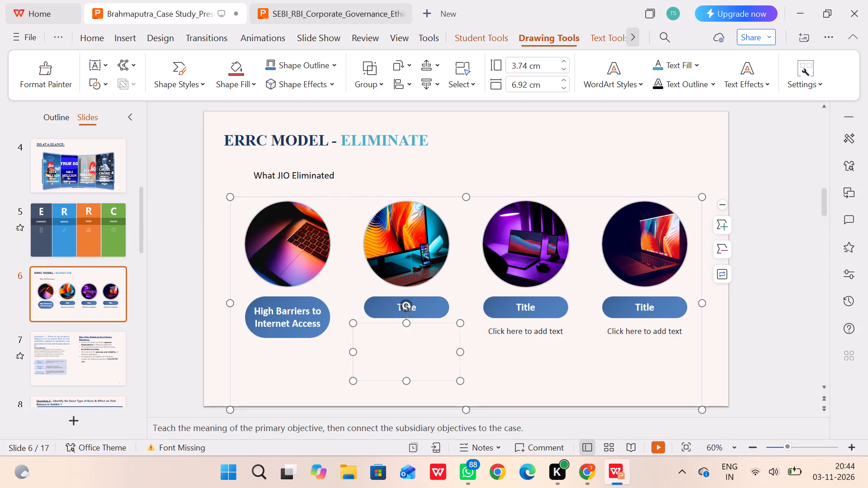
drag(370, 373, 382, 389)
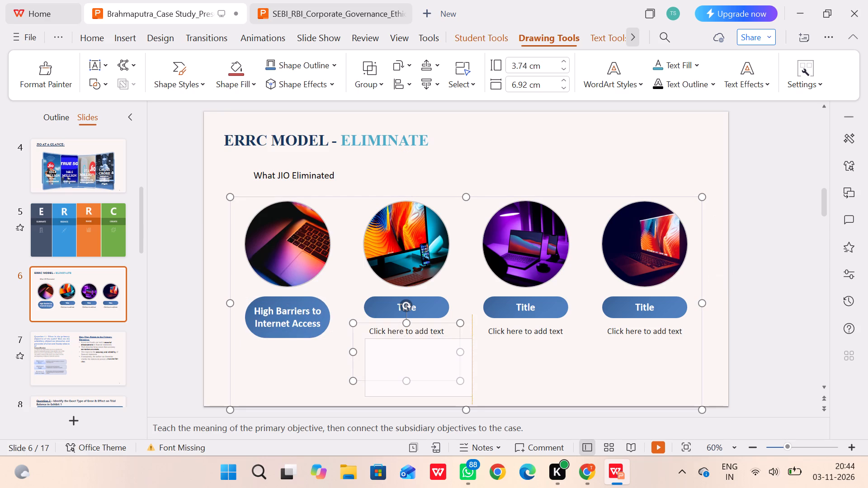
key(BackSpace)
click(419, 304)
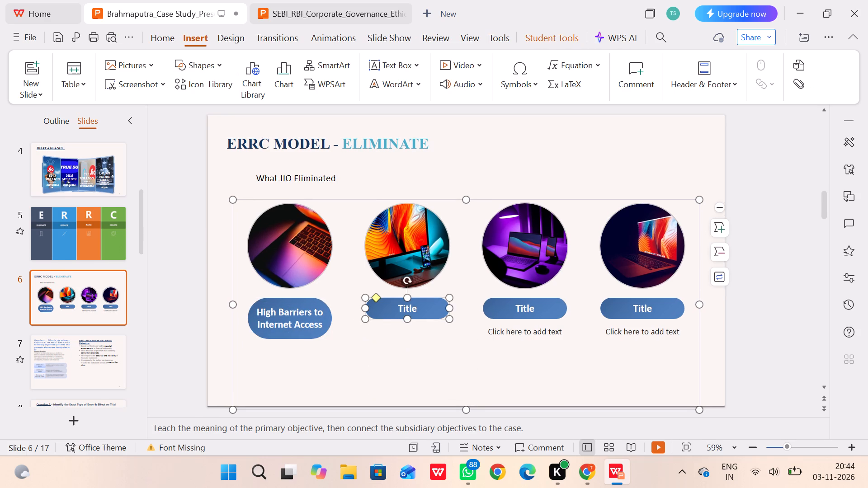
drag(406, 318, 410, 344)
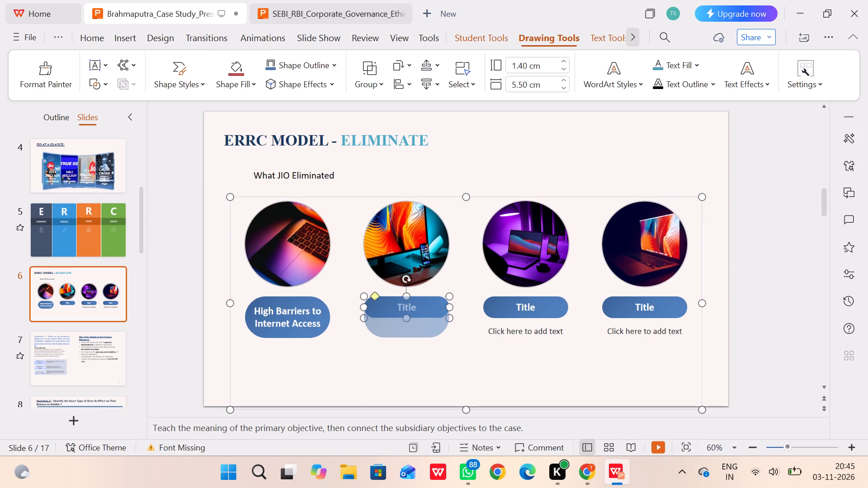
drag(410, 344, 416, 350)
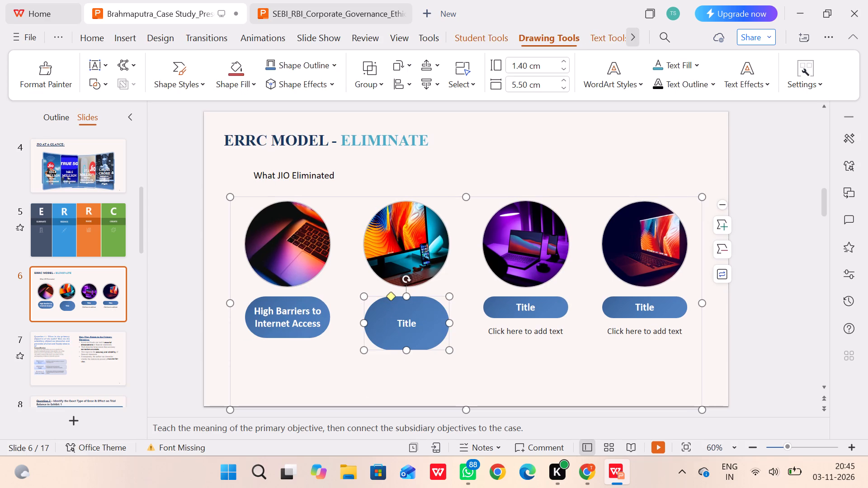
Stretch the first title shape to about 3.47 cm high so it matches the second one.
click(291, 306)
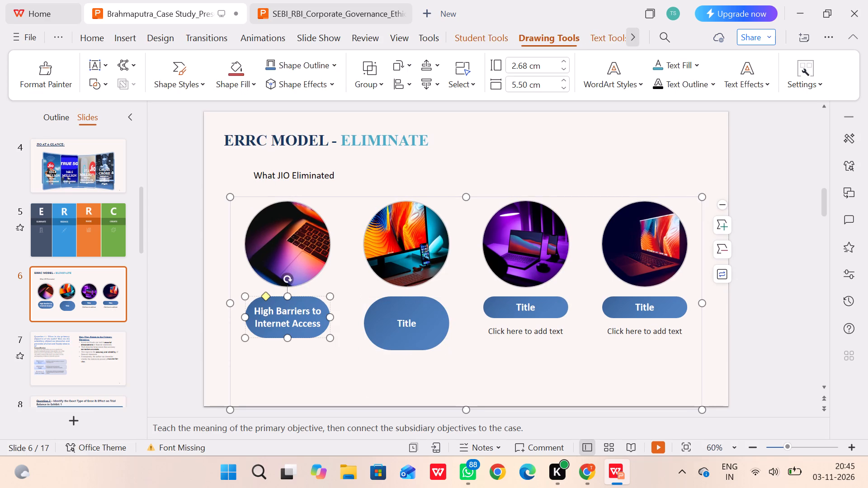
drag(288, 339, 290, 350)
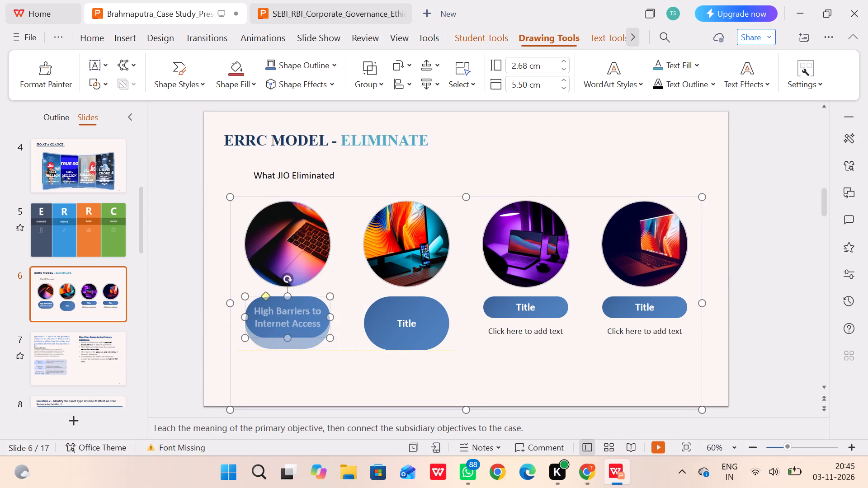
drag(290, 350, 290, 354)
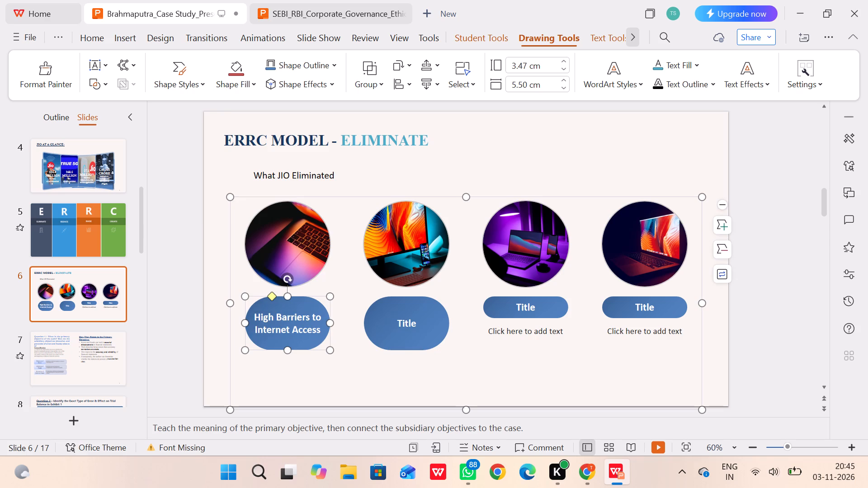
Delete the third item's description placeholder and stretch its title shape down to match the first two.
click(529, 298)
click(511, 327)
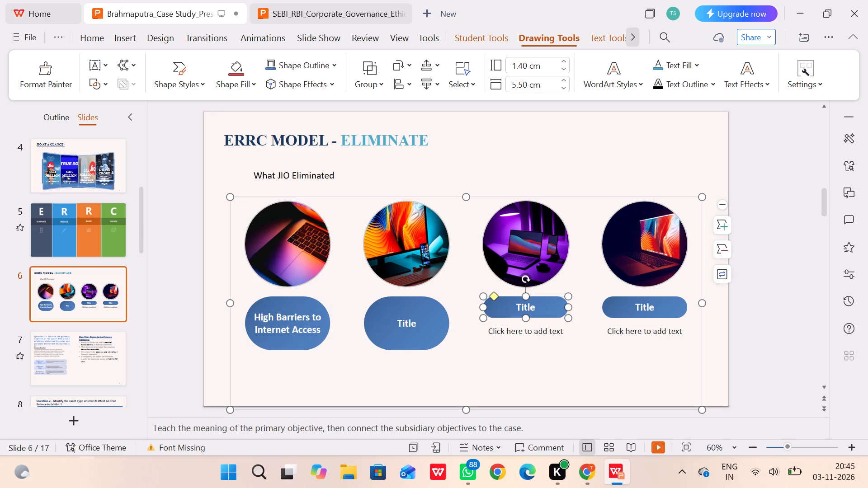
drag(499, 359, 523, 375)
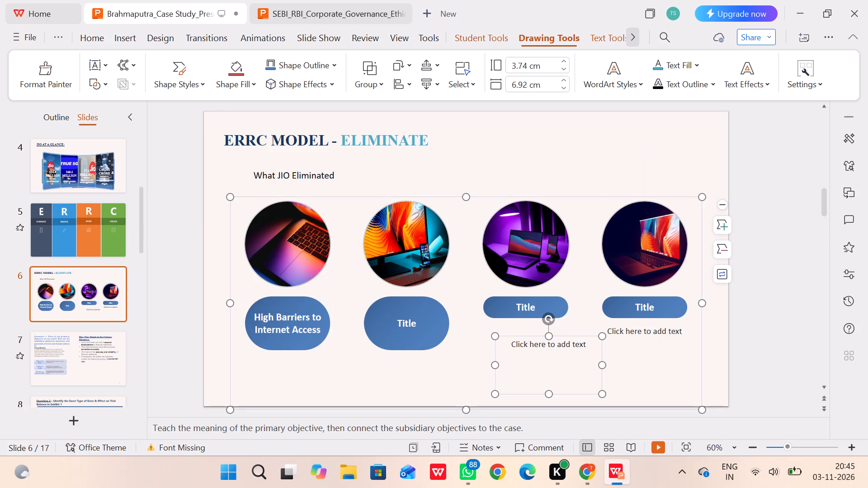
key(BackSpace)
click(531, 311)
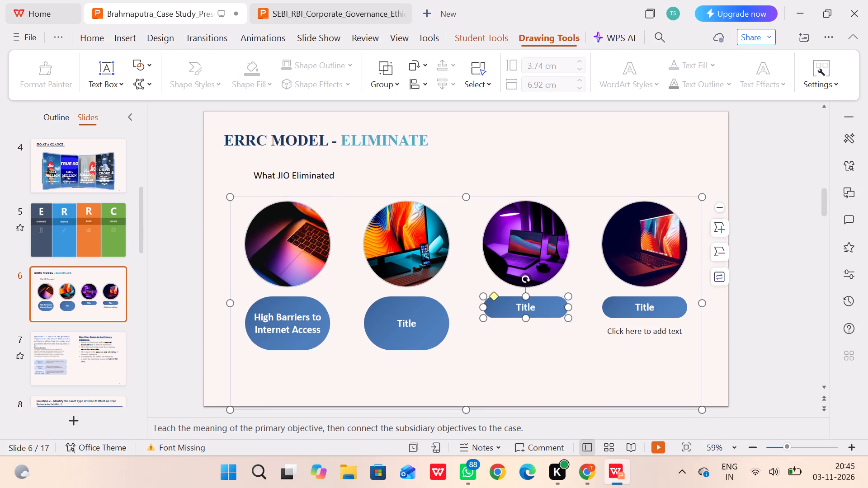
drag(526, 318, 532, 351)
Delete the fourth item's description placeholder and stretch its title shape down to about 3.48 cm high, matching the others.
click(643, 330)
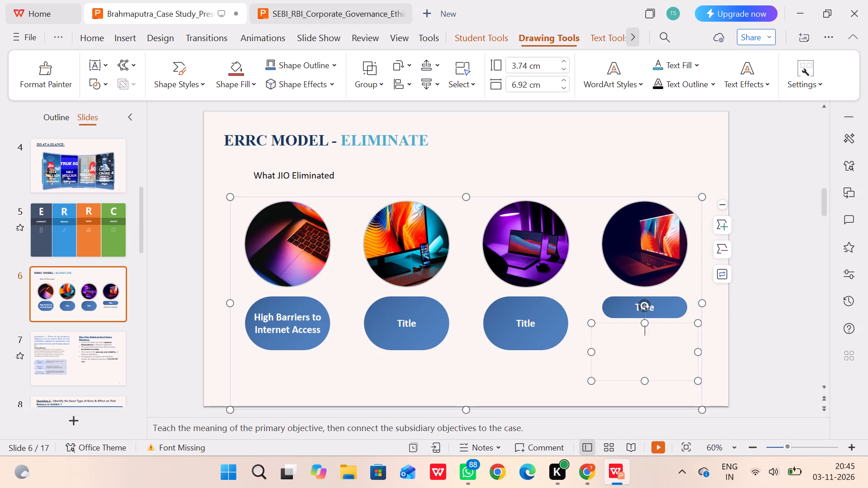
drag(618, 352, 632, 375)
key(BackSpace)
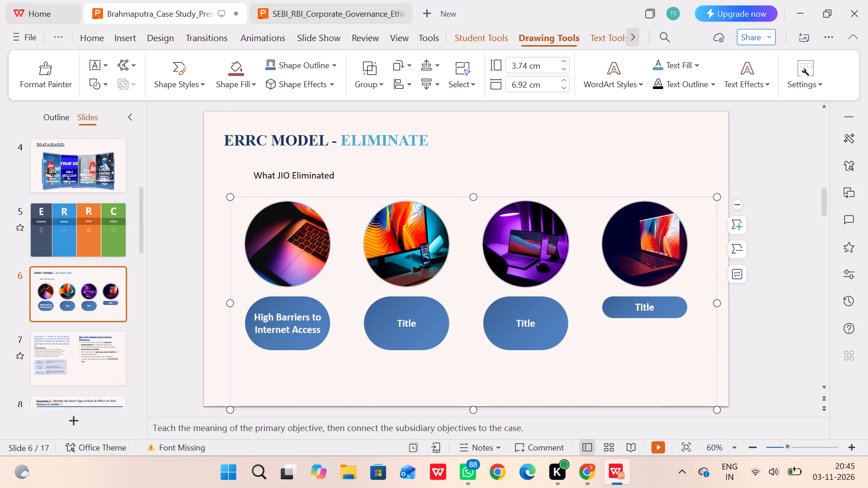
click(647, 300)
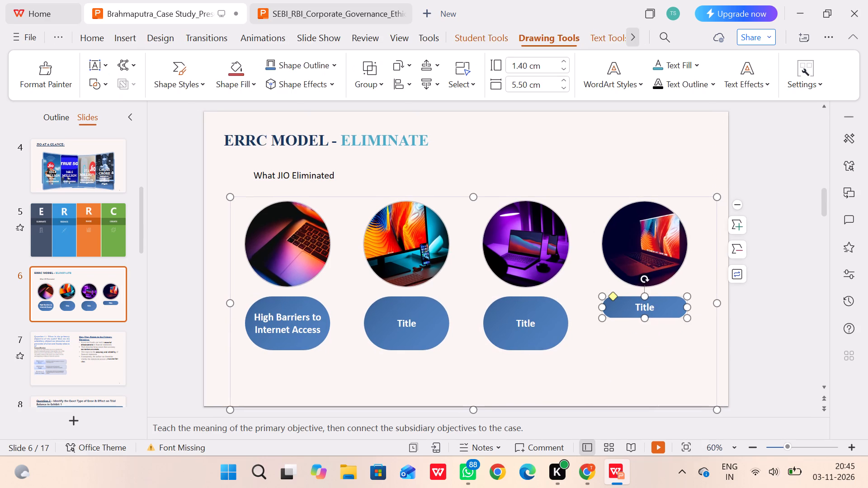
drag(644, 317, 648, 350)
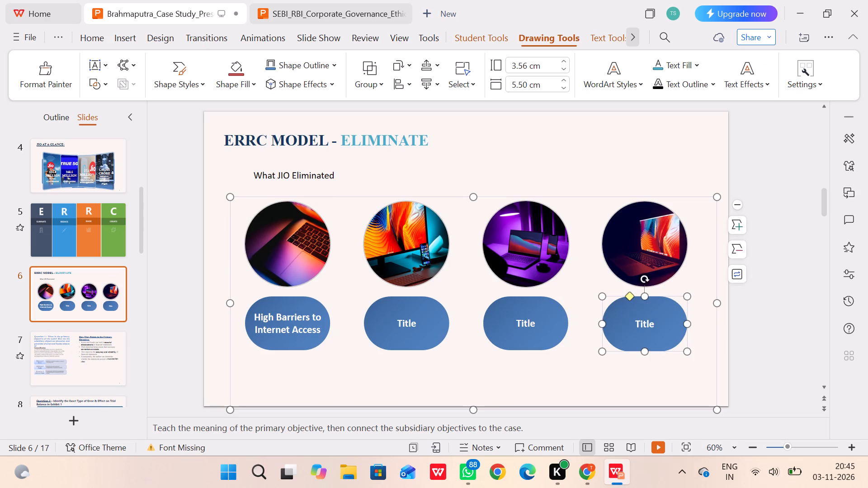
click(646, 352)
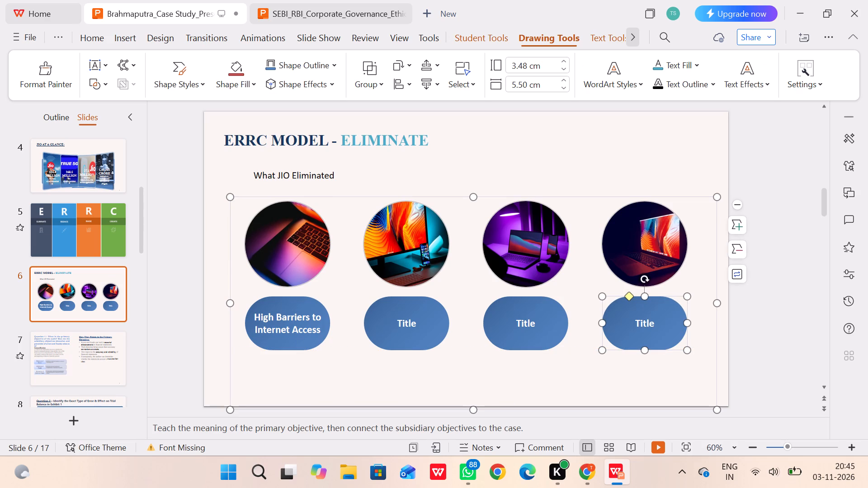
triple_click(646, 352)
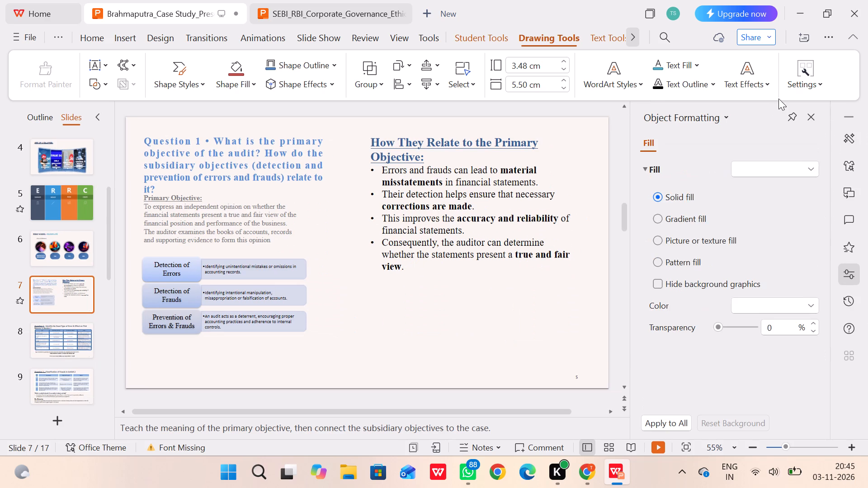
click(809, 122)
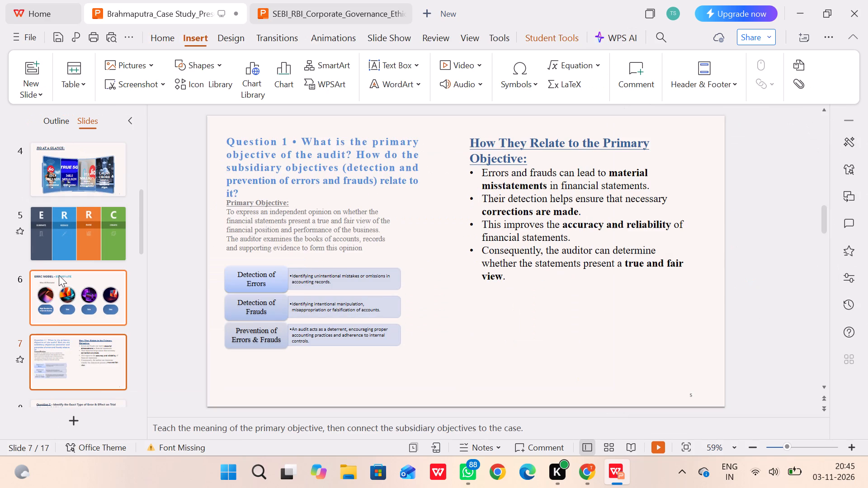
click(61, 275)
Widen the first circular picture outward to about 6.03 cm.
click(323, 231)
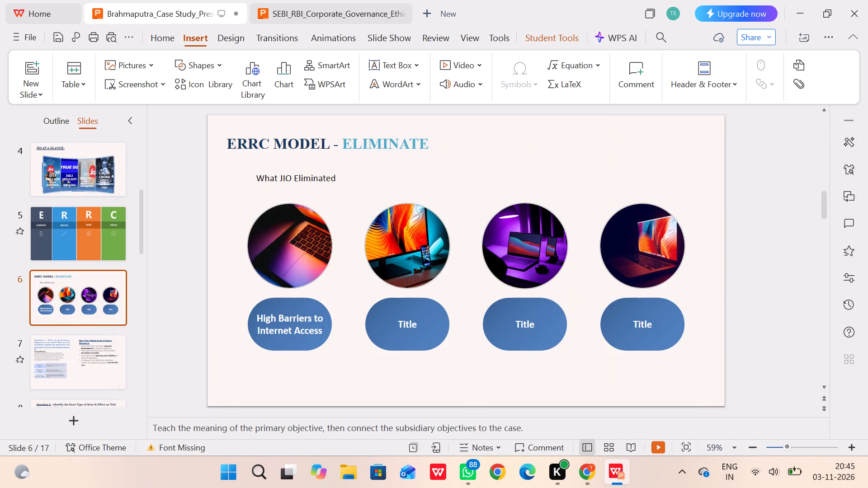
drag(248, 245, 240, 251)
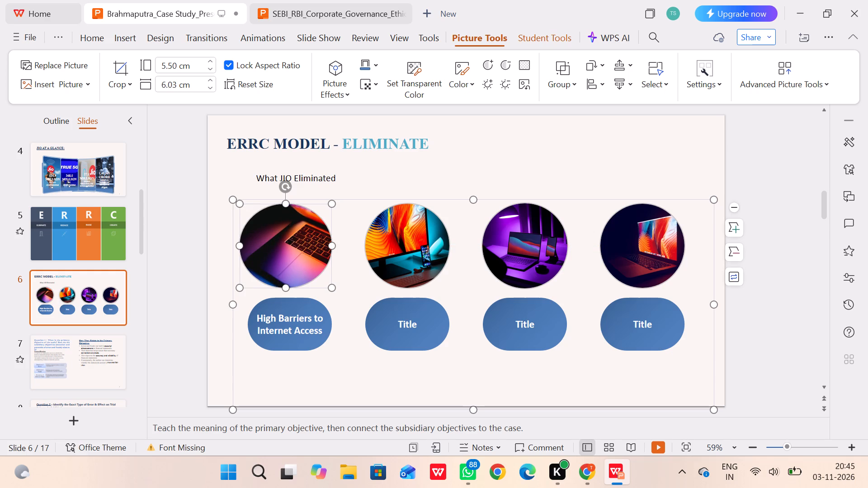
Enlarge the whole four-item picture graphic by extending its frame upward toward the 'What JIO Eliminated' text.
drag(472, 200, 472, 199)
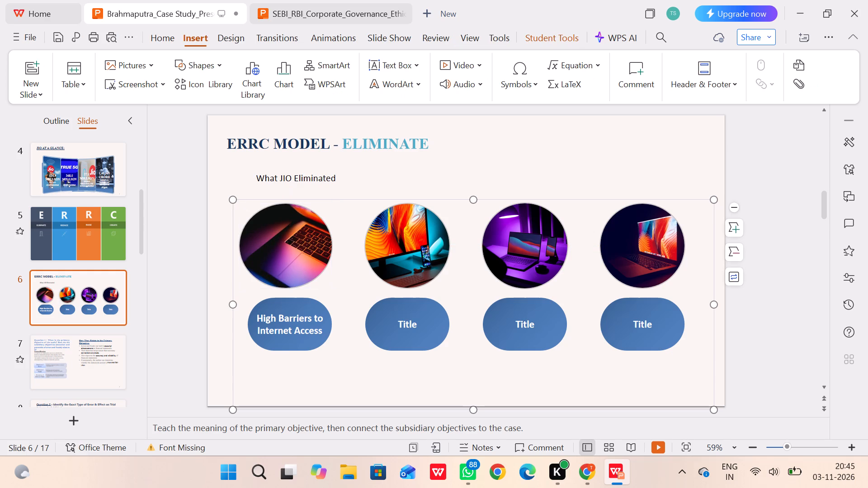
drag(472, 199, 478, 186)
Stretch the first circular picture upward to about 5.95 cm high.
click(289, 234)
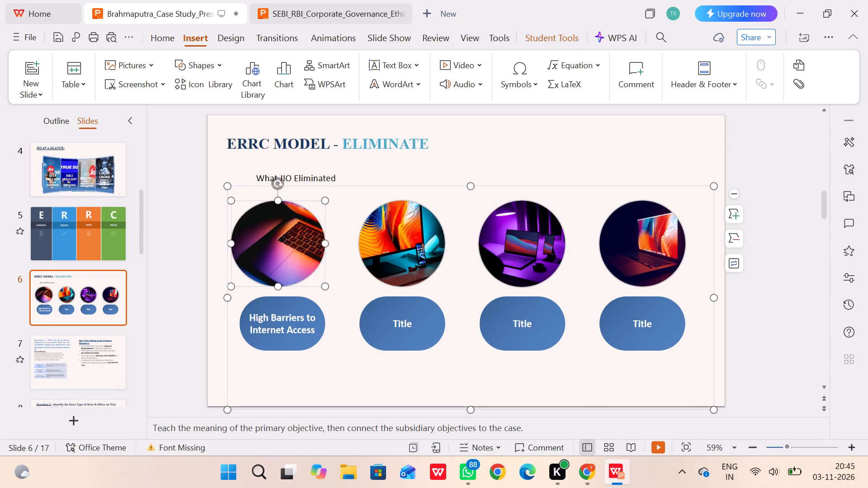
drag(279, 201, 280, 196)
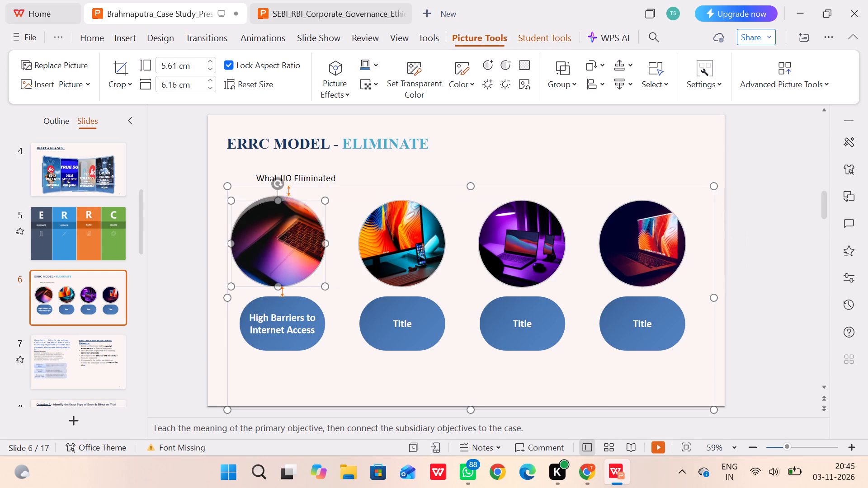
drag(280, 196, 281, 195)
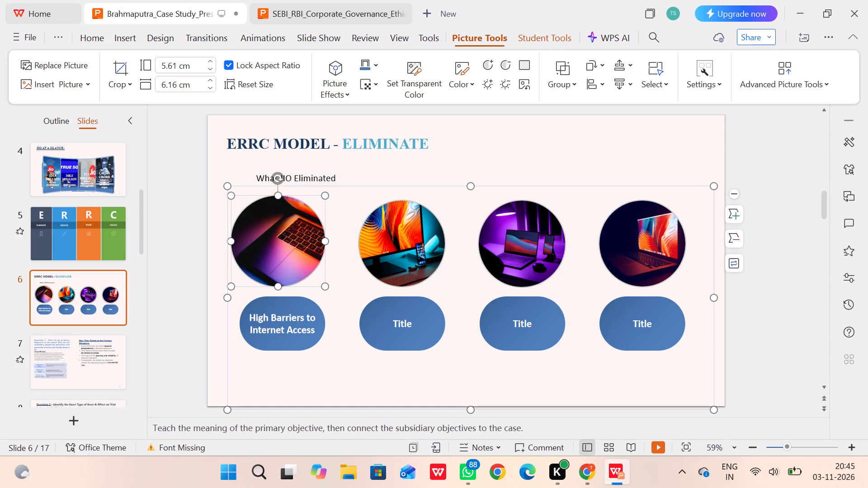
click(326, 239)
Enlarge the second circular picture upward and on both sides so its top aligns with the first picture.
click(397, 238)
drag(359, 244, 353, 244)
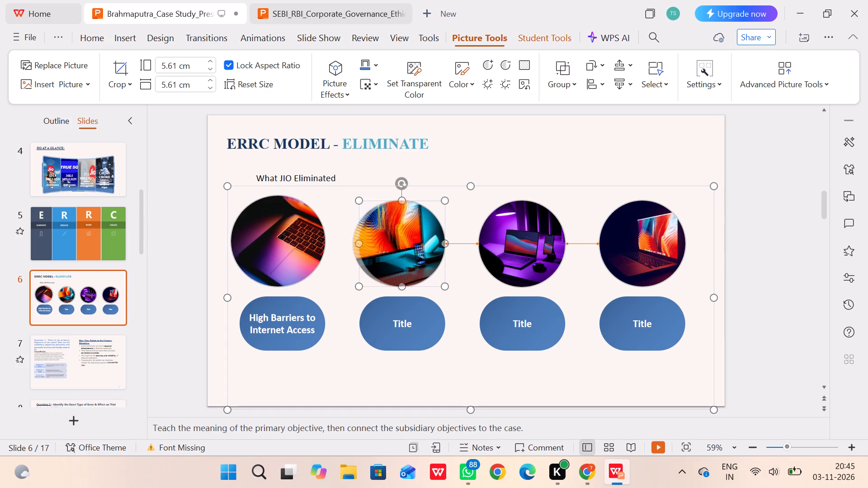
drag(353, 244, 353, 245)
drag(397, 202, 399, 198)
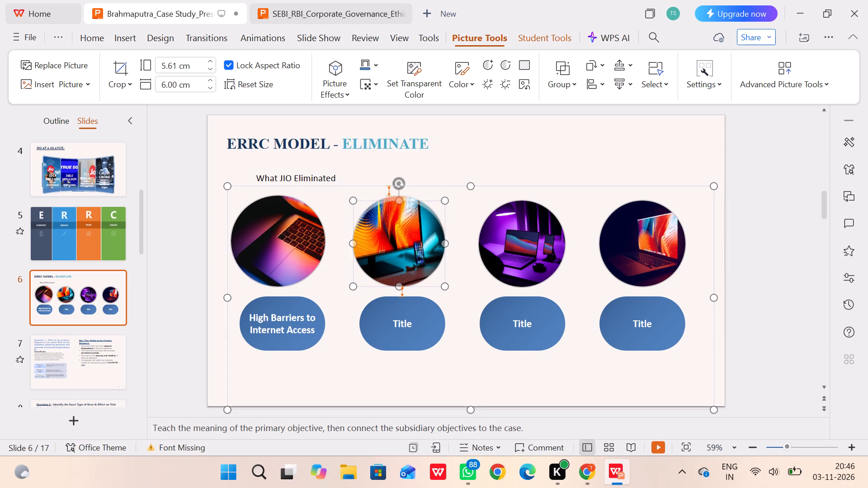
drag(399, 198, 399, 197)
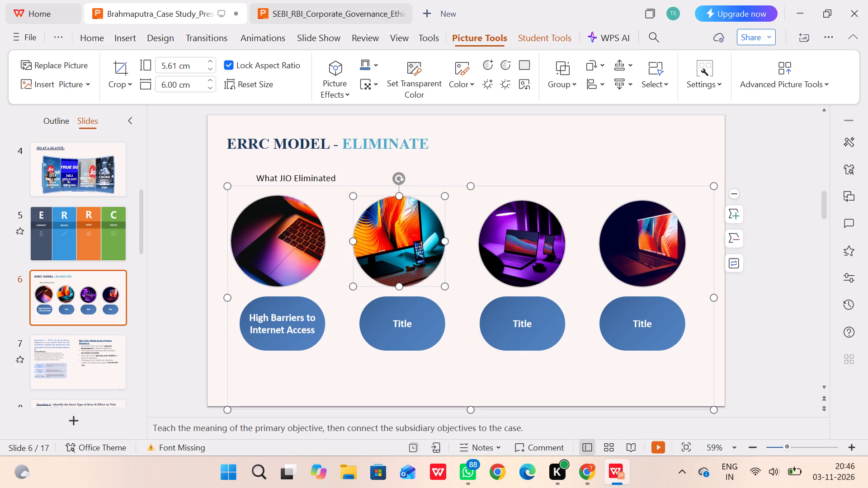
drag(447, 241, 453, 241)
Enlarge the third circular picture to about 5.96 cm high and 6.36 cm wide.
click(520, 241)
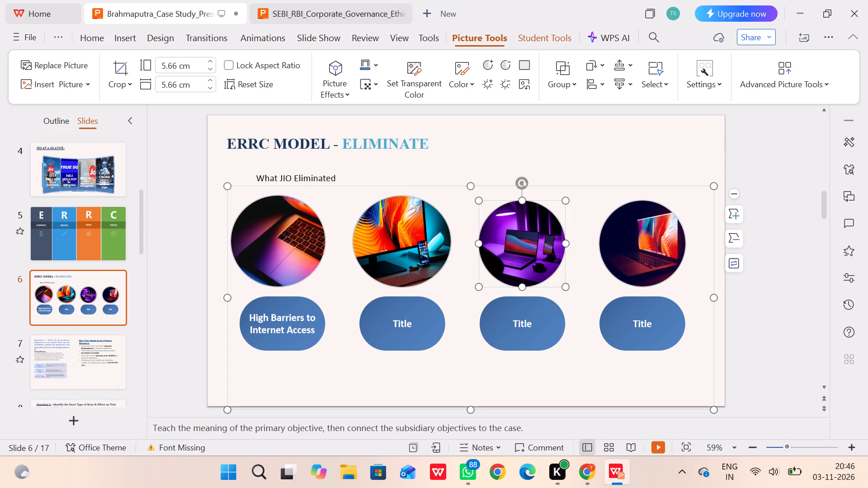
drag(480, 244, 476, 244)
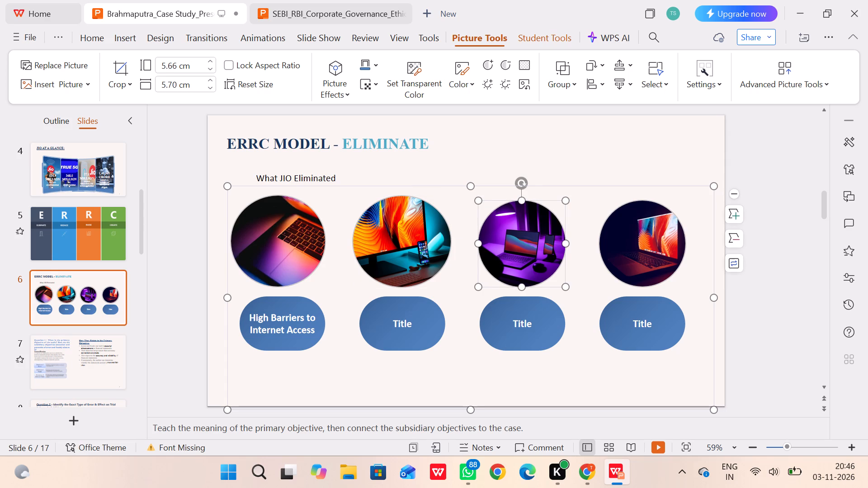
click(519, 202)
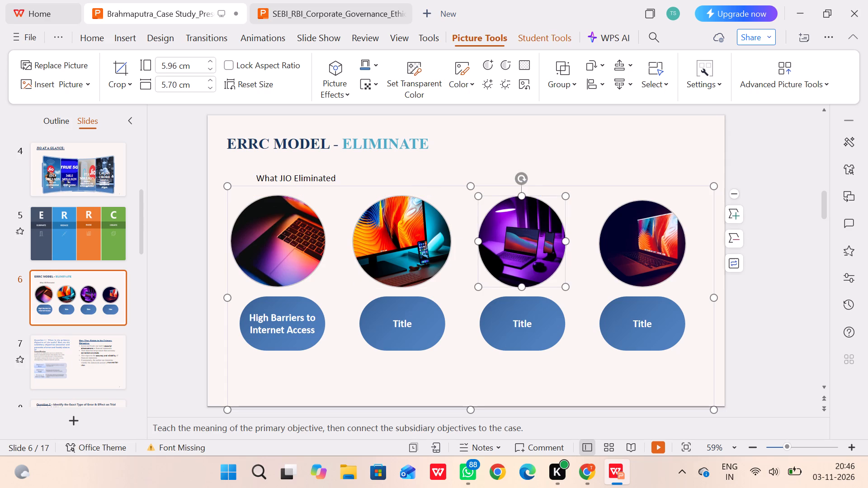
drag(565, 241, 574, 241)
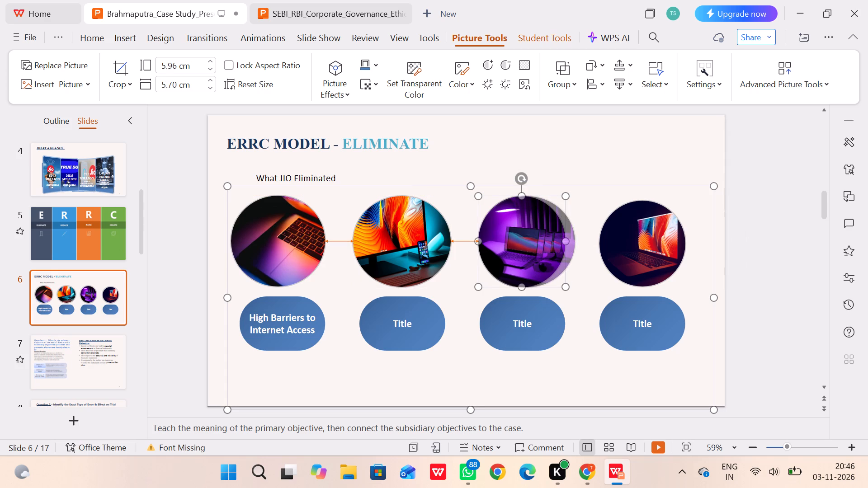
drag(574, 241, 575, 242)
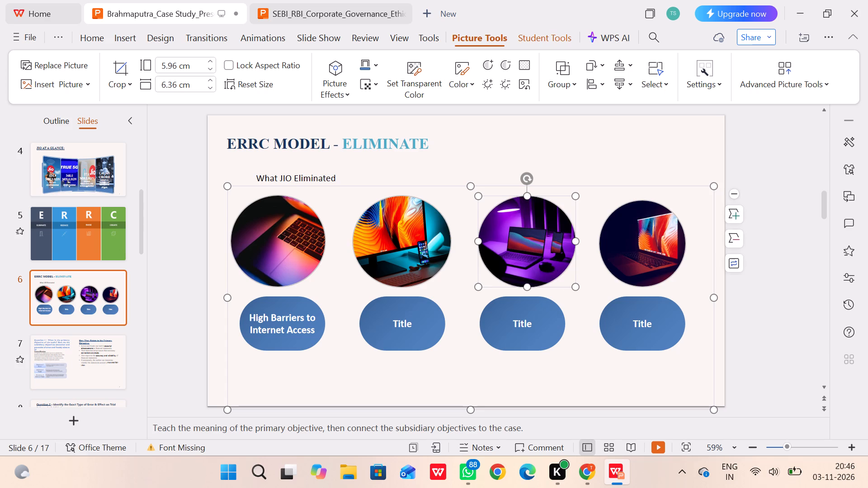
Enlarge the fourth circular picture to about 5.95 cm high and 6.20 cm wide.
click(642, 239)
drag(641, 199, 641, 197)
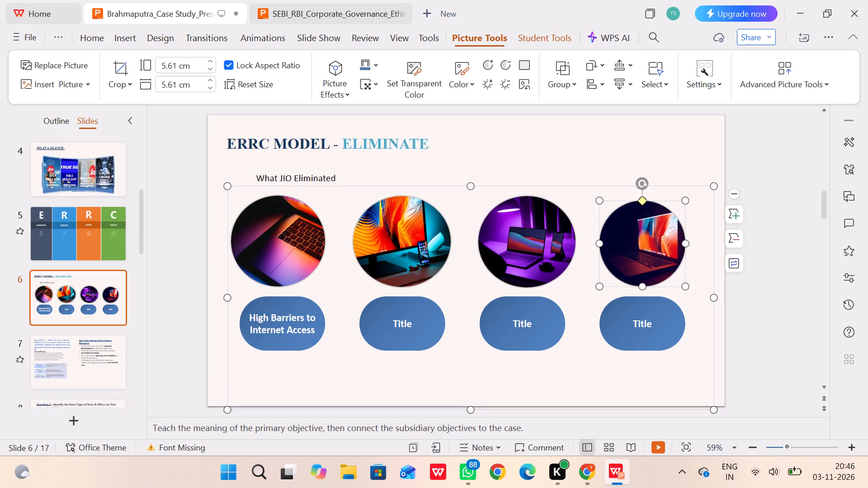
drag(641, 197, 643, 193)
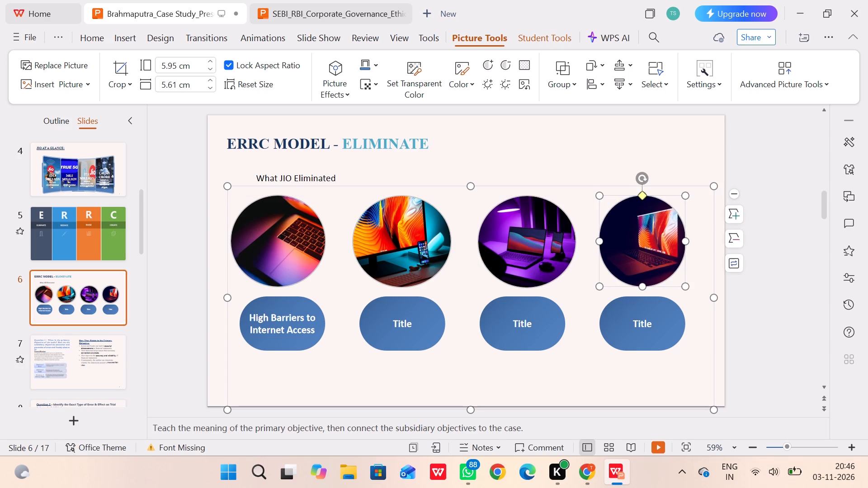
click(601, 242)
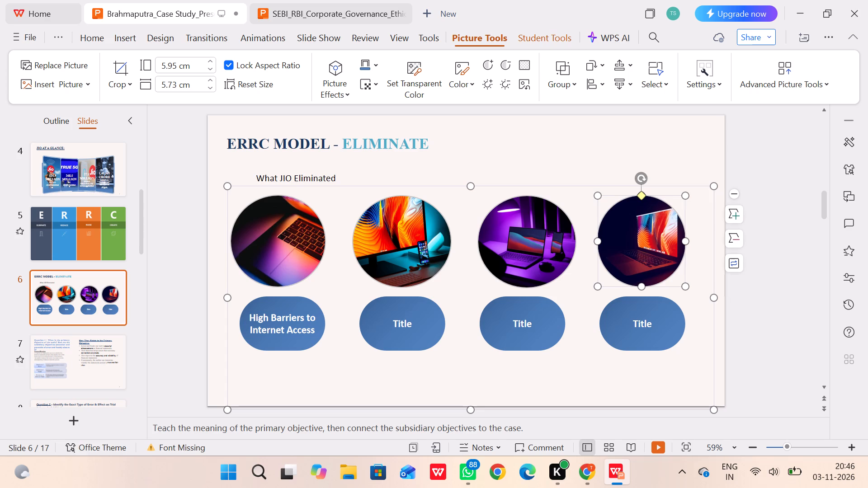
drag(687, 241, 689, 243)
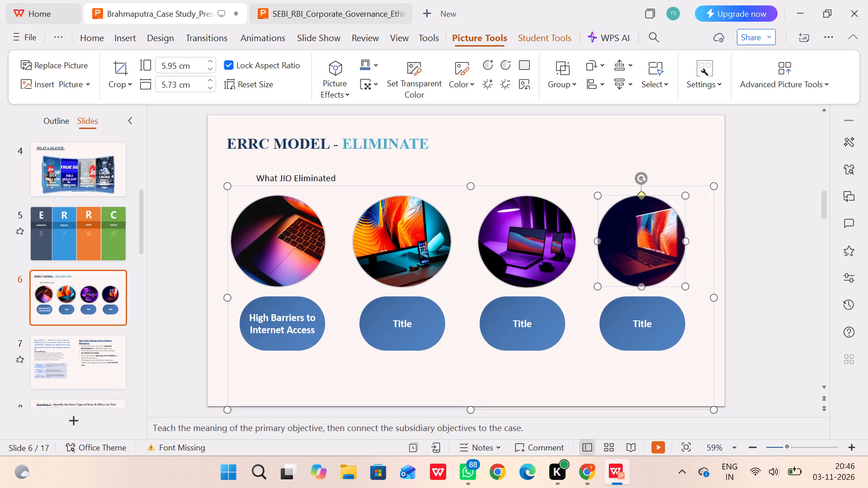
drag(689, 243, 695, 243)
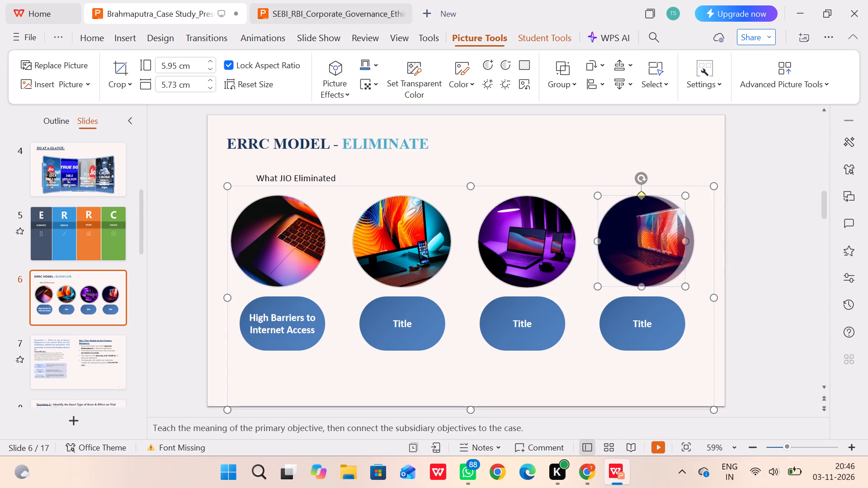
drag(695, 243, 694, 243)
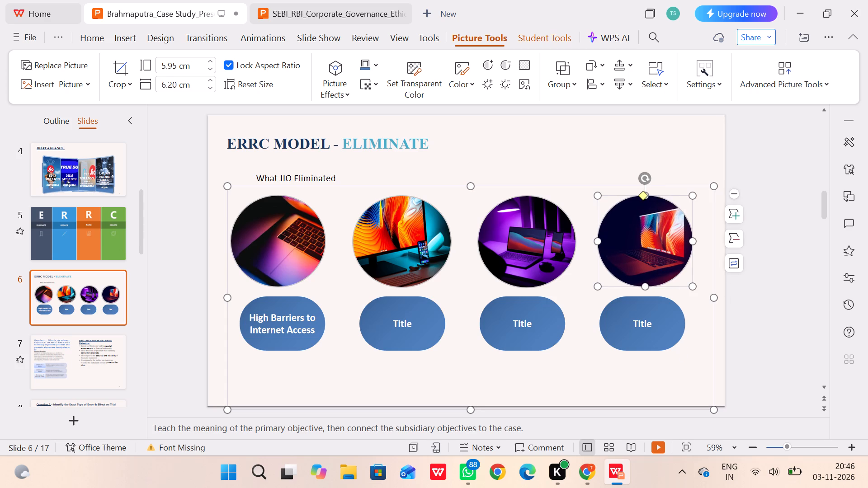
click(796, 197)
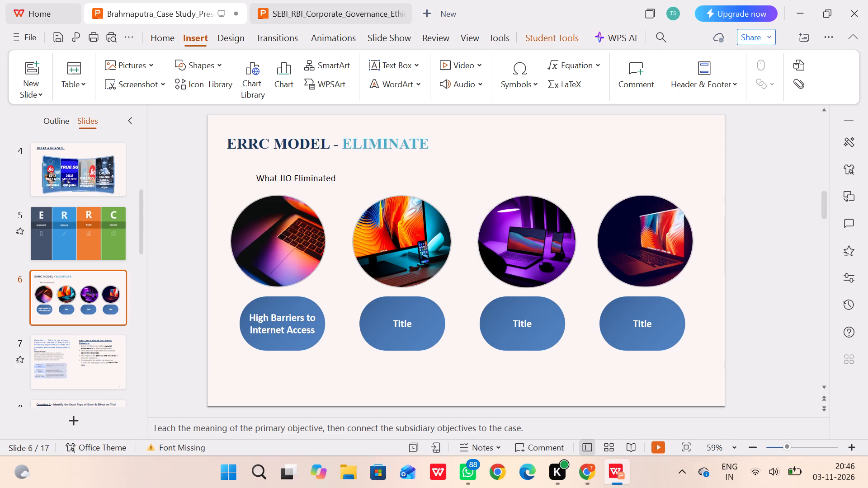
click(407, 326)
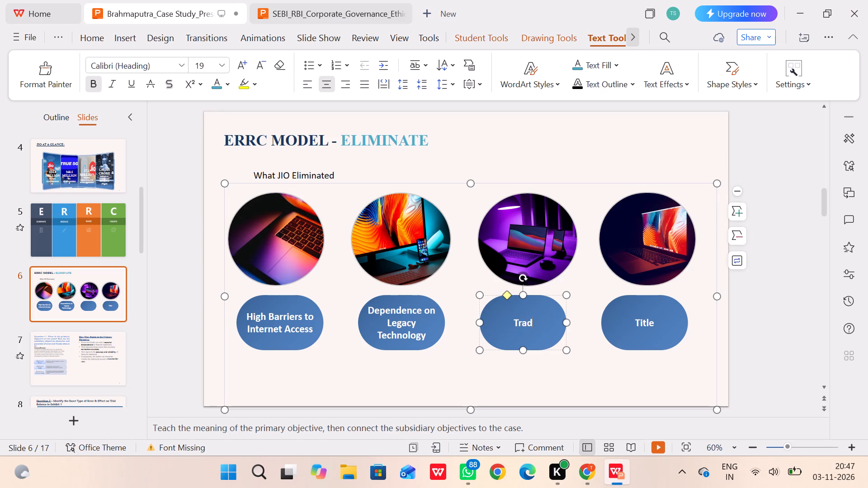
key(BackSpace)
text(itional)
key(space)
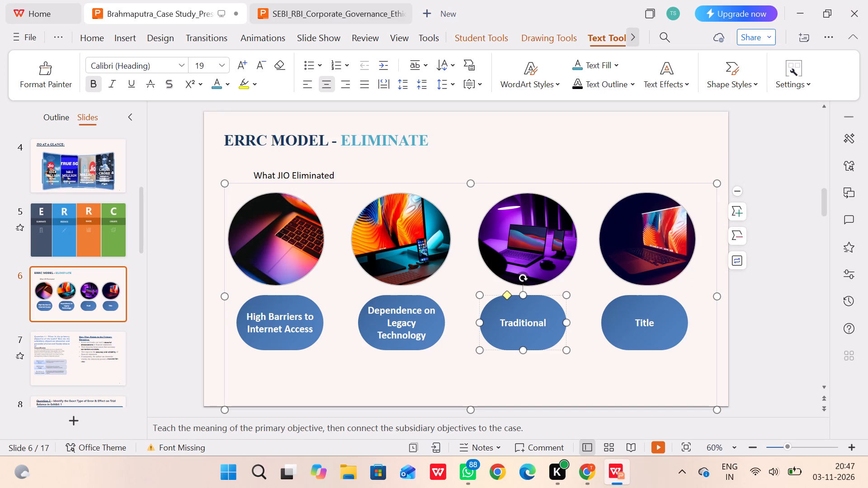
text(oice)
key(space)
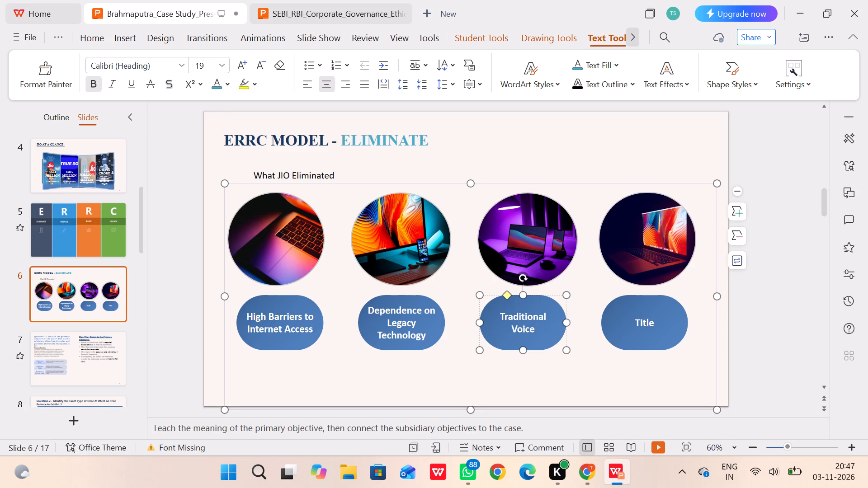
key(BackSpace)
key(minus)
key(c)
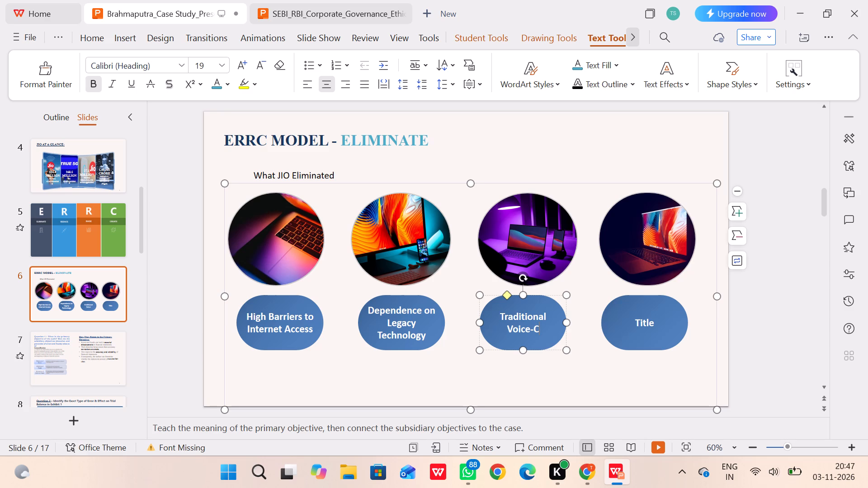
text(entric)
key(space)
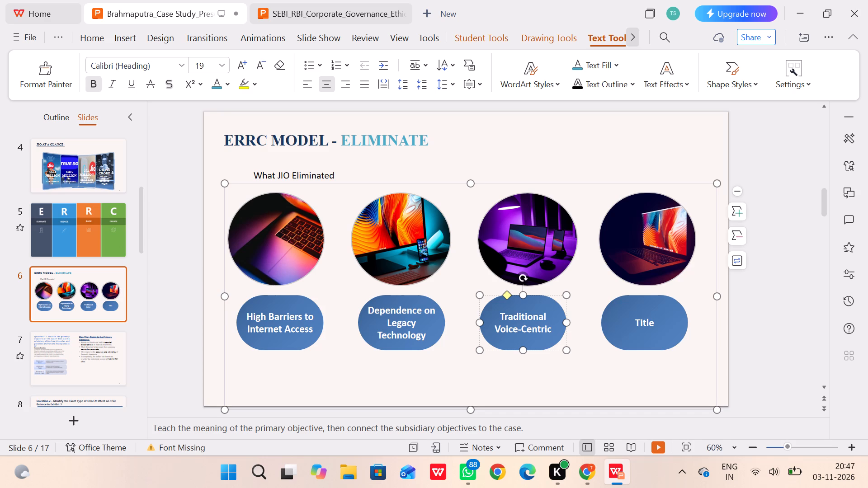
click(593, 476)
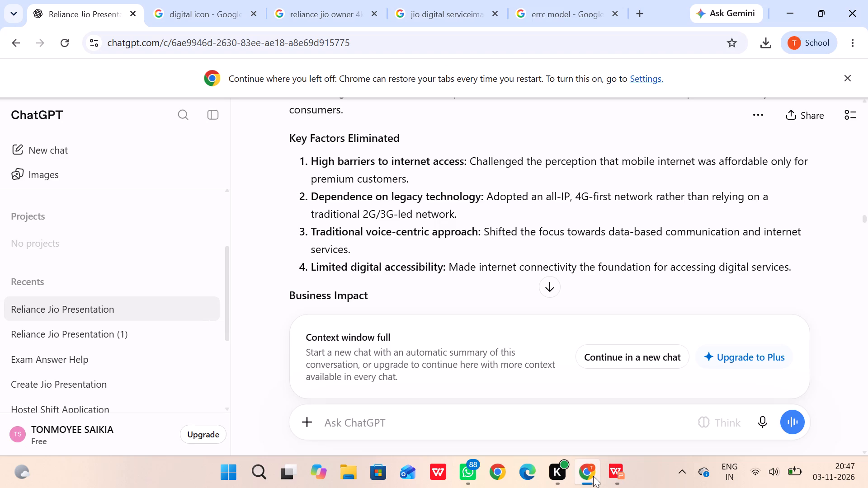
click(606, 474)
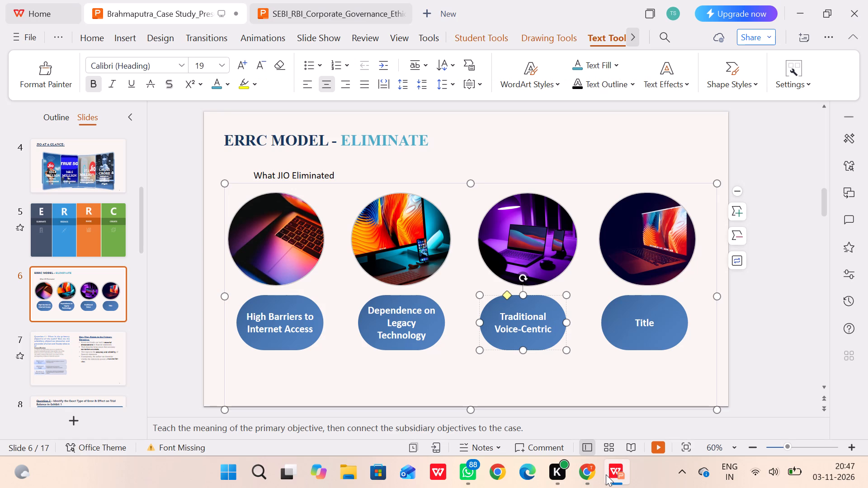
text(pproach)
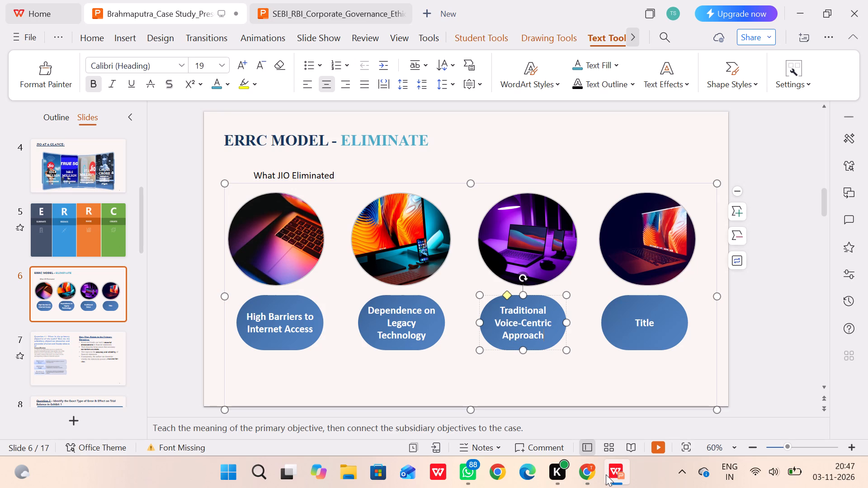
Title the fourth item "Limited Digital Accessibility", checking the wording against the list in the ChatGPT conversation.
click(645, 320)
click(586, 462)
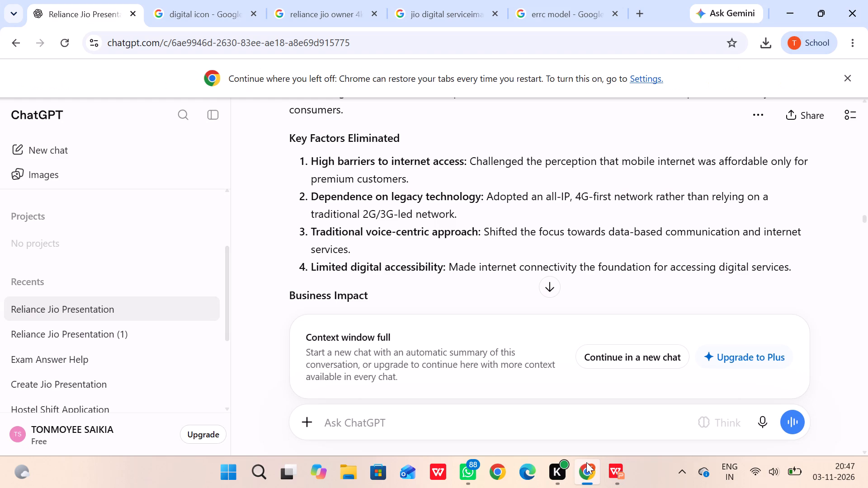
click(615, 474)
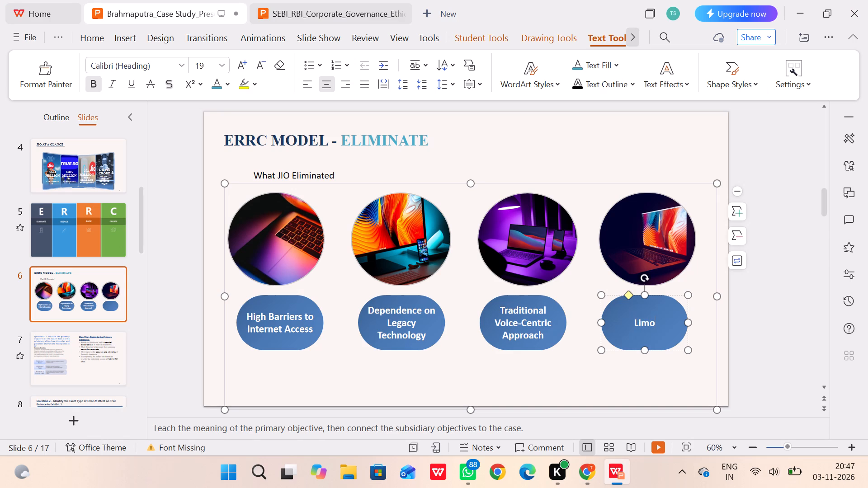
key(BackSpace)
text(ited digital)
key(space)
click(653, 321)
key(BackSpace)
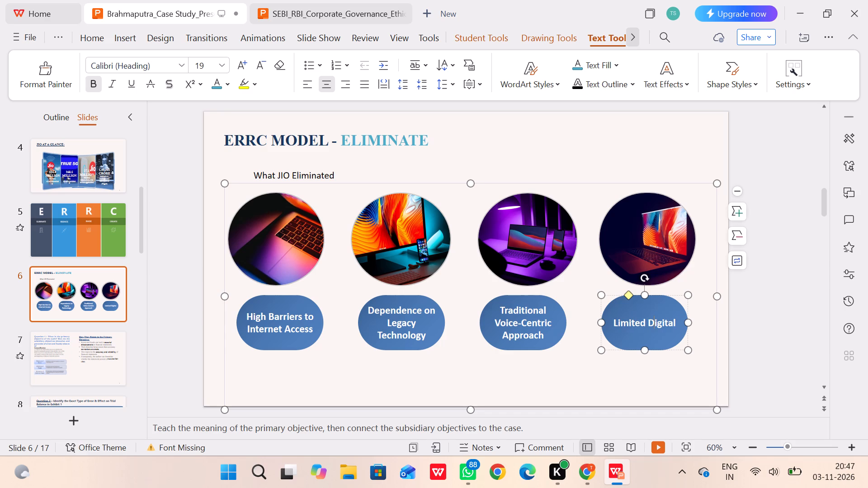
click(678, 323)
click(589, 479)
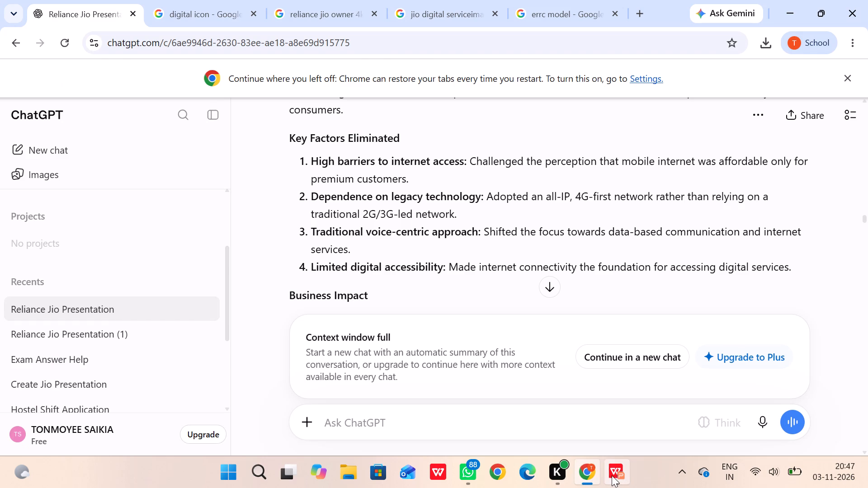
click(612, 475)
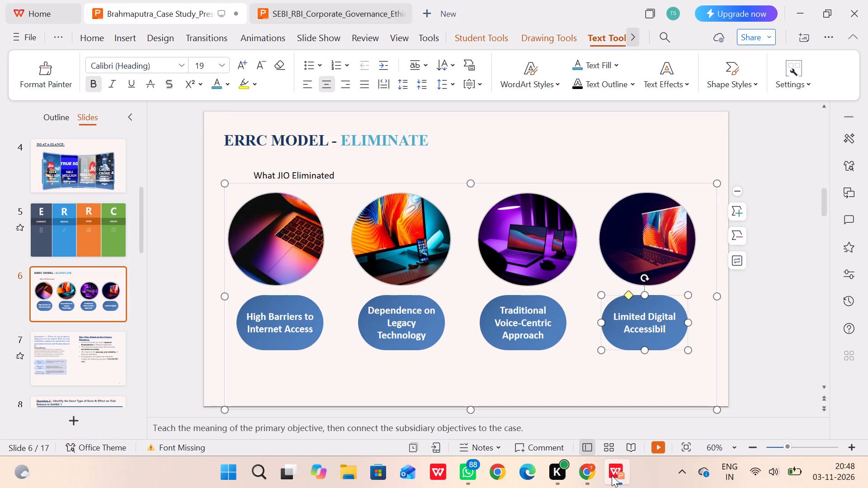
text(ity)
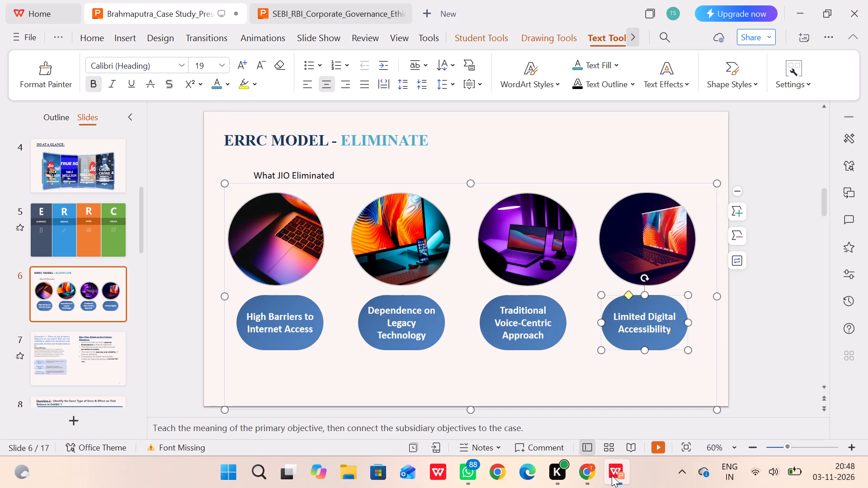
Play the slide show from the title slide and review it through to the Jio at a Glance slide.
click(275, 240)
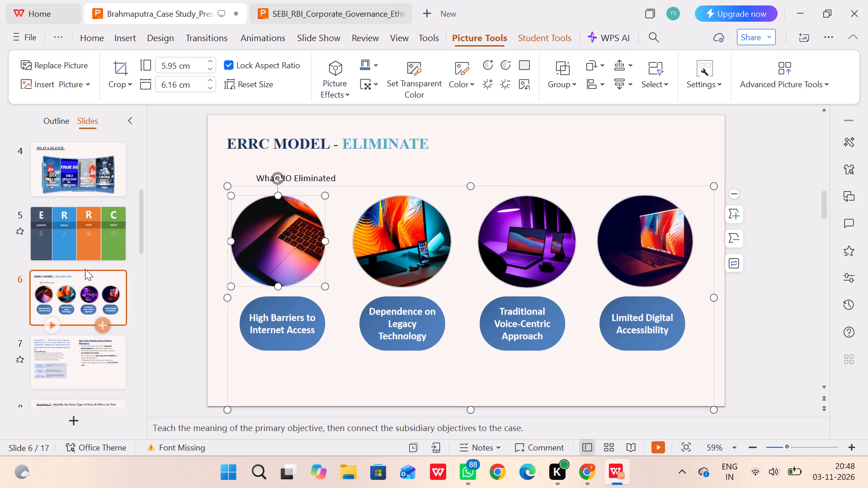
click(95, 229)
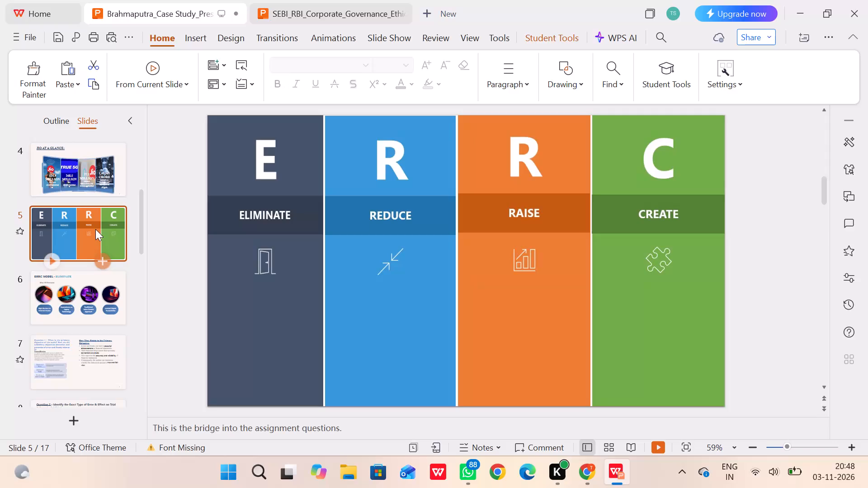
scroll(90, 235, up, 4)
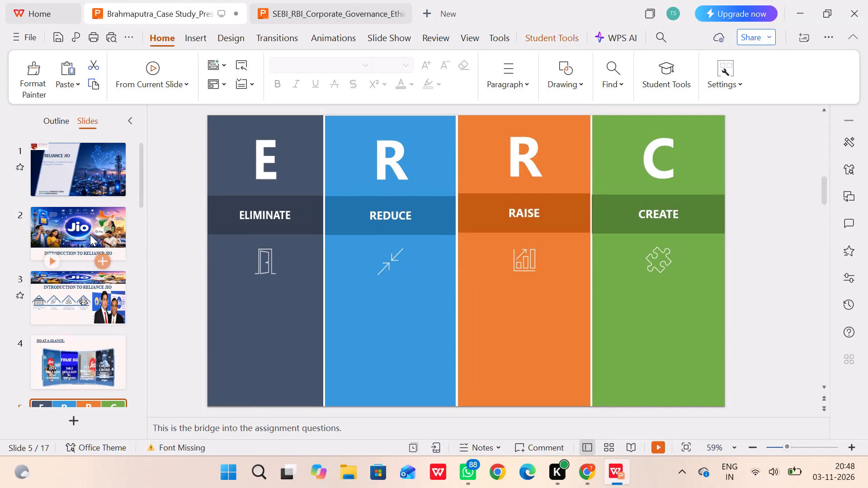
scroll(90, 235, up, 2)
double_click(81, 178)
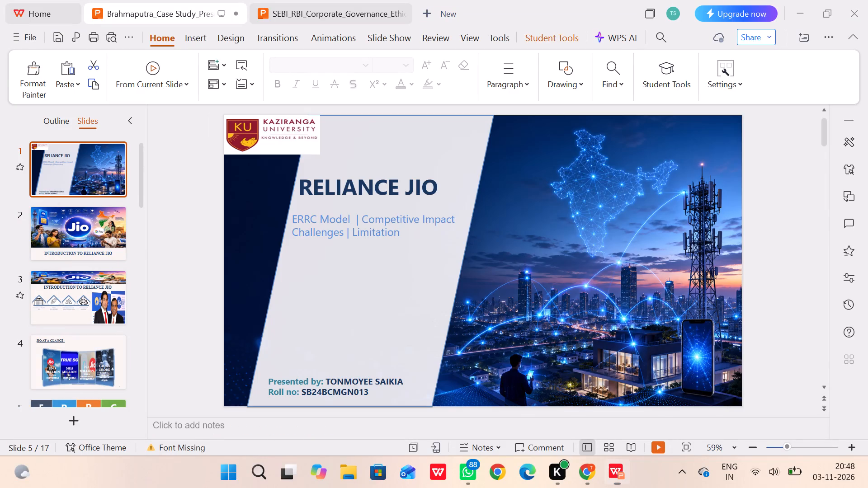
key(Right)
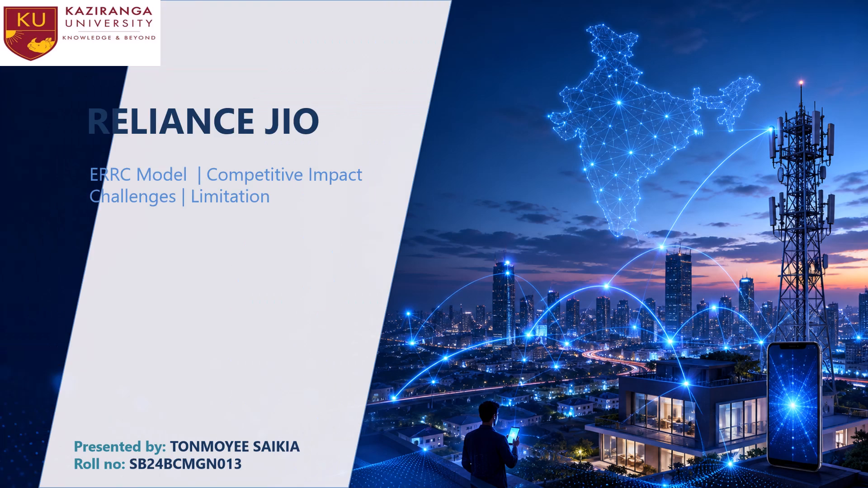
key(Right)
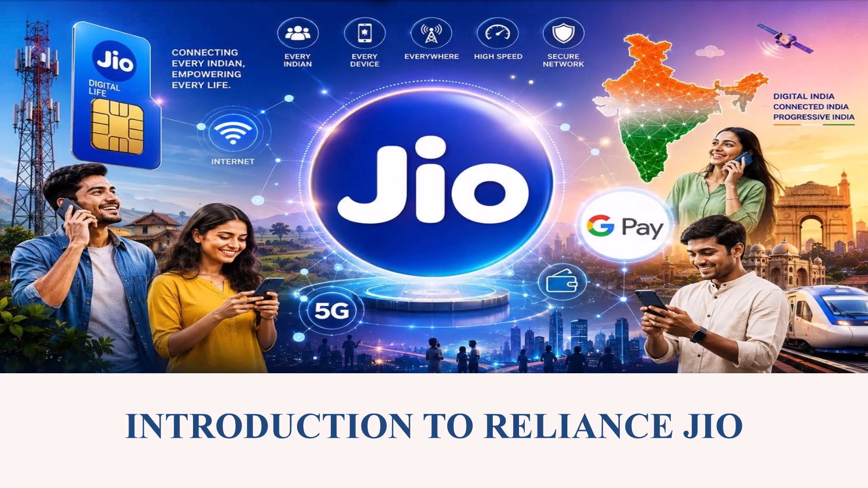
key(Right)
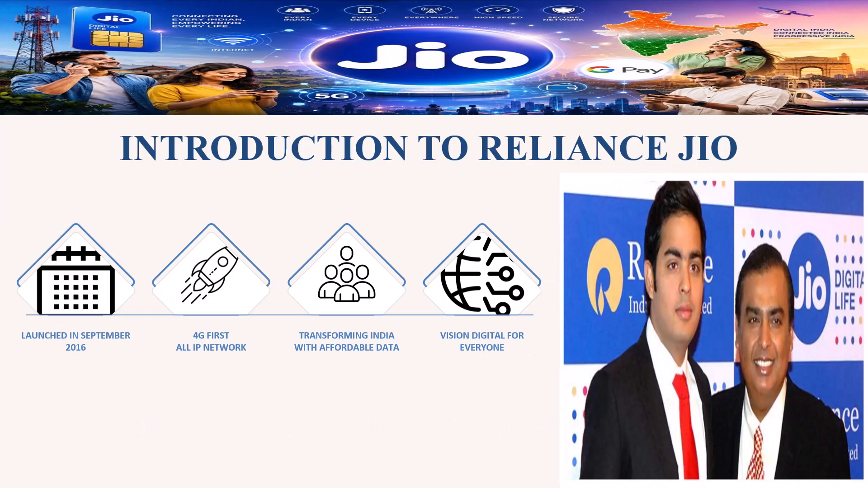
key(Right)
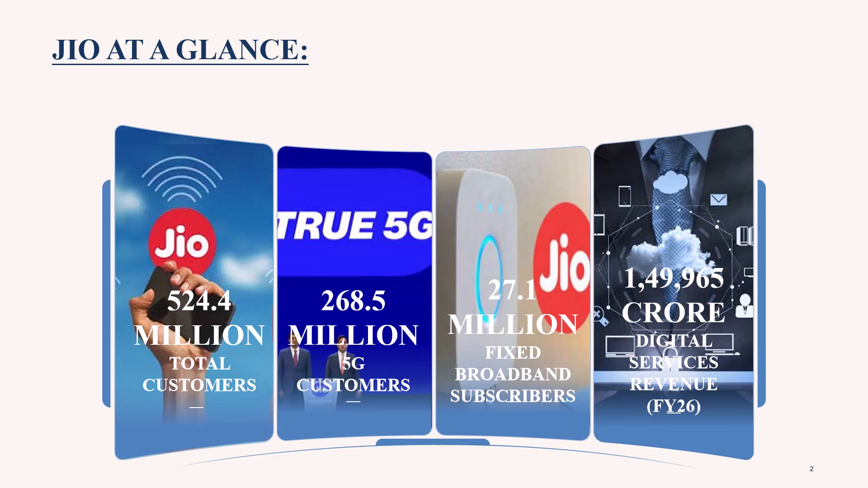
key(Left)
key(Right)
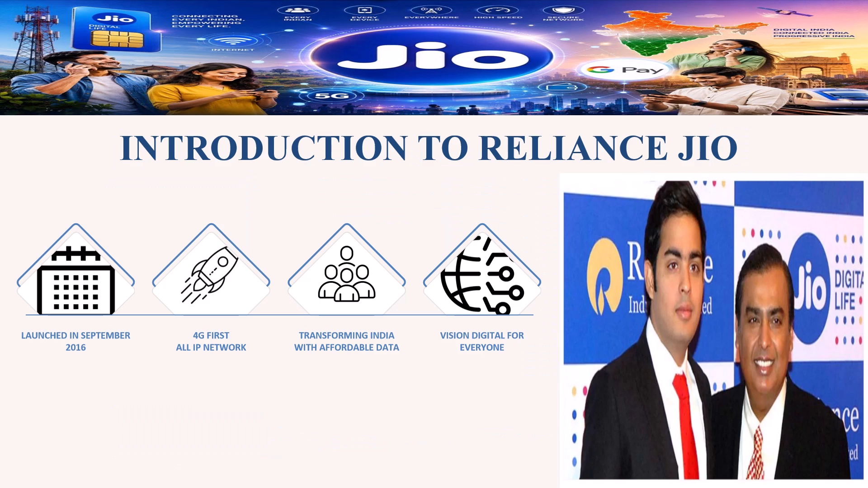
key(Escape)
Group the picture, text and side shape of the Total Customers card on the Jio at a Glance slide.
click(330, 261)
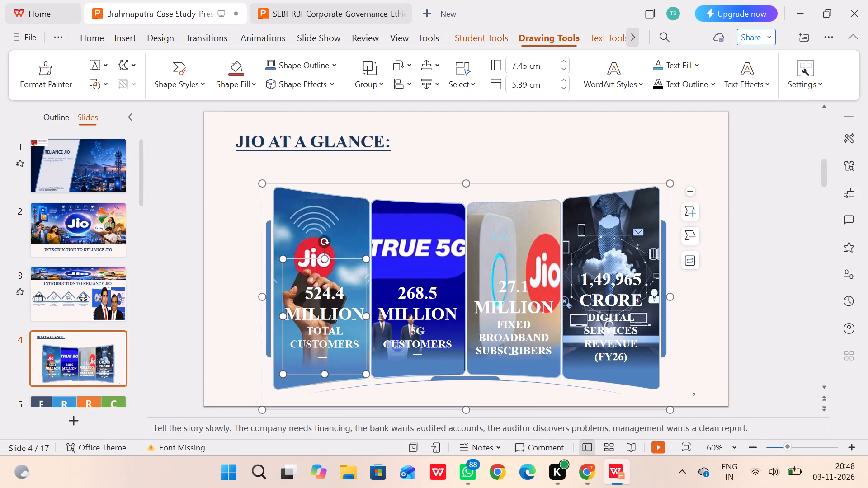
click(266, 176)
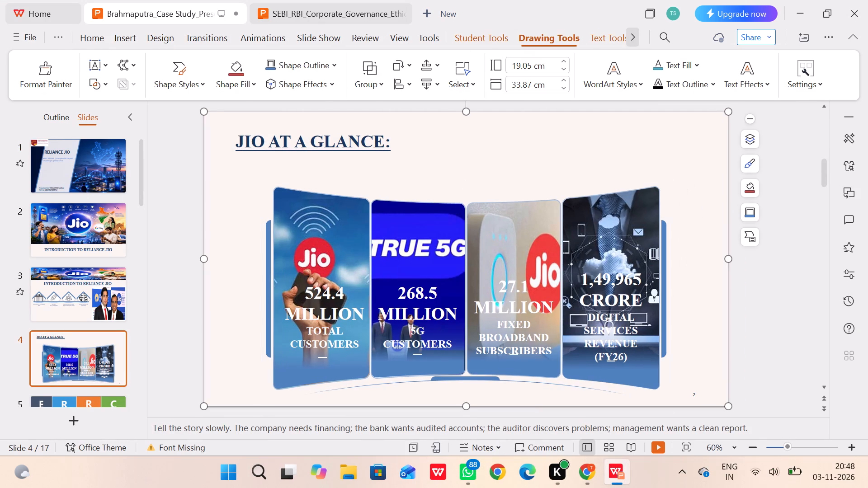
drag(194, 171, 370, 283)
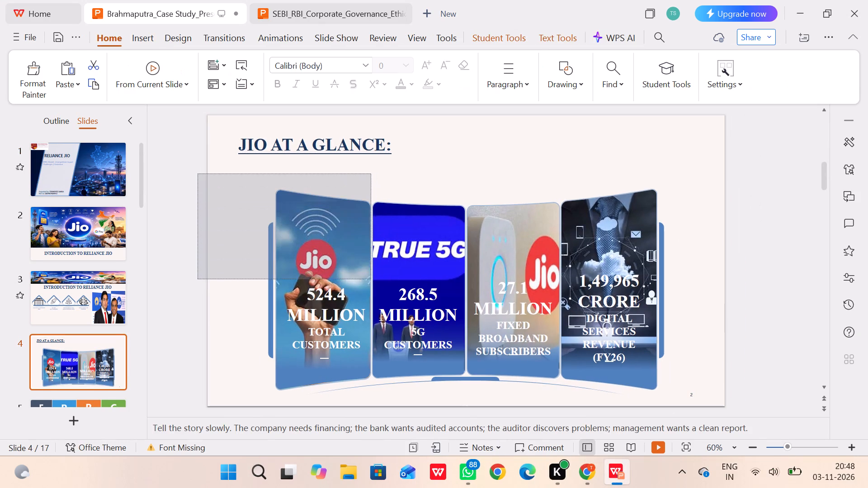
drag(370, 283, 378, 382)
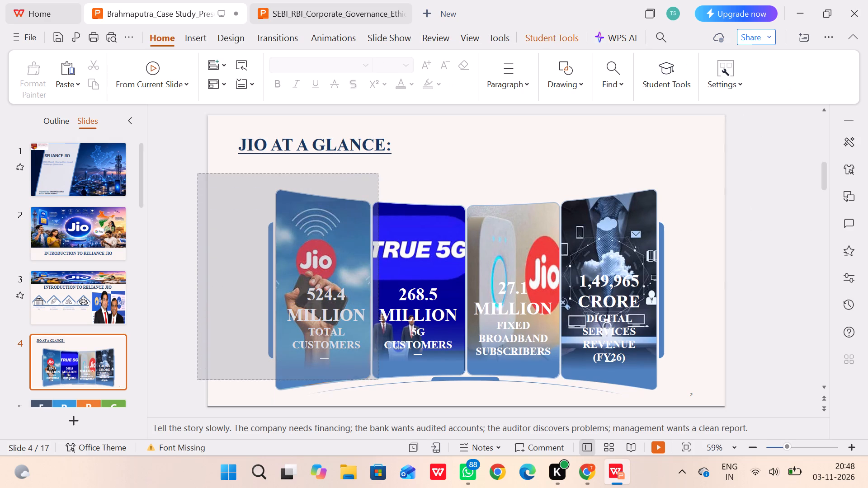
drag(378, 382, 375, 394)
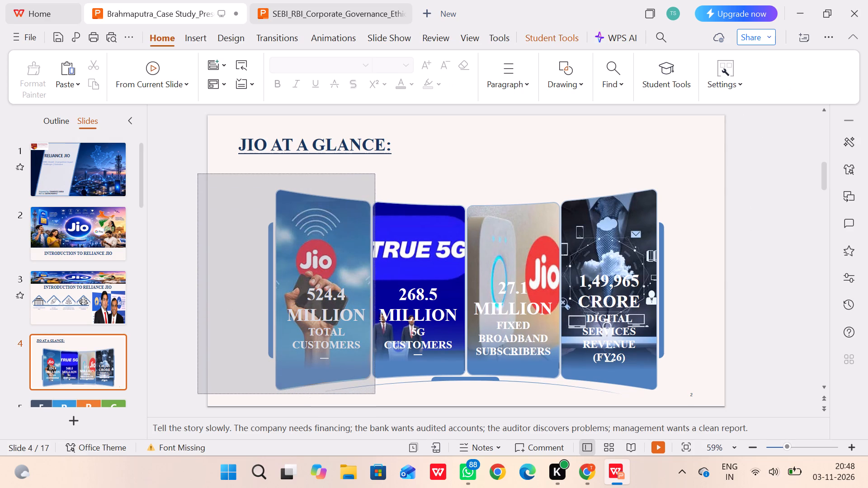
drag(375, 394, 378, 397)
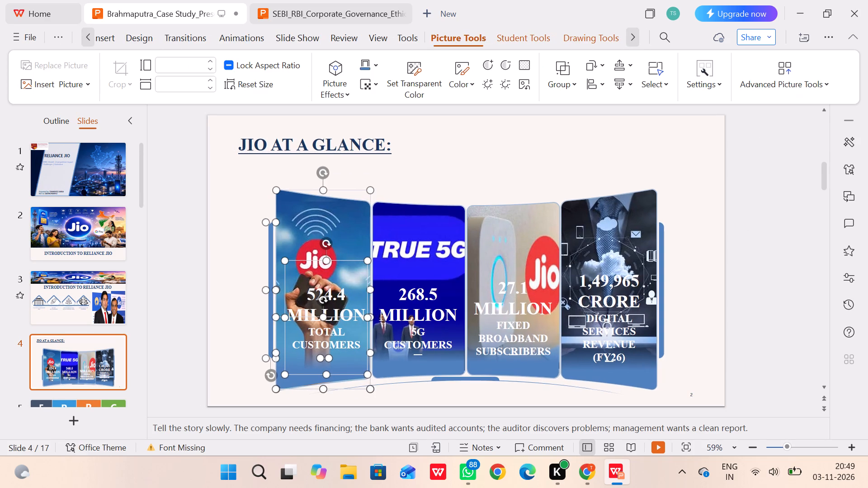
right_click(349, 238)
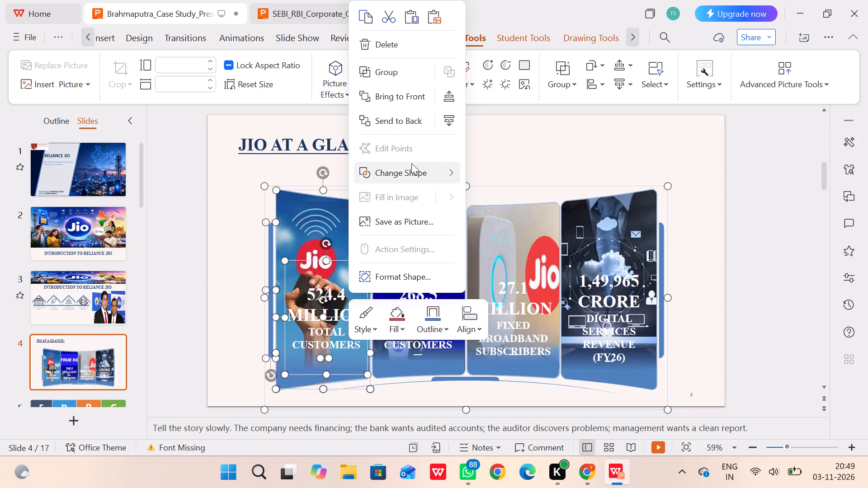
click(403, 78)
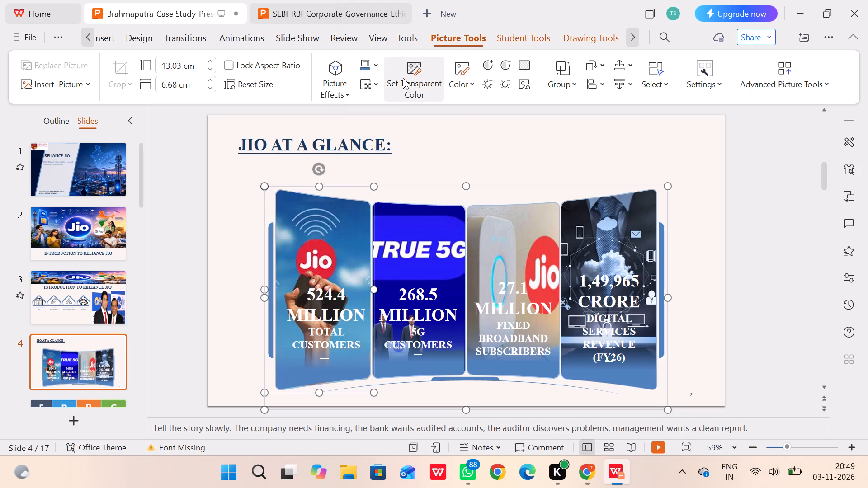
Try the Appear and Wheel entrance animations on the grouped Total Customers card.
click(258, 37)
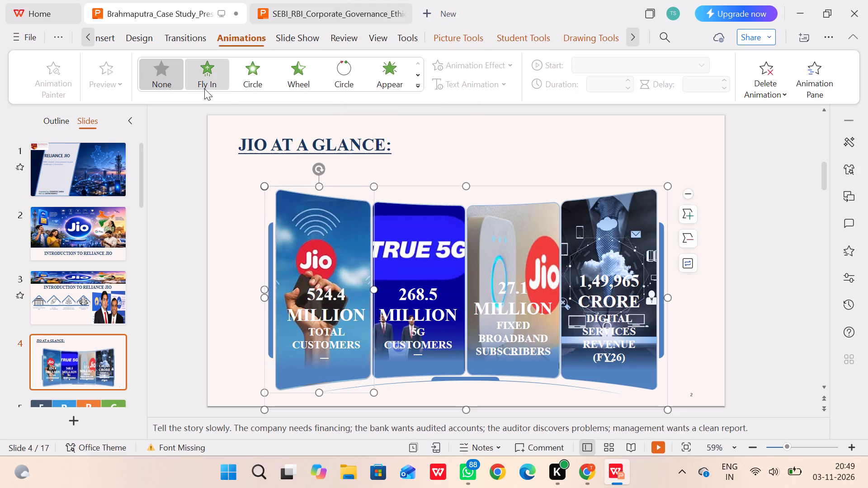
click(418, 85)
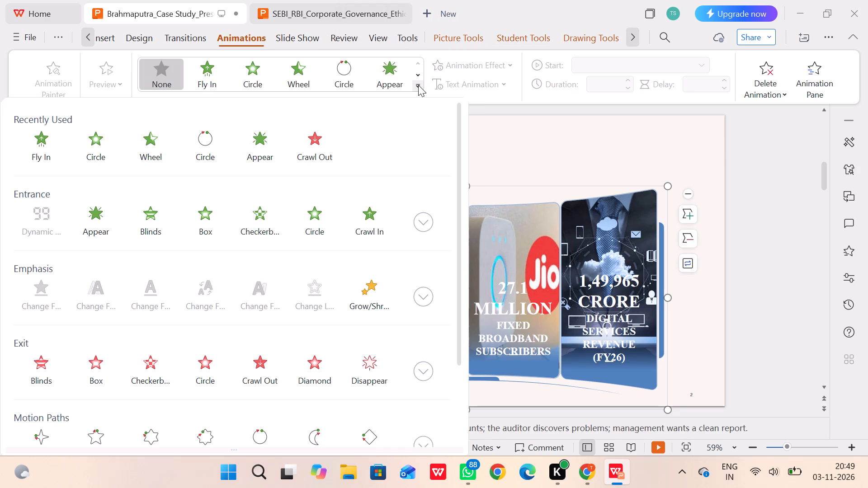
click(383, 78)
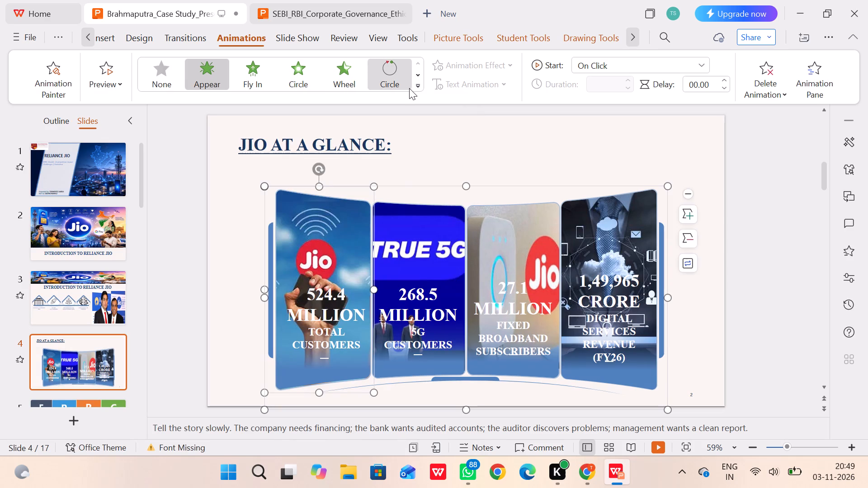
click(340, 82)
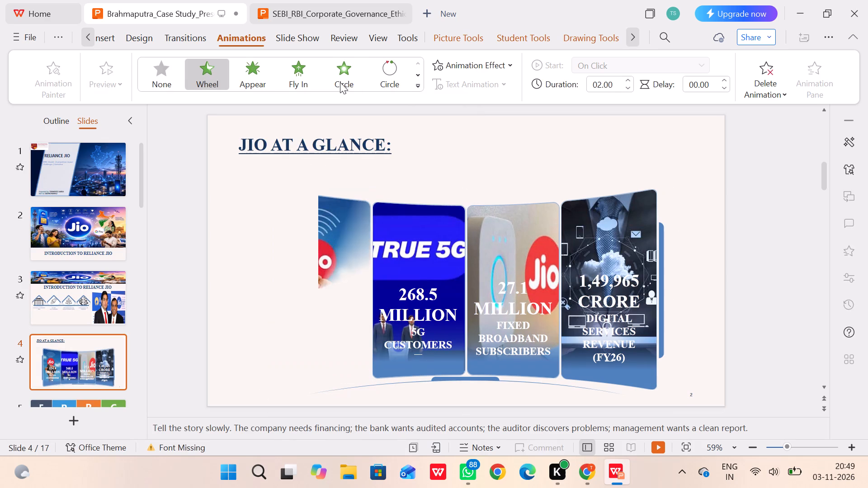
Apply the Fly In entrance animation to the Total Customers card group and set it to start With Previous.
click(291, 79)
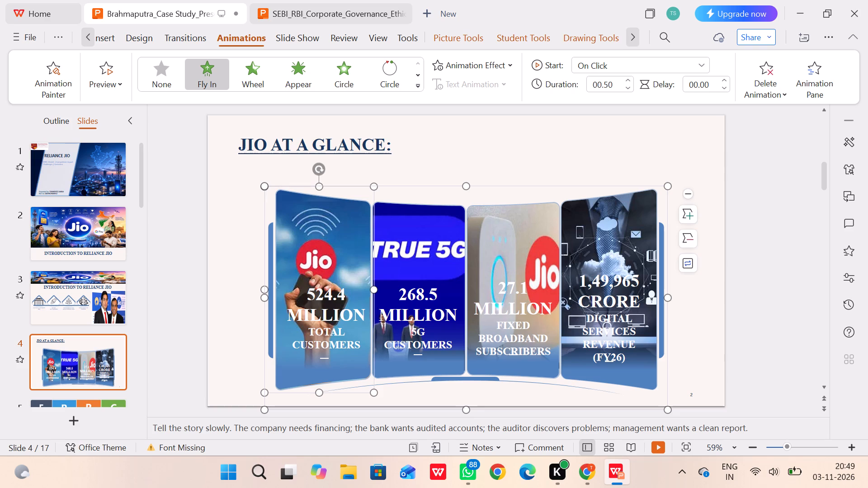
click(633, 59)
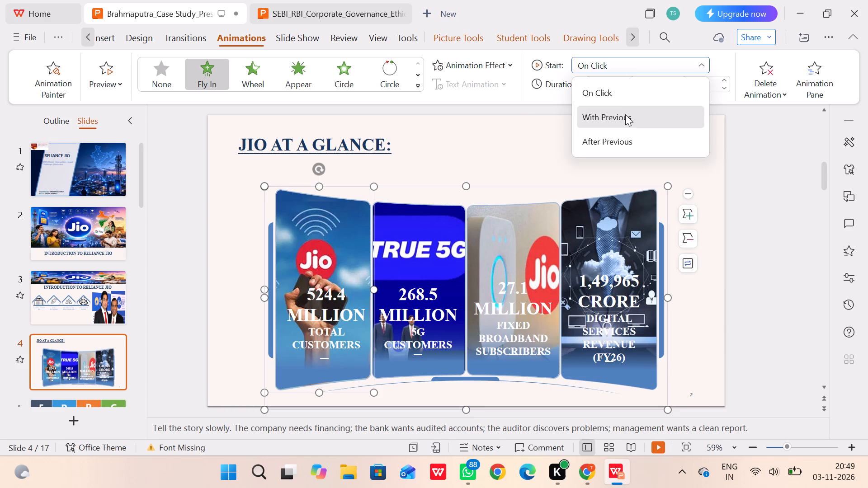
click(625, 114)
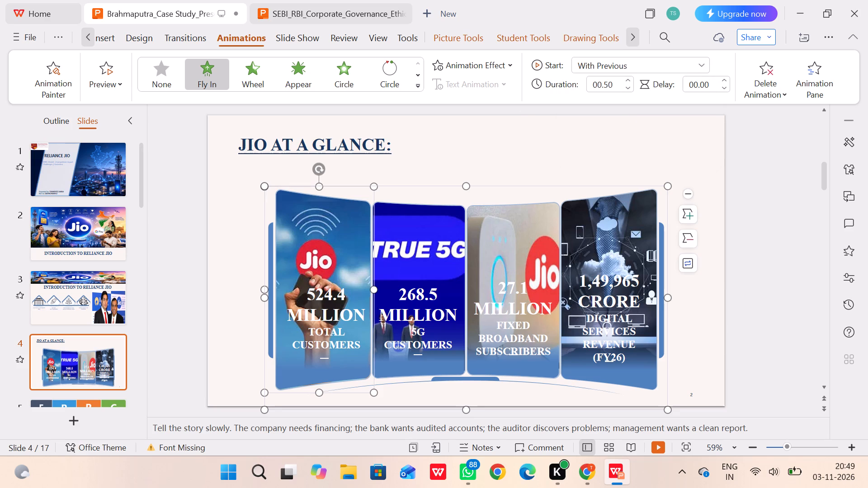
Group all the elements of the Digital Services Revenue card on the Jio at a Glance slide.
click(599, 211)
drag(752, 130, 558, 409)
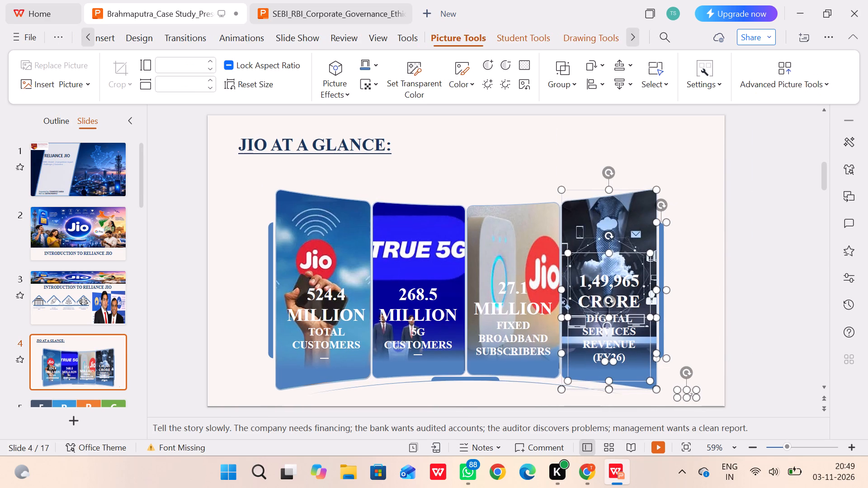
right_click(598, 232)
click(645, 80)
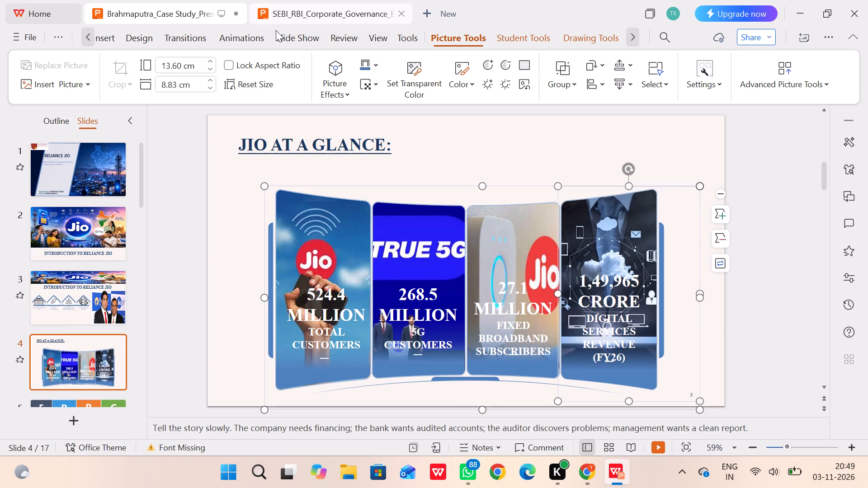
Animate the Digital Services Revenue card group with Fly In, coming From Right and starting With Previous.
click(263, 39)
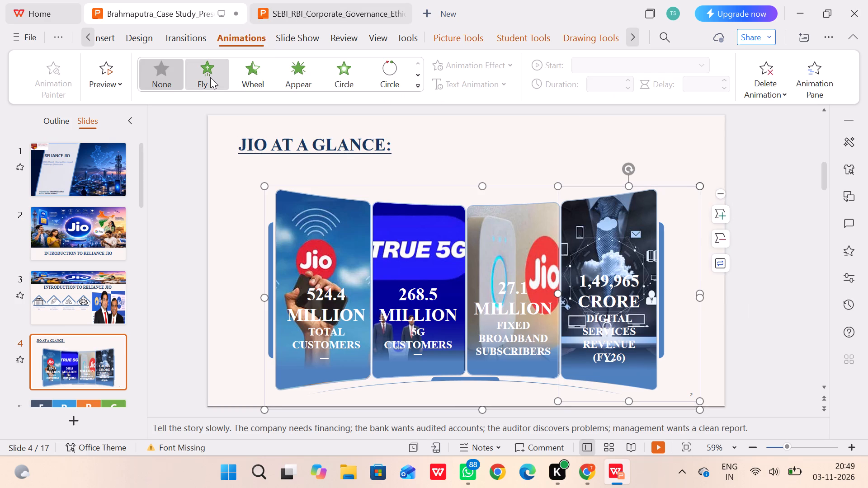
click(209, 76)
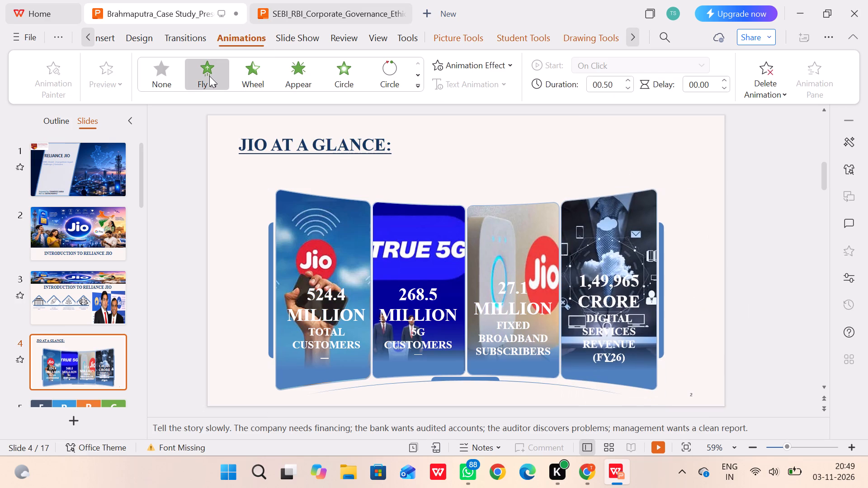
click(463, 67)
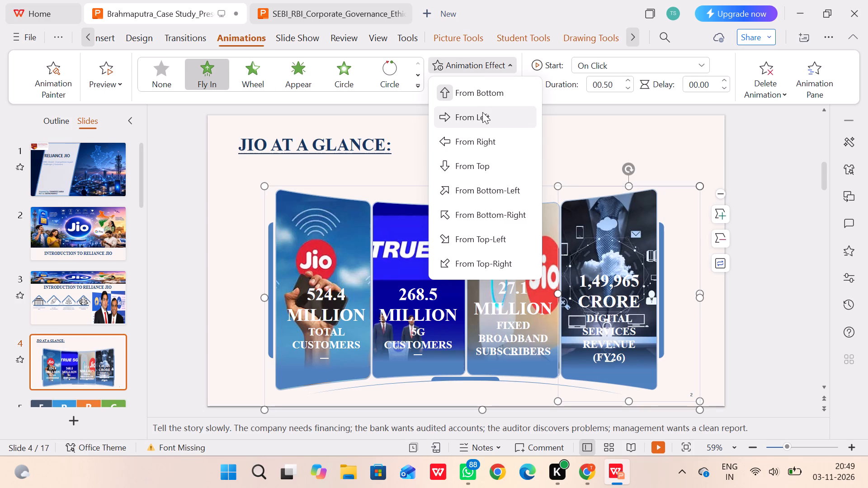
click(473, 139)
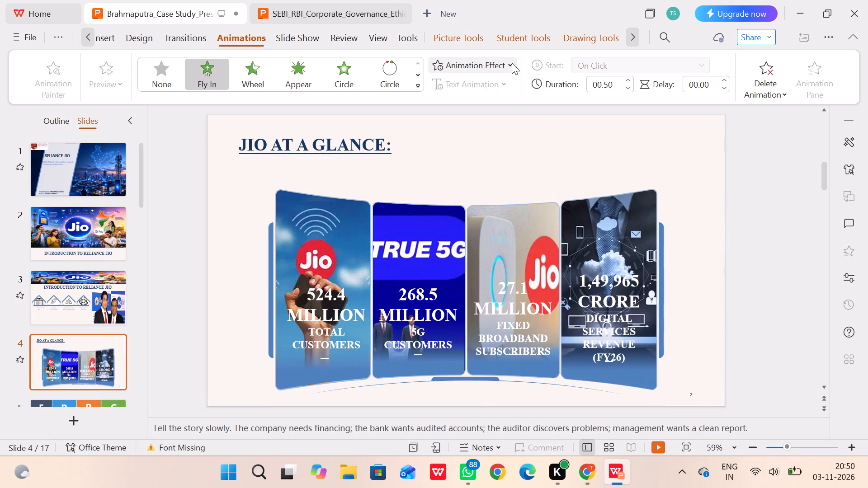
click(633, 60)
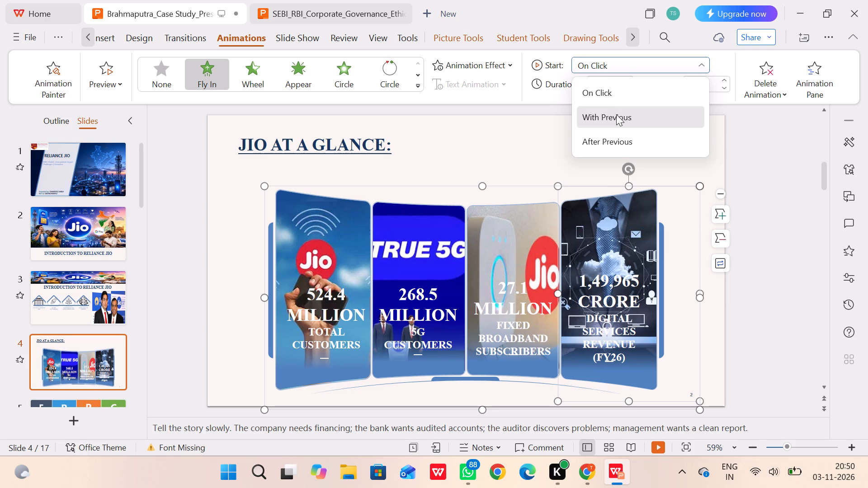
click(616, 114)
Set the Fly In direction of the Total Customers card group to From Left.
click(321, 258)
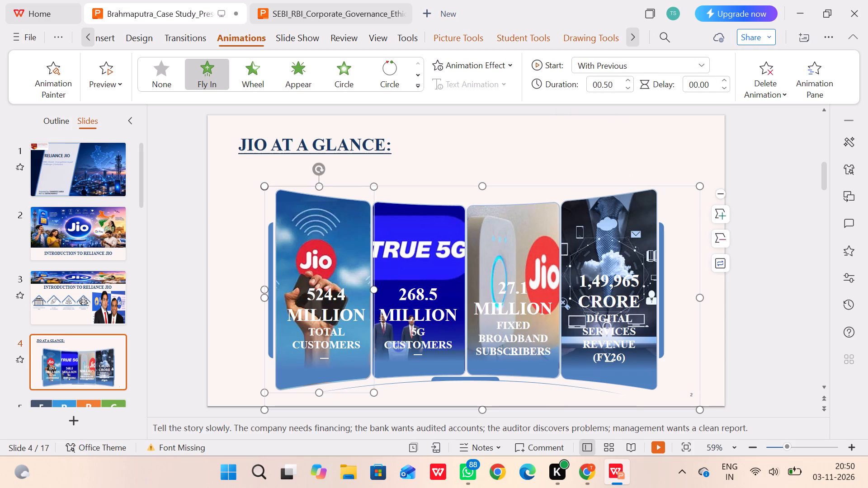
click(481, 61)
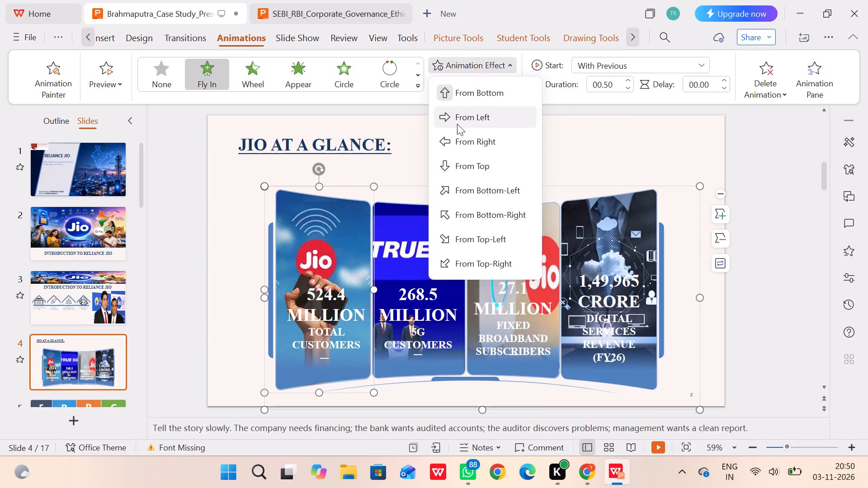
click(457, 124)
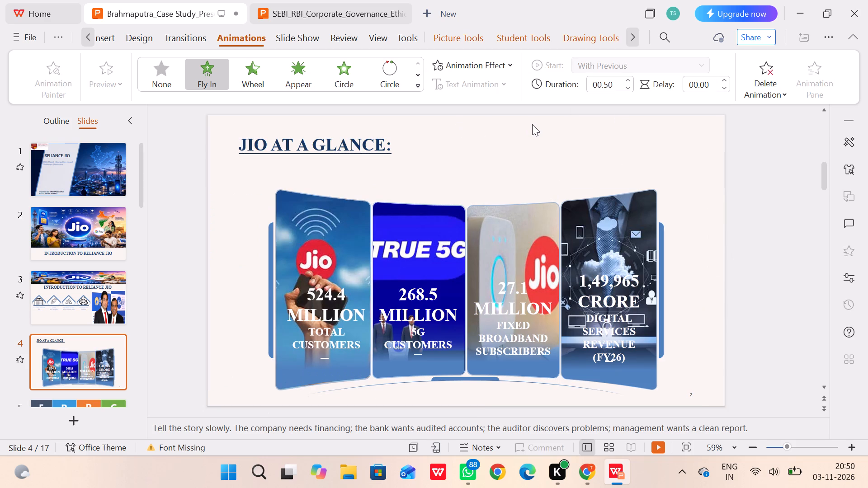
Group all the elements of the 5G Customers card on the Jio at a Glance slide.
click(423, 212)
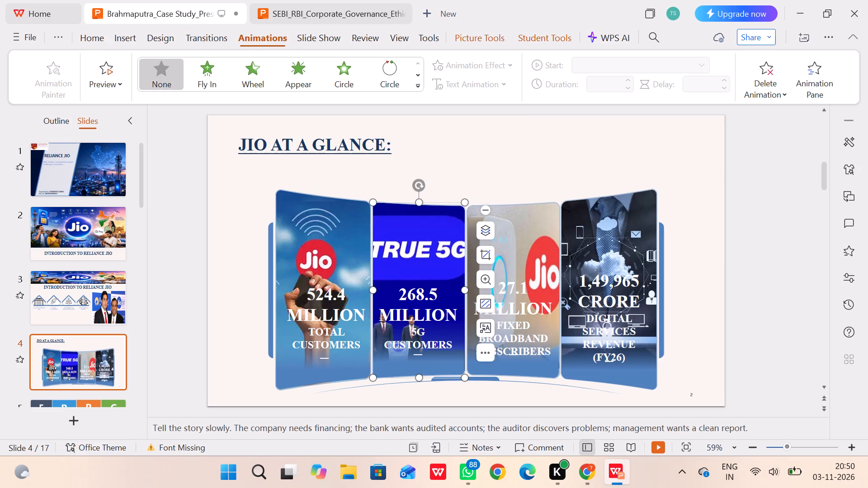
drag(335, 106, 501, 406)
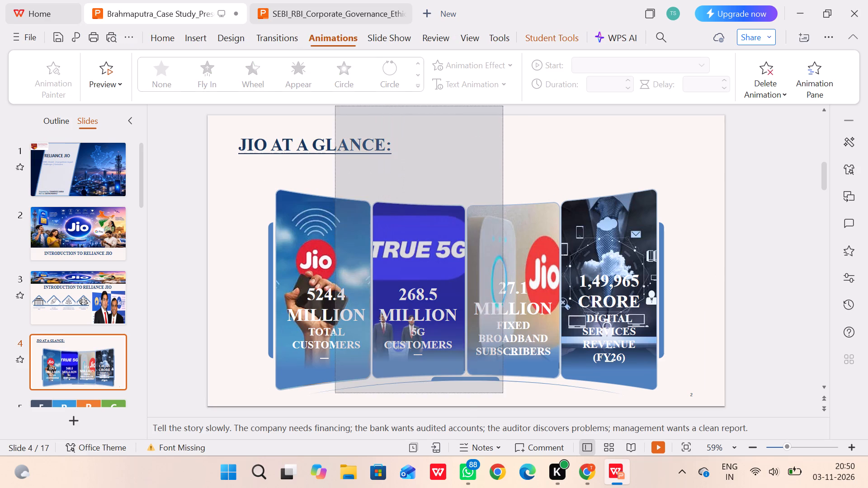
drag(501, 406, 487, 422)
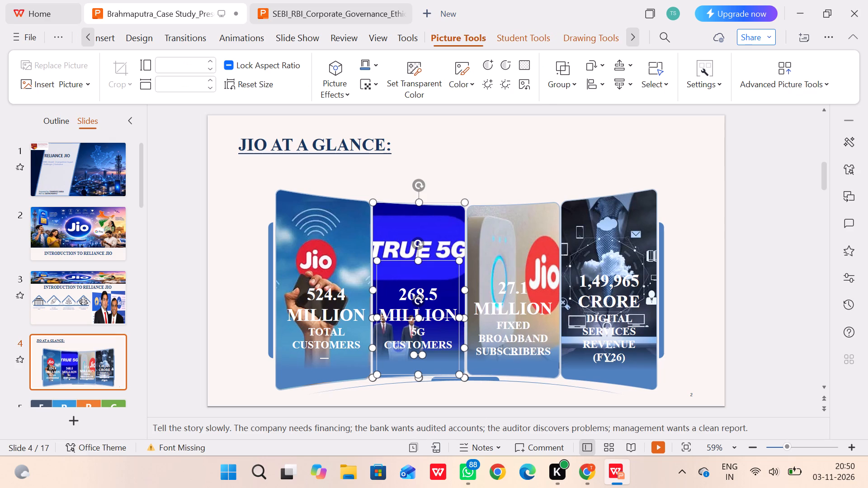
right_click(442, 224)
click(494, 76)
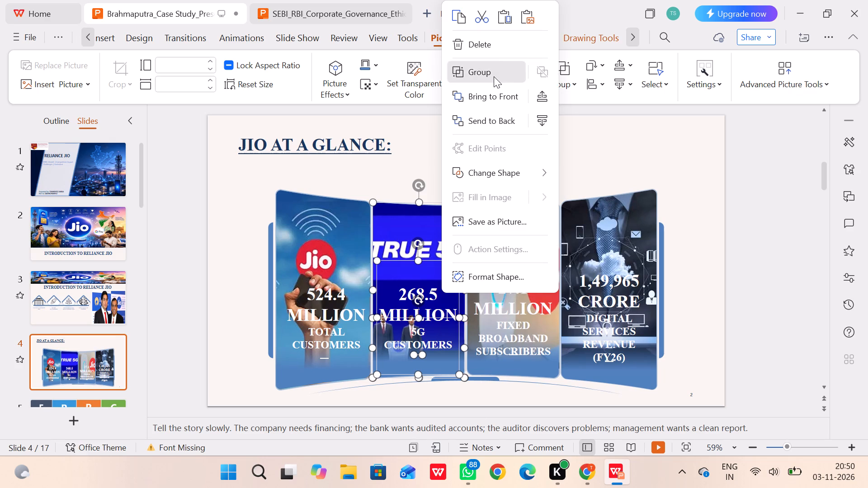
Animate the 5G Customers card group with Fly In, coming From Left and starting After Previous.
click(258, 34)
click(210, 79)
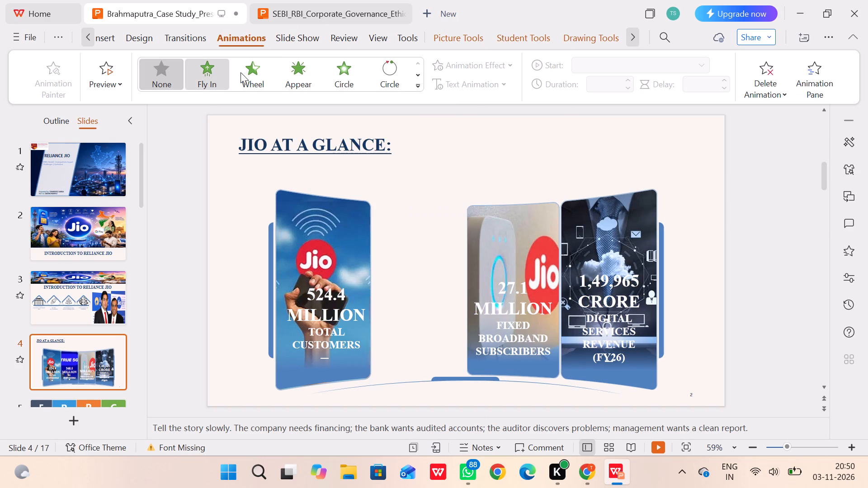
click(476, 63)
click(478, 111)
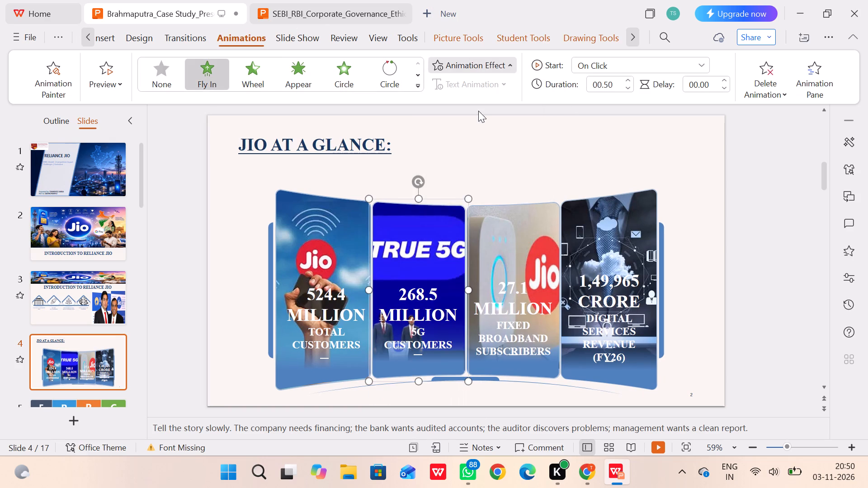
click(633, 61)
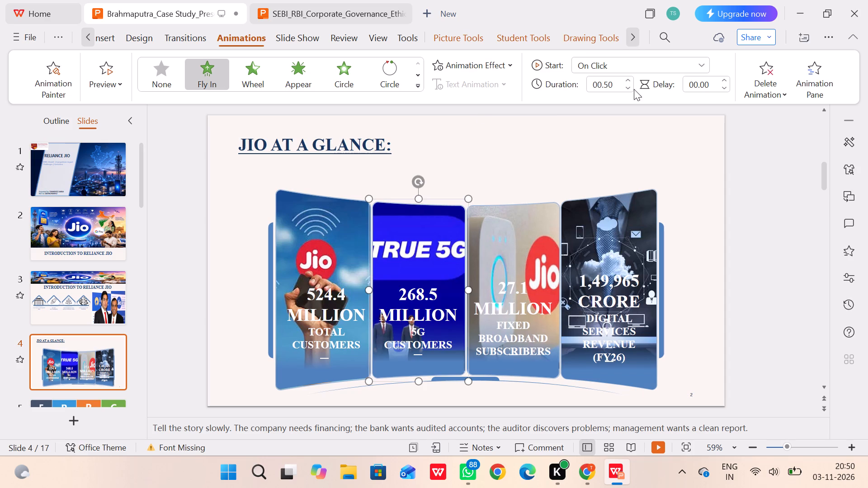
click(657, 63)
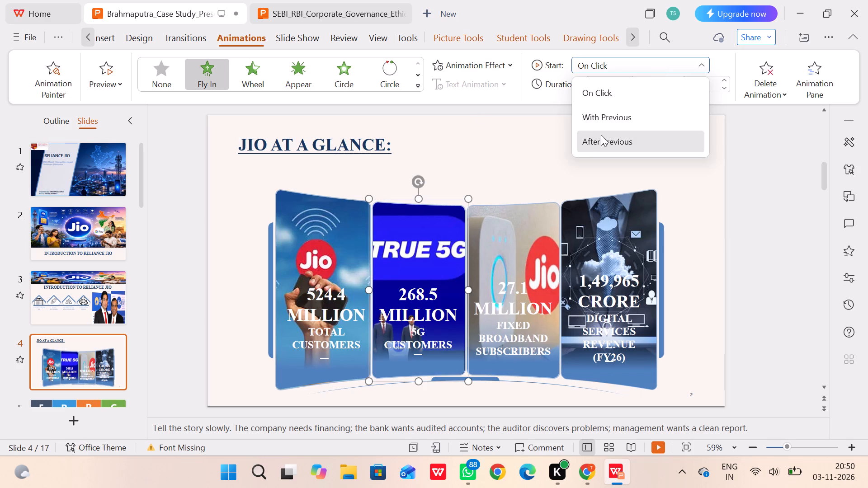
click(601, 136)
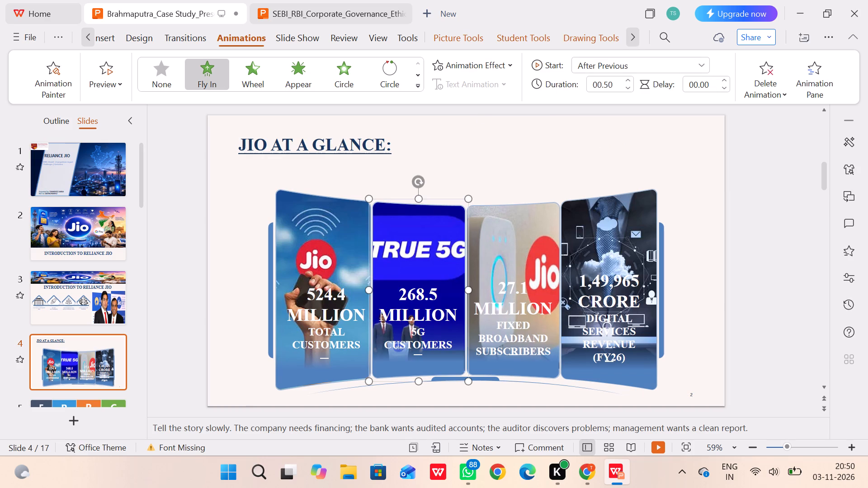
Group all the elements of the Fixed Broadband Subscribers card on the Jio at a Glance slide.
drag(459, 109, 526, 311)
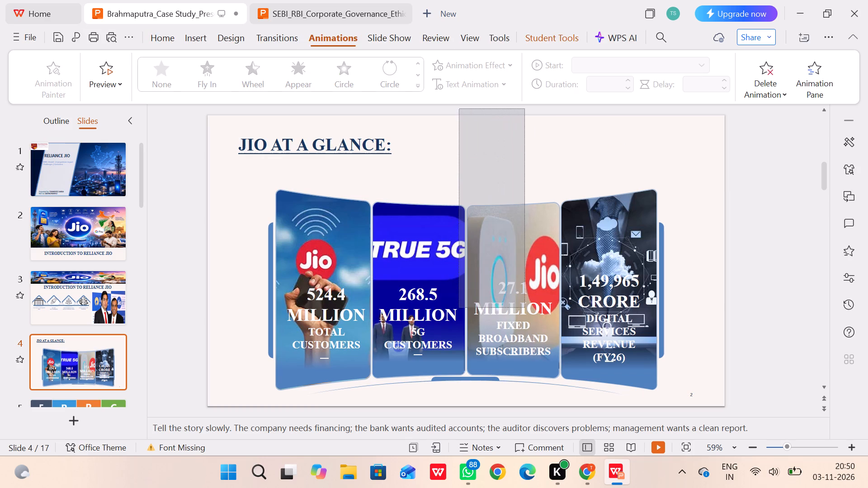
drag(526, 311, 577, 400)
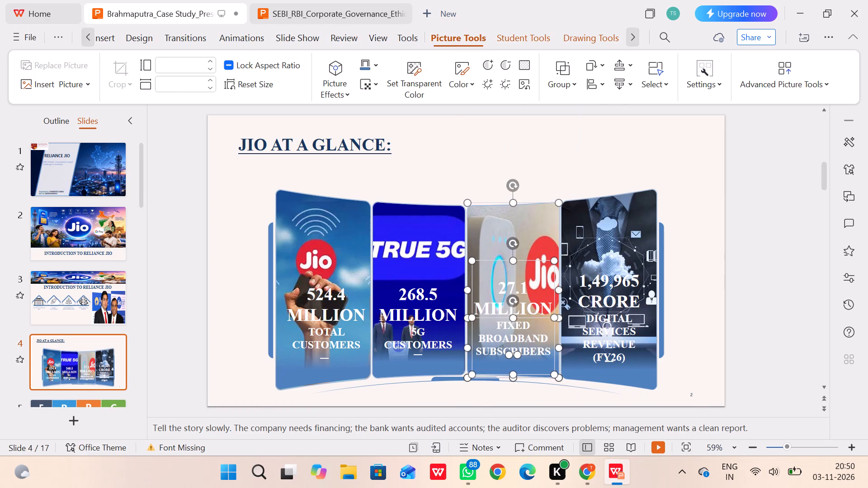
right_click(505, 227)
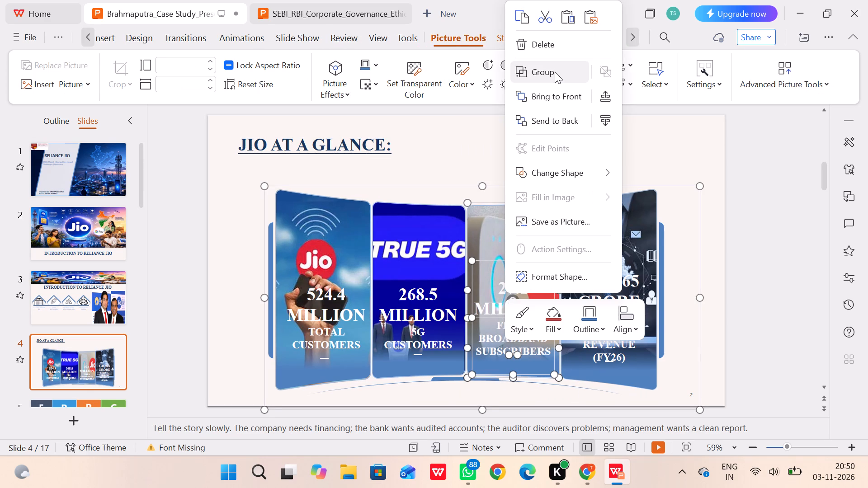
click(555, 72)
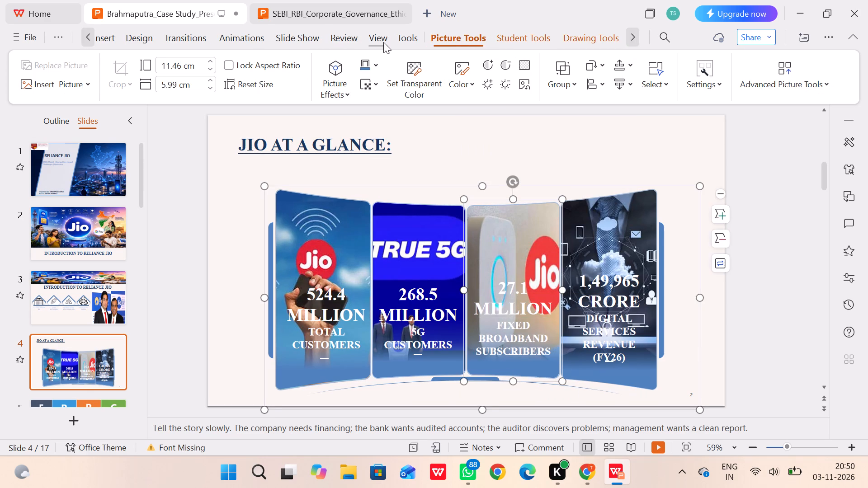
Animate the Fixed Broadband Subscribers card group with Fly In, coming From Right and starting After Previous.
click(187, 36)
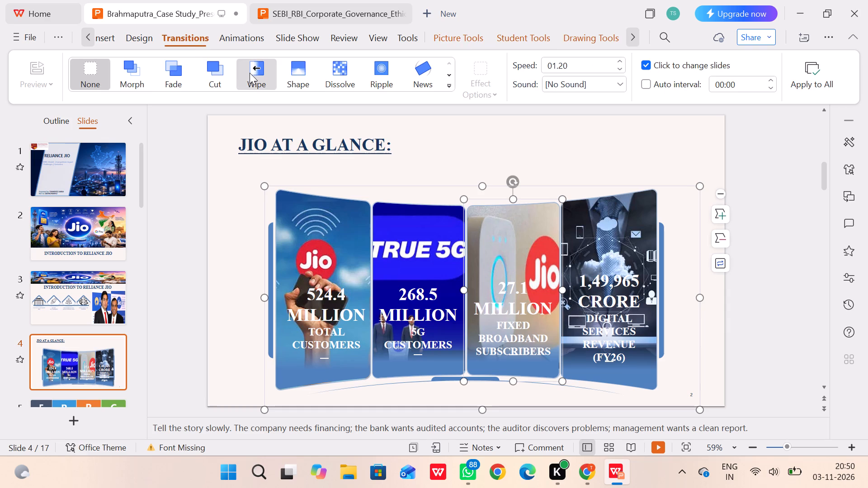
click(264, 41)
click(200, 61)
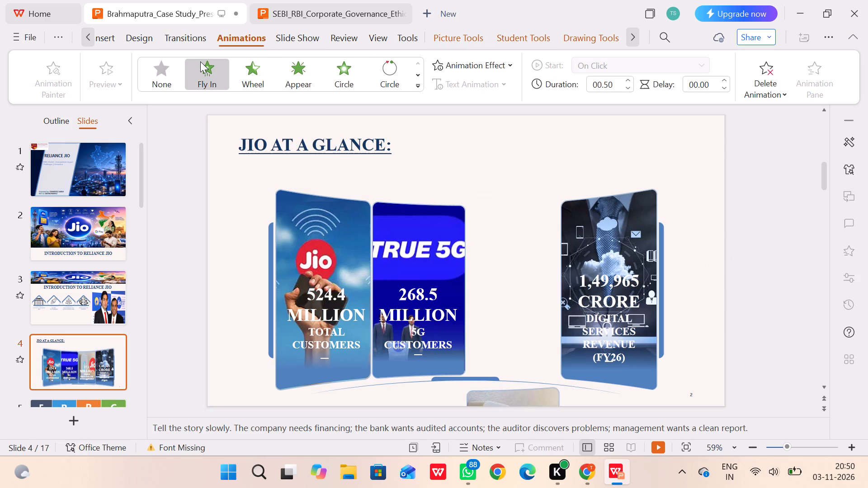
click(503, 58)
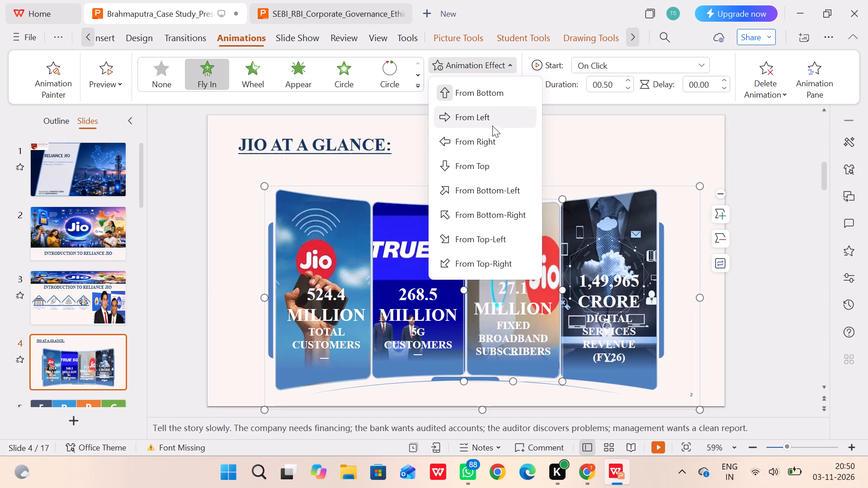
click(486, 136)
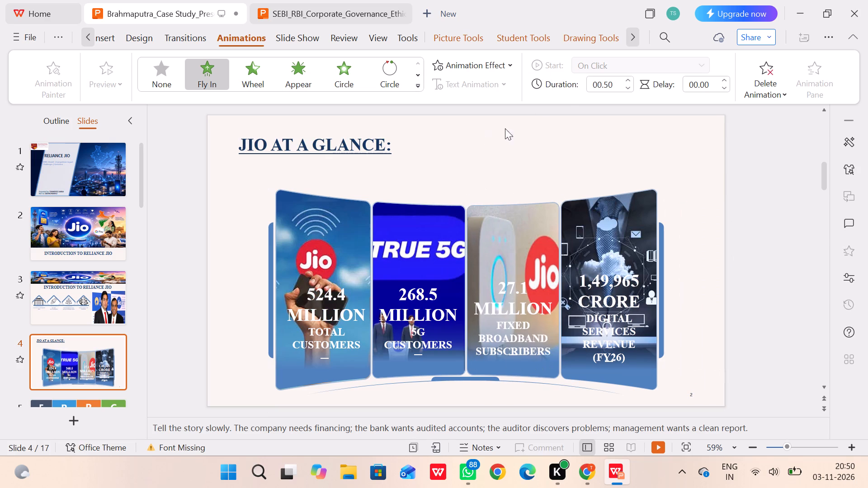
click(668, 67)
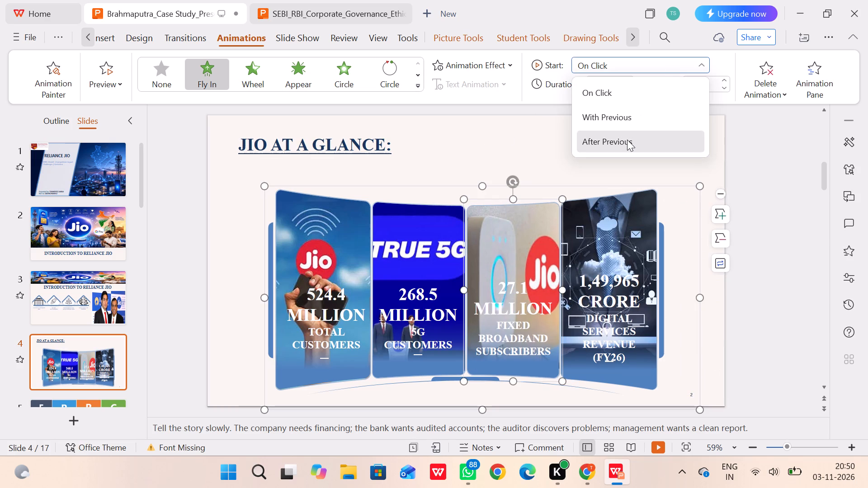
click(627, 140)
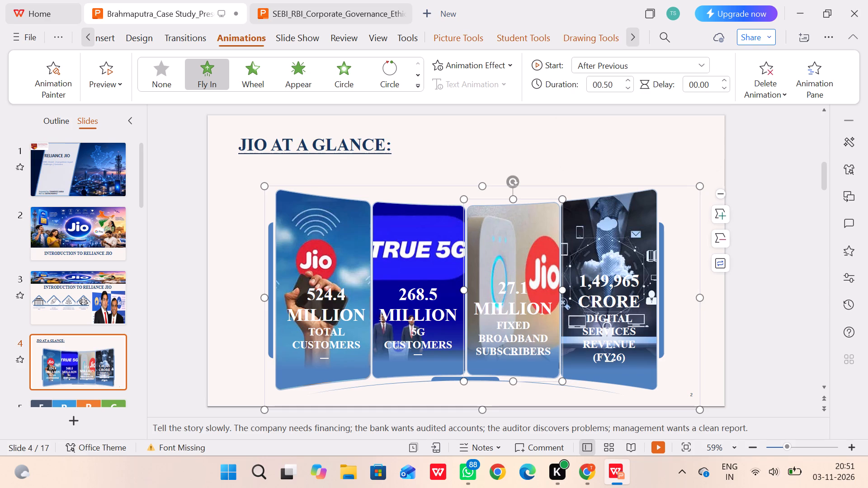
Play the slide show from slide 3 into the Jio at a Glance slide to check the card animations.
double_click(59, 297)
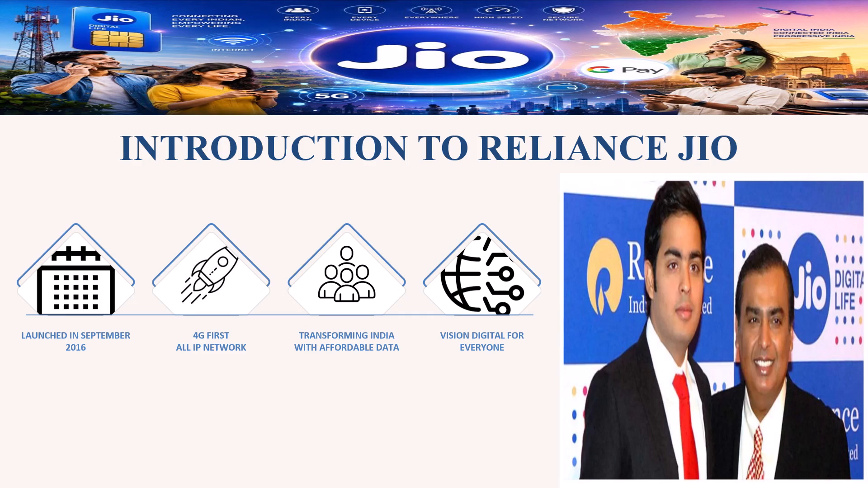
key(Right)
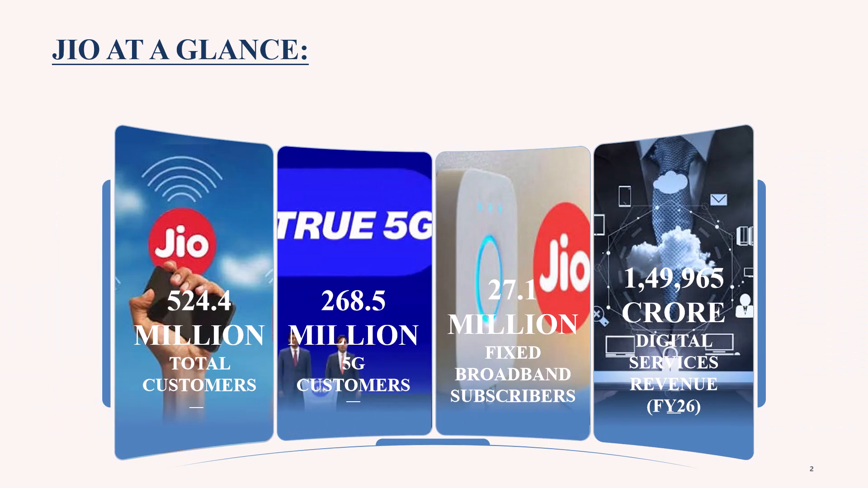
key(Escape)
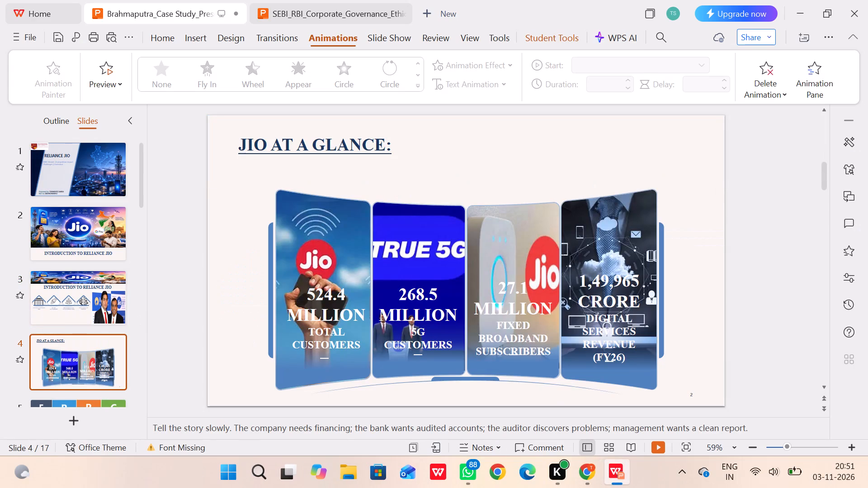
Set the Fixed Broadband Subscribers card group's animation to start With Previous.
click(519, 247)
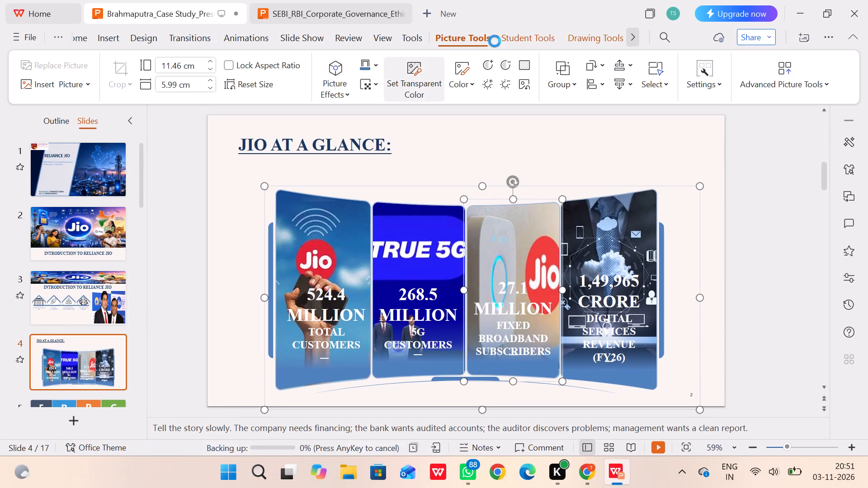
click(229, 39)
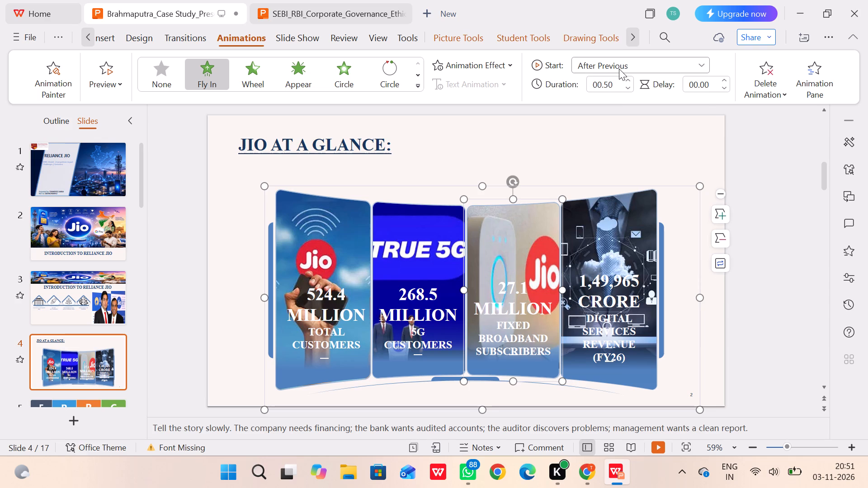
click(619, 69)
click(609, 124)
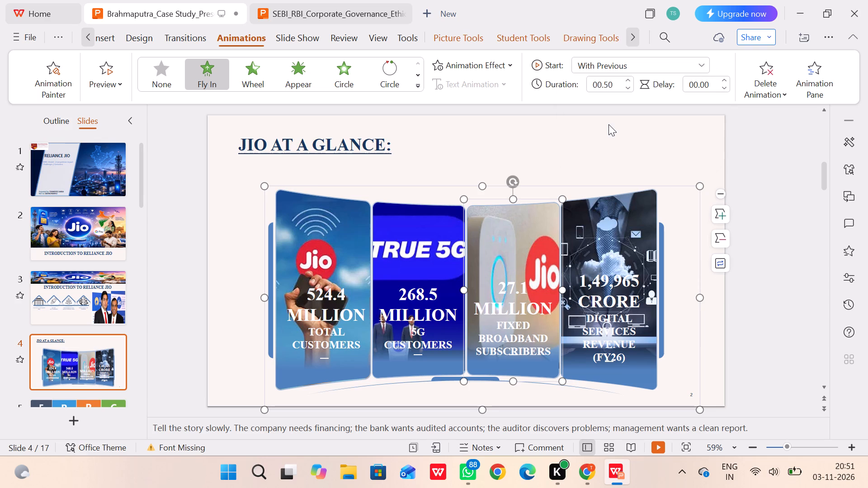
click(173, 184)
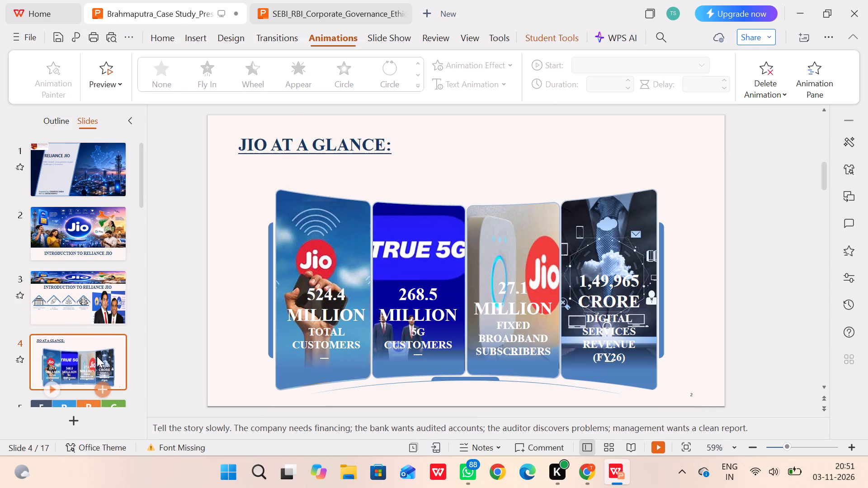
Play the Jio at a Glance slide in the slide show to check its card animations.
double_click(83, 353)
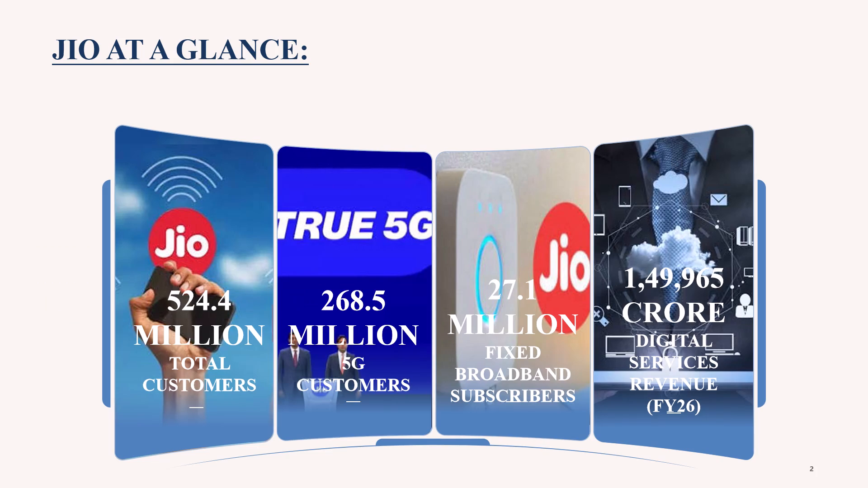
key(Escape)
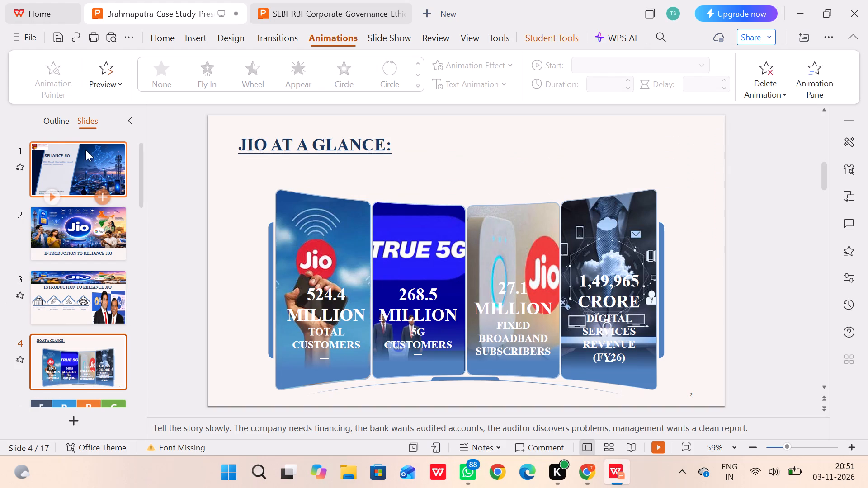
Play the slide show from the title slide through slide 3 to review the opening slides.
double_click(72, 171)
key(Right)
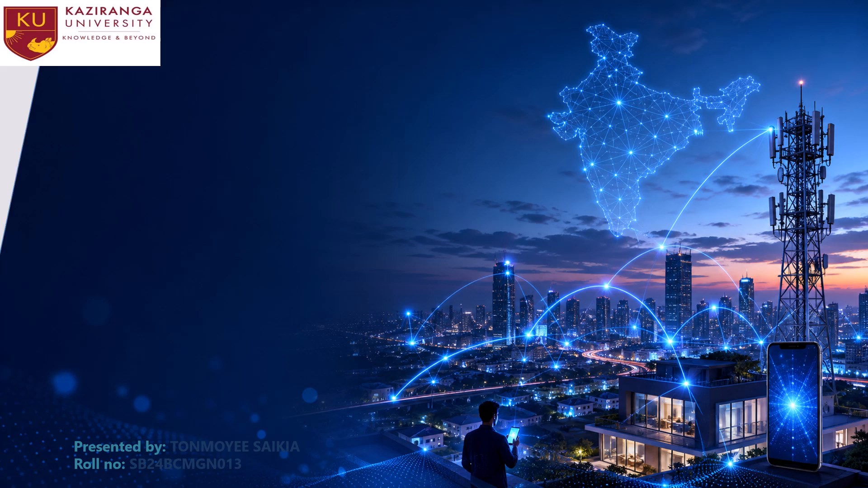
key(Right)
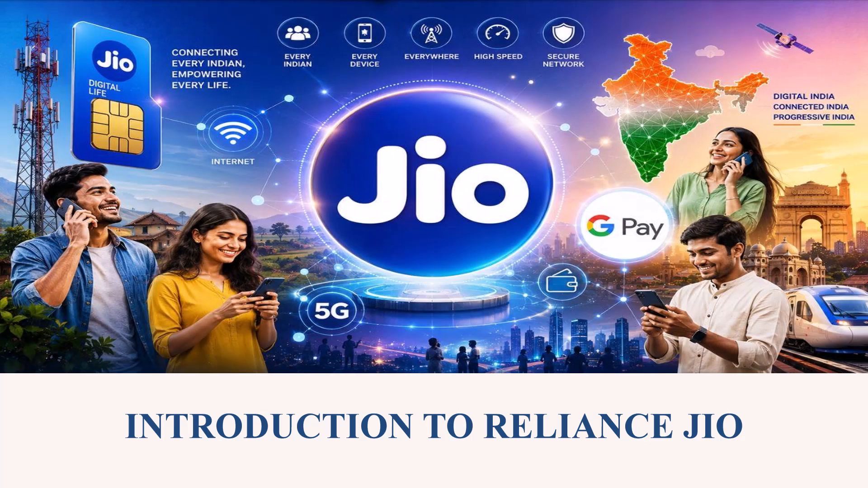
key(Right)
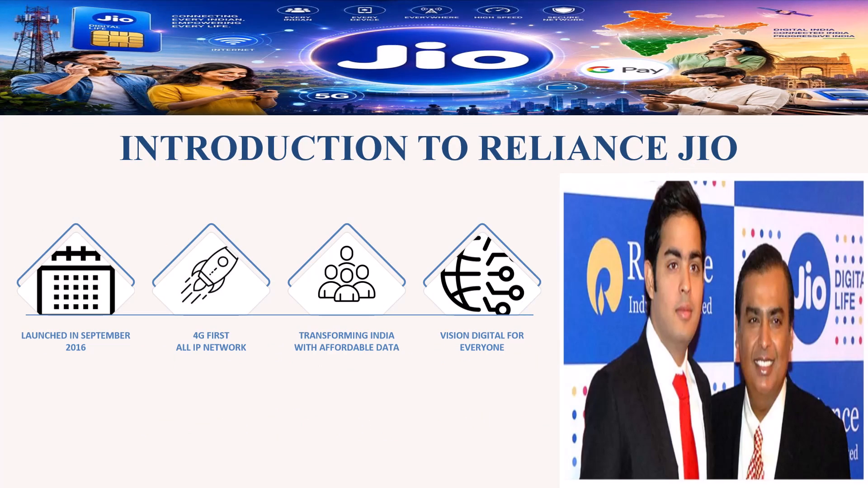
key(Escape)
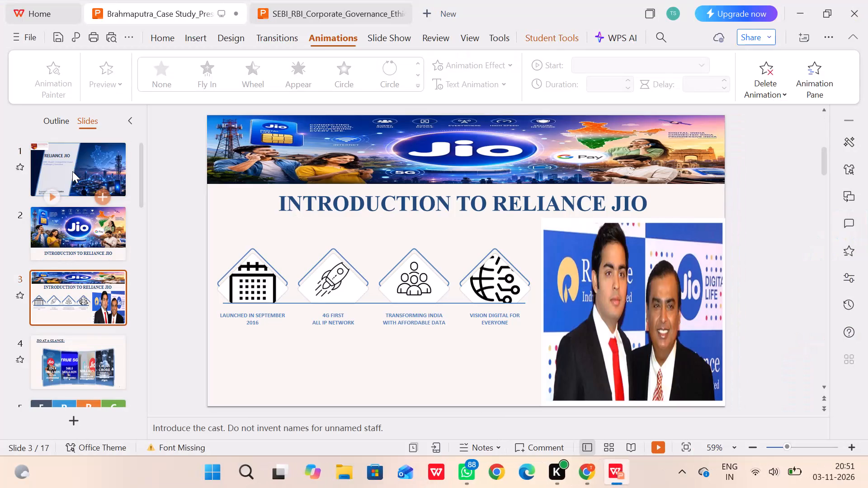
Animate the Introduction slide's photo with the Crawl In entrance, starting After Previous and coming From Right.
click(602, 294)
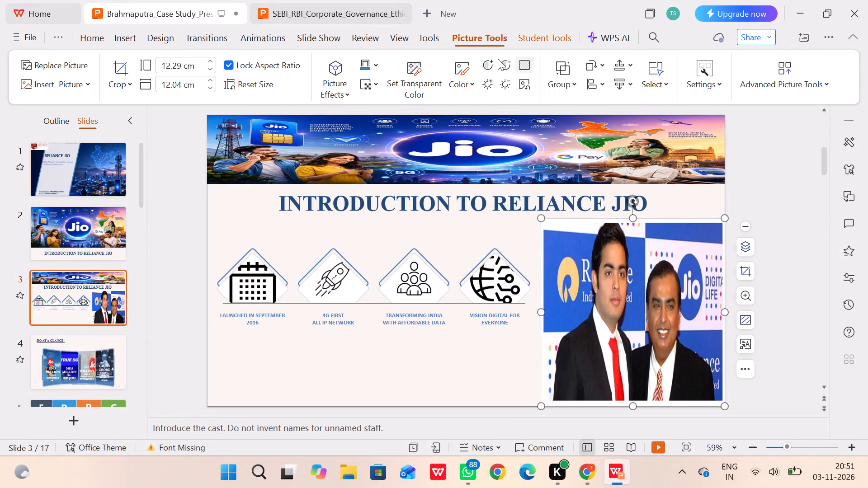
click(271, 43)
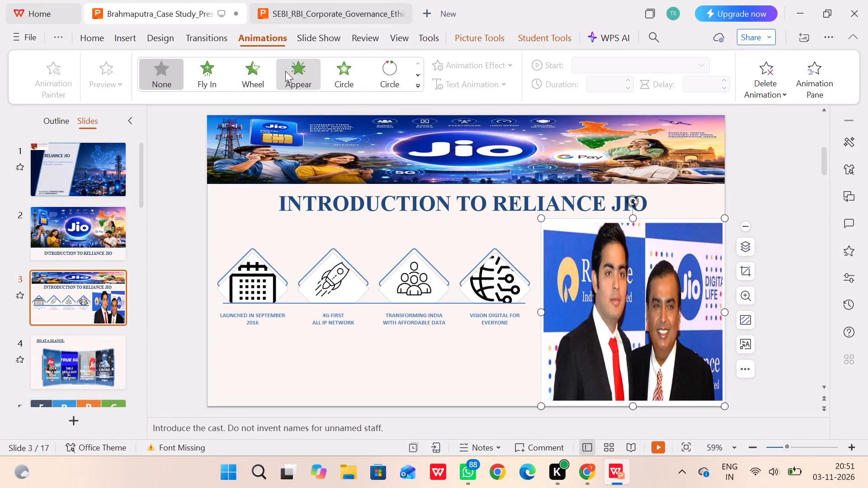
click(309, 68)
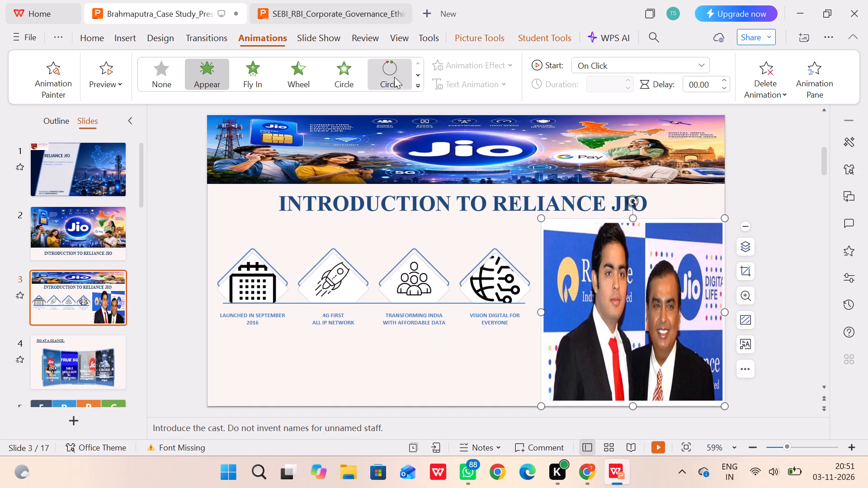
click(416, 86)
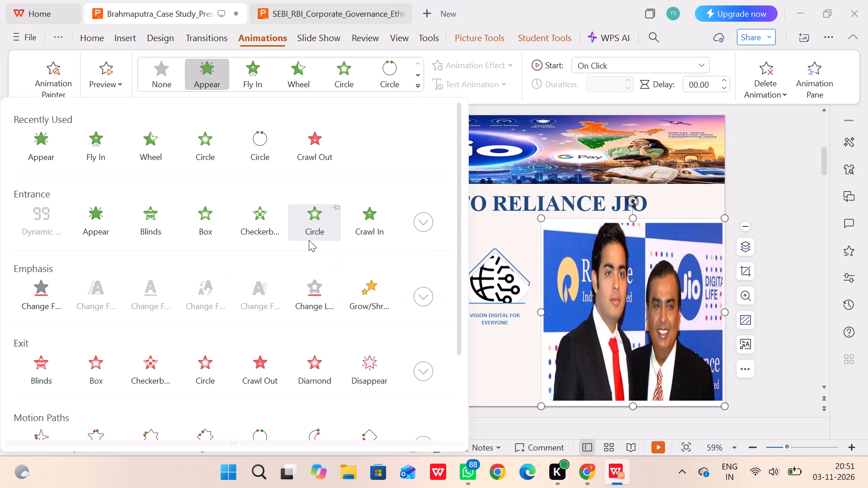
click(360, 209)
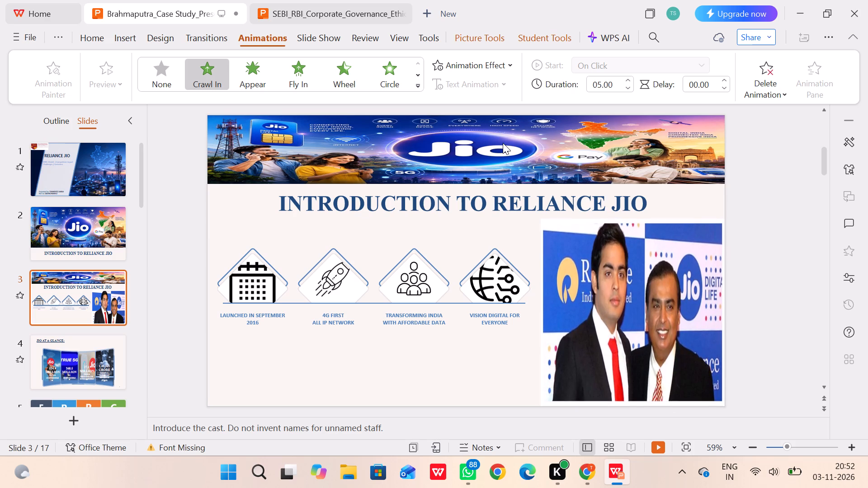
click(655, 63)
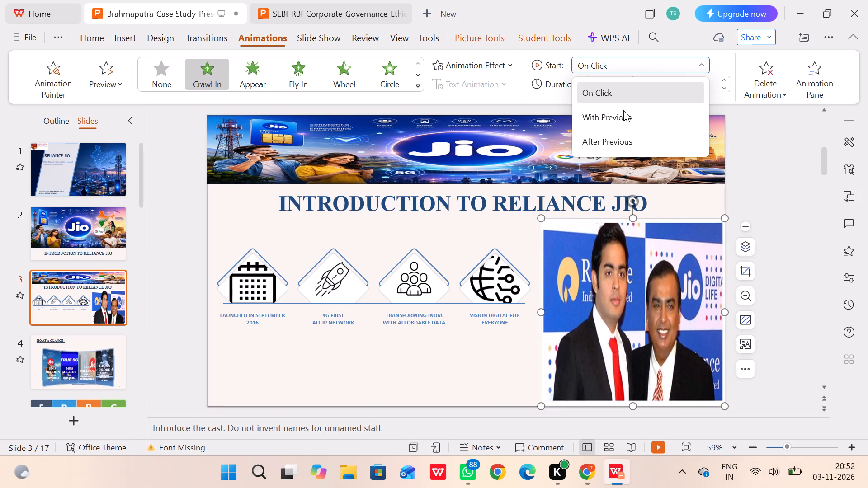
click(605, 137)
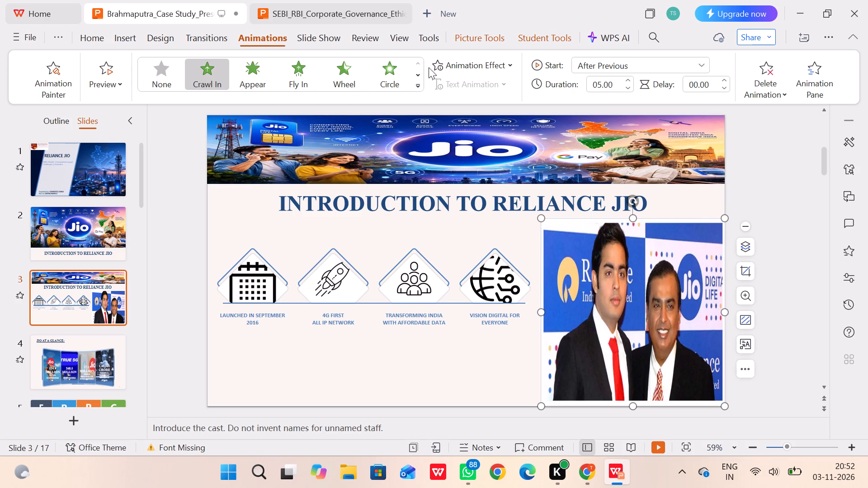
click(467, 61)
click(480, 114)
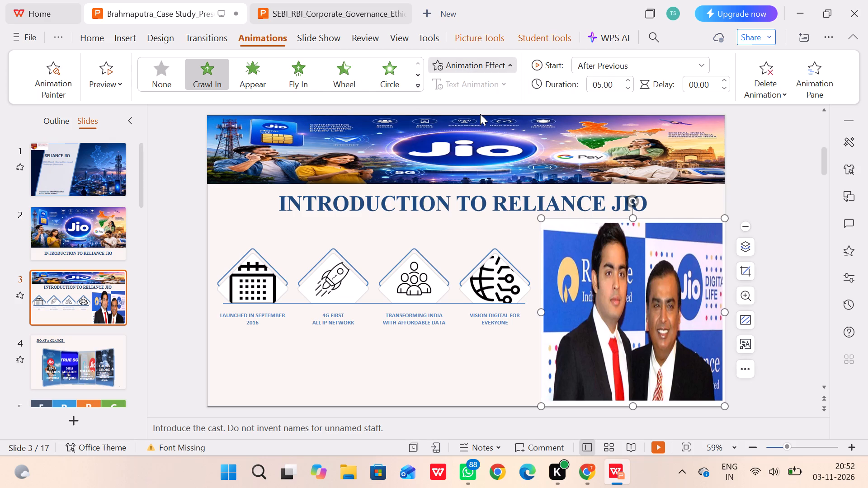
click(495, 63)
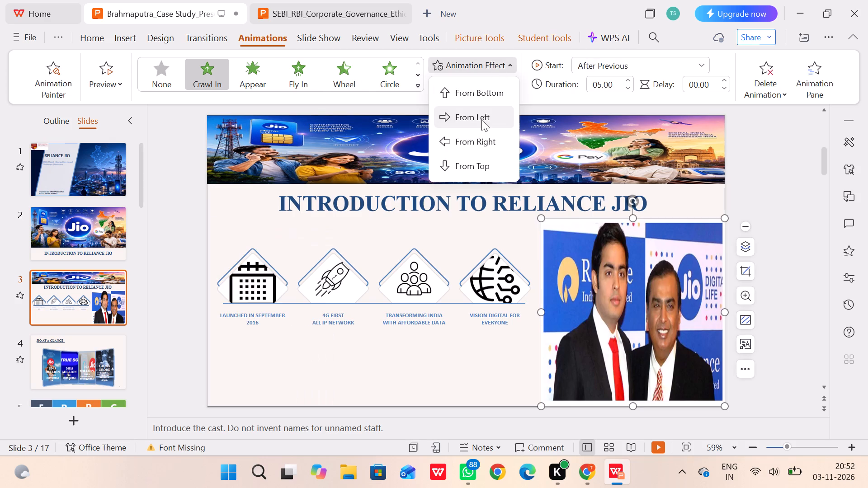
click(479, 142)
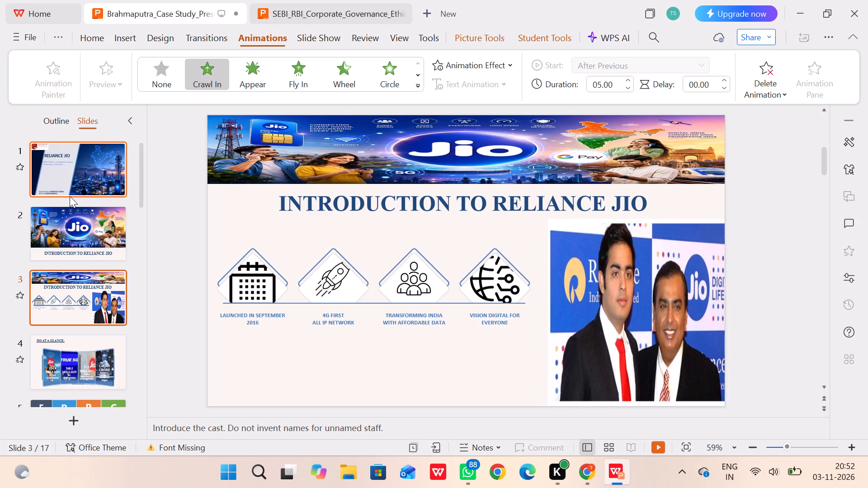
Play the slide show from the title slide through the ERRC Model - Eliminate slide to review the animations.
double_click(85, 187)
key(Right)
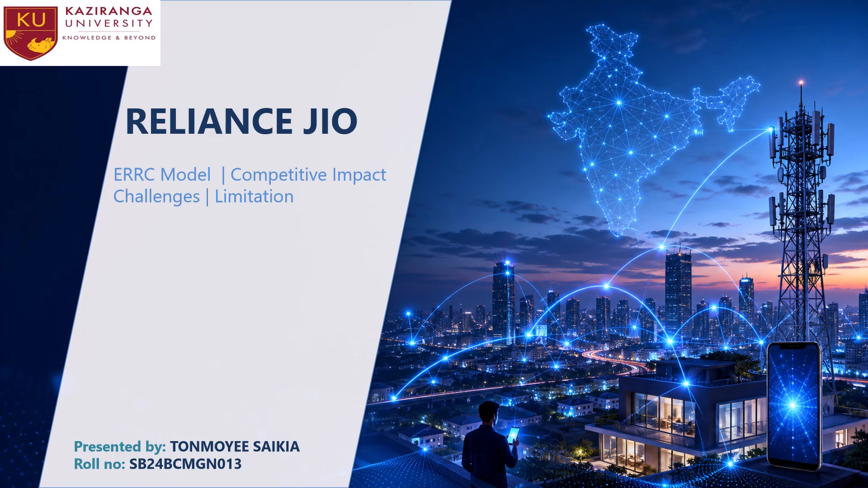
key(Right)
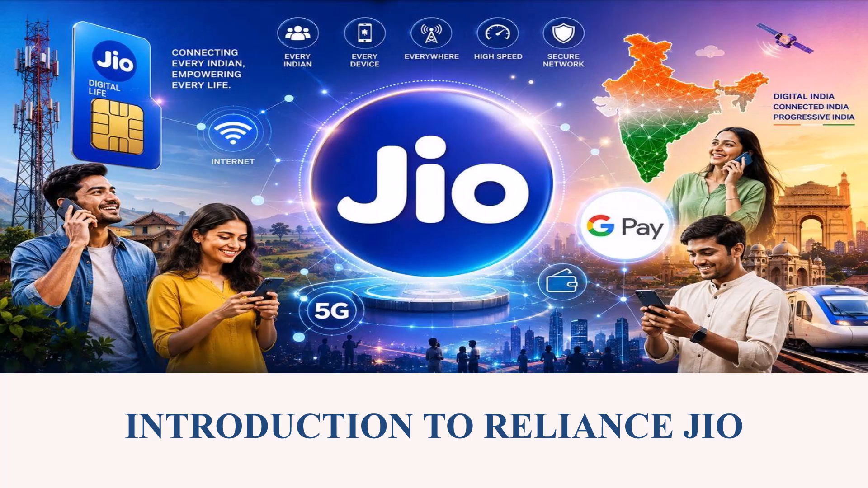
key(Right)
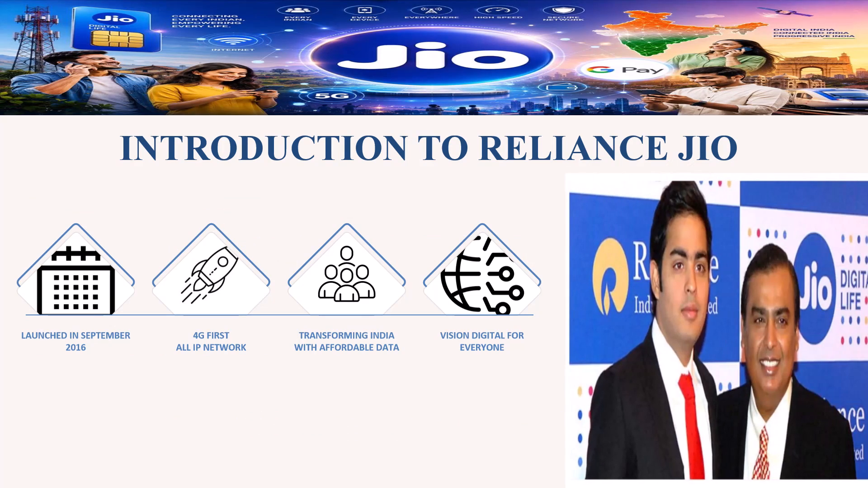
key(Right)
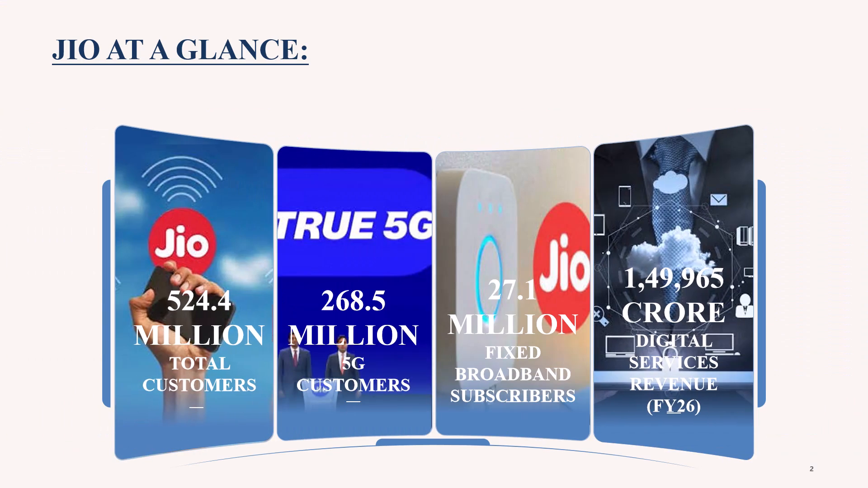
key(Right)
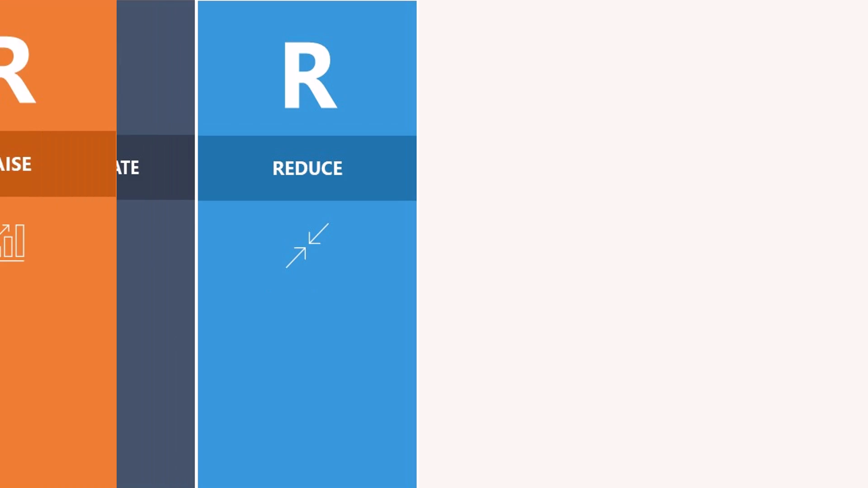
key(Right)
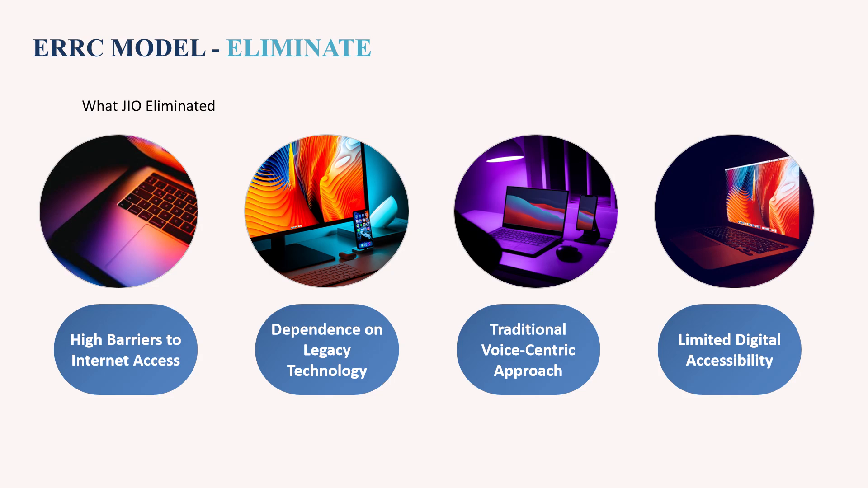
key(Escape)
Play the ERRC overview slide in the slide show to check its column animations.
scroll(64, 243, up, 1)
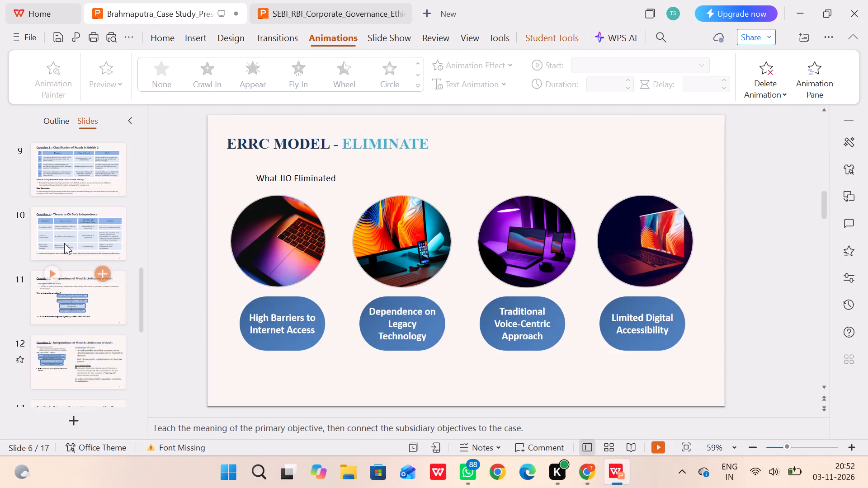
scroll(64, 243, up, 1)
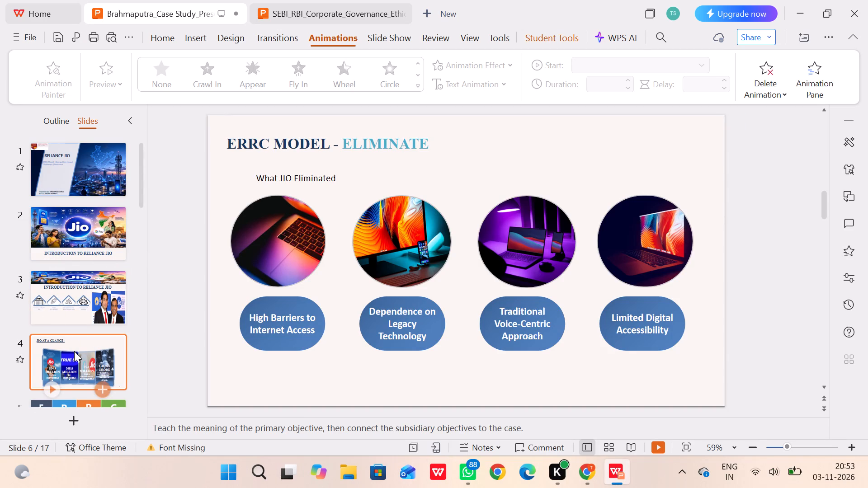
scroll(100, 270, down, 1)
scroll(81, 216, up, 1)
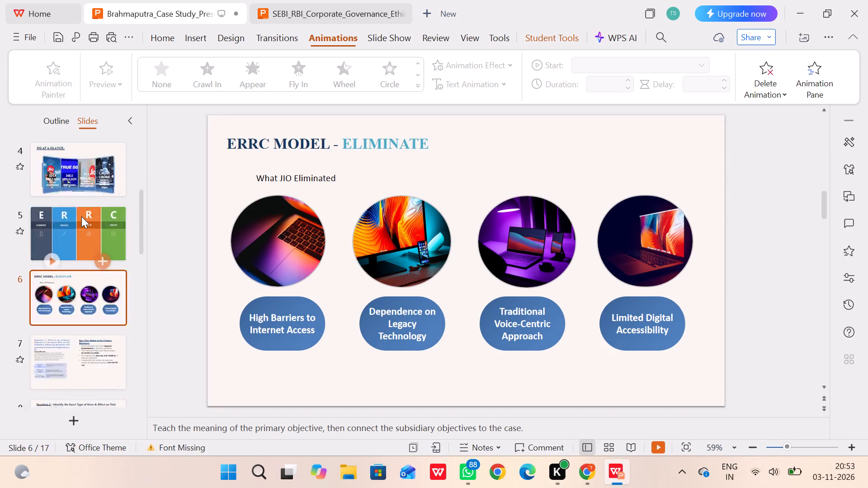
scroll(81, 216, up, 1)
double_click(76, 339)
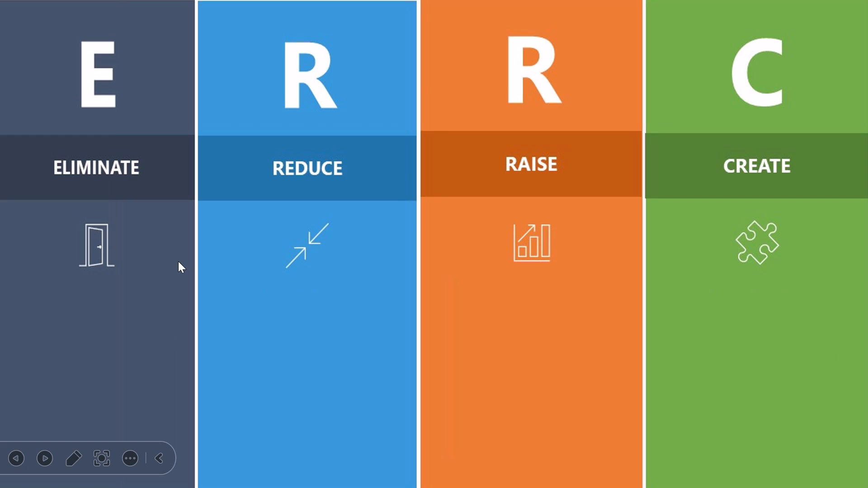
key(Escape)
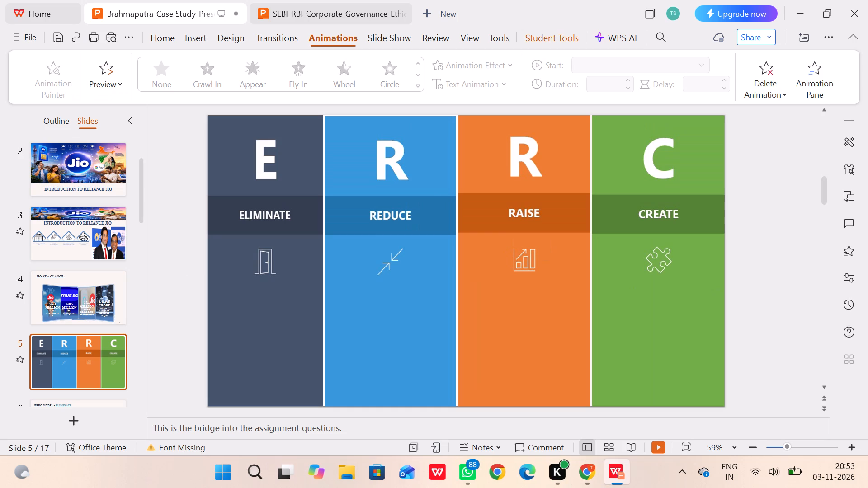
scroll(121, 314, down, 1)
scroll(100, 221, up, 1)
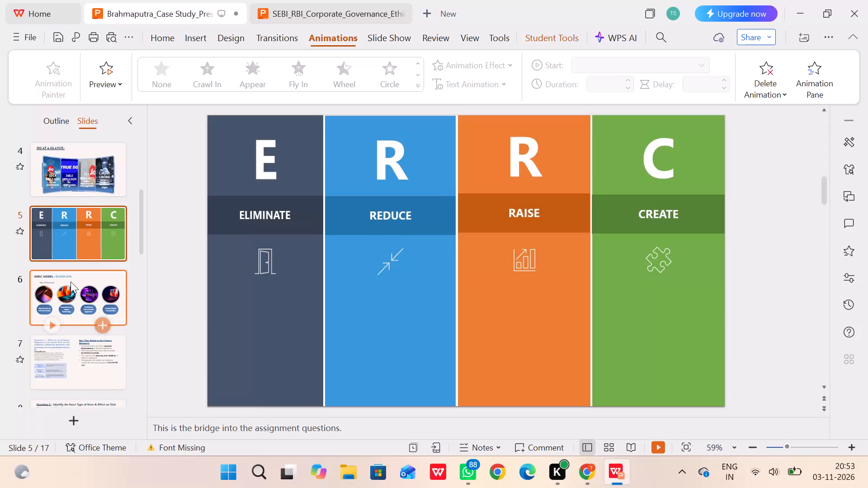
click(71, 282)
click(71, 355)
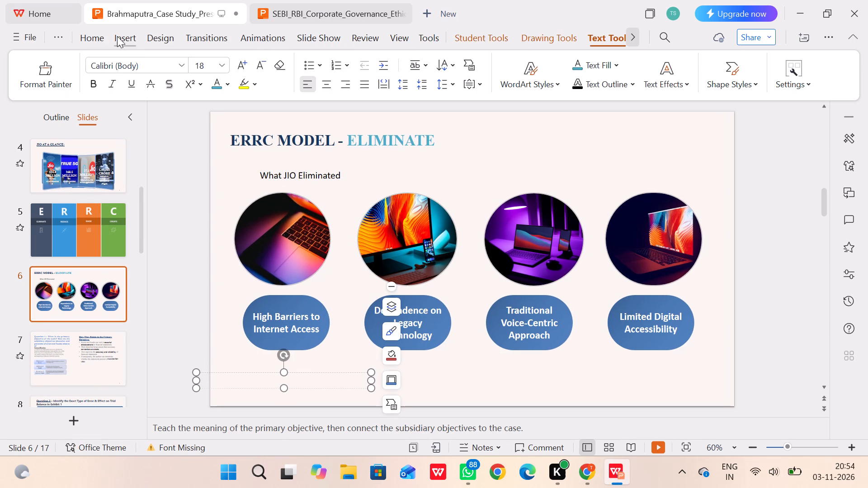
click(117, 36)
click(101, 33)
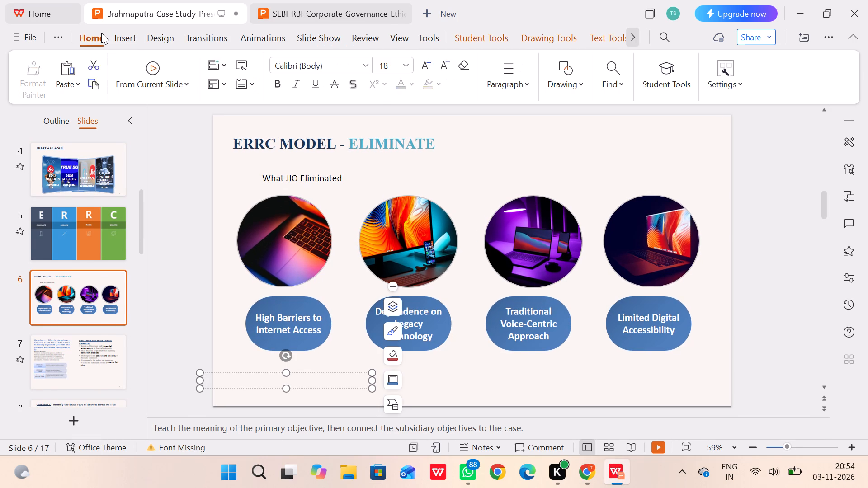
click(60, 60)
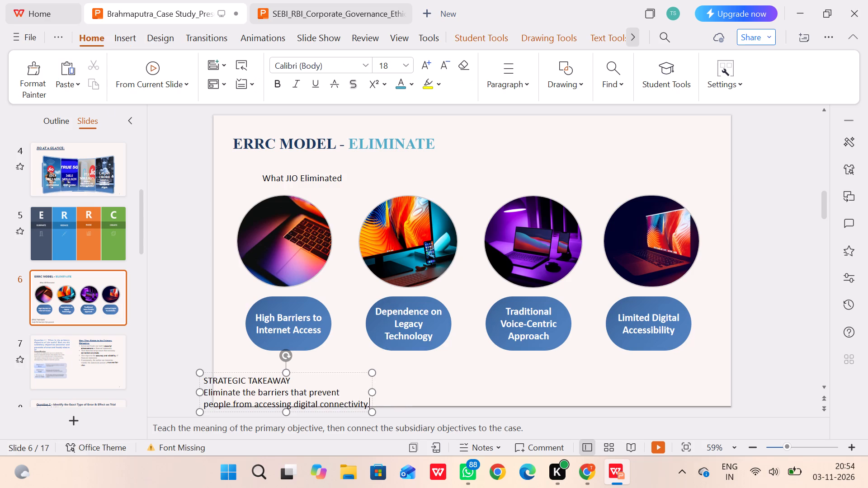
Widen the takeaway text box until its sentence fits one line, and move it fully onto the slide beneath the labels.
drag(371, 393, 555, 380)
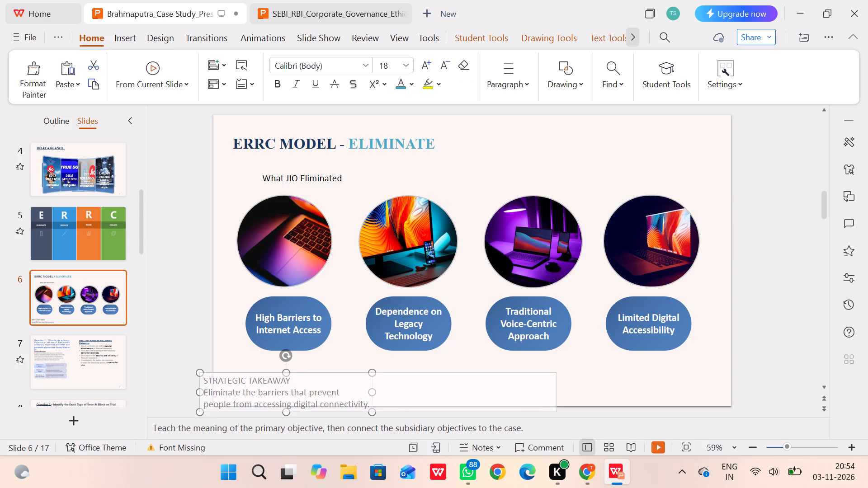
drag(555, 380, 580, 378)
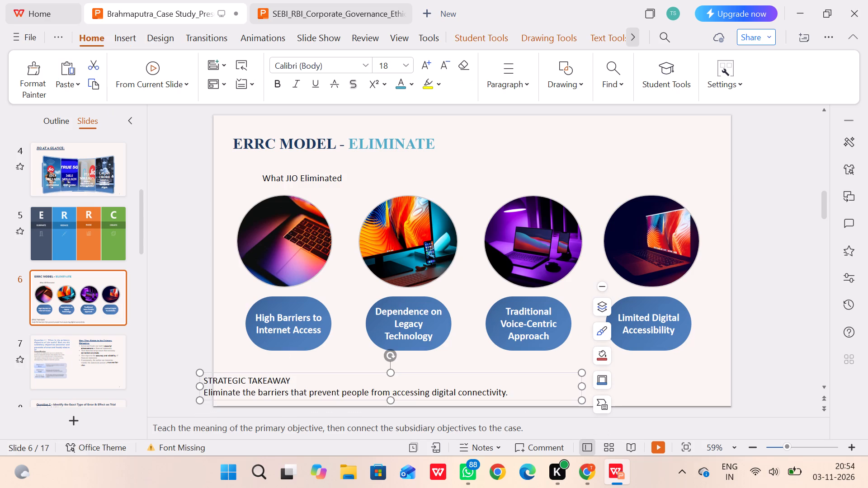
drag(404, 373, 419, 372)
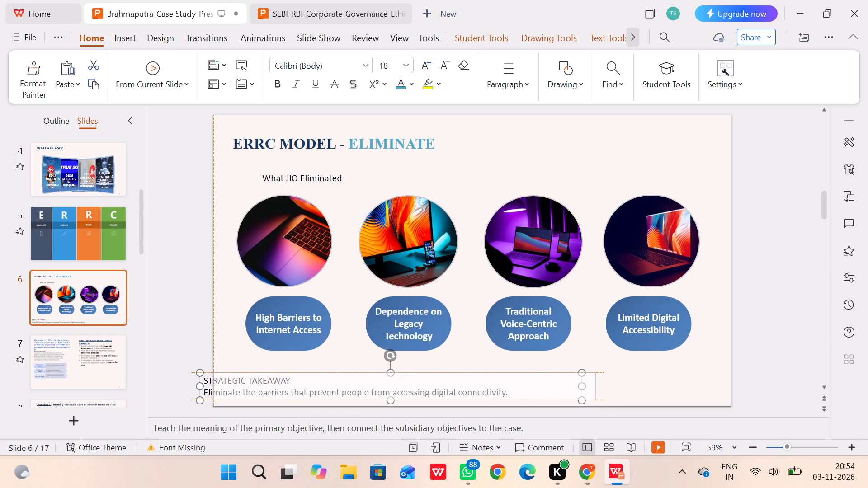
drag(419, 372, 442, 372)
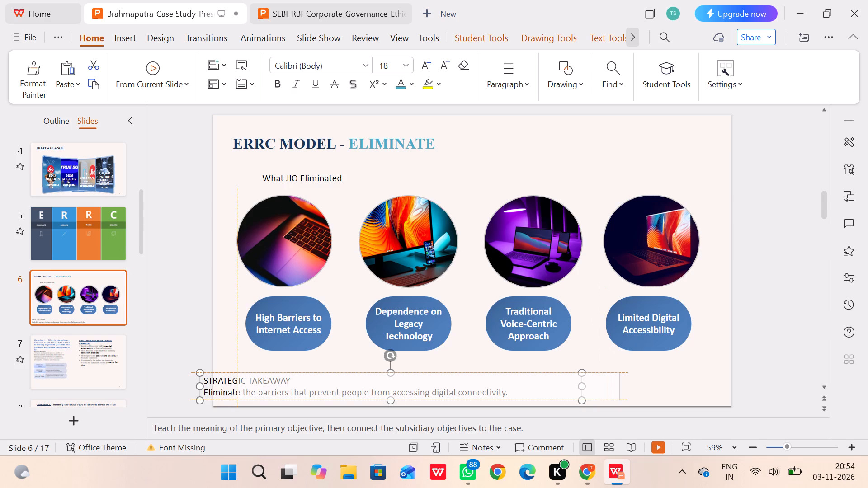
drag(442, 372, 436, 371)
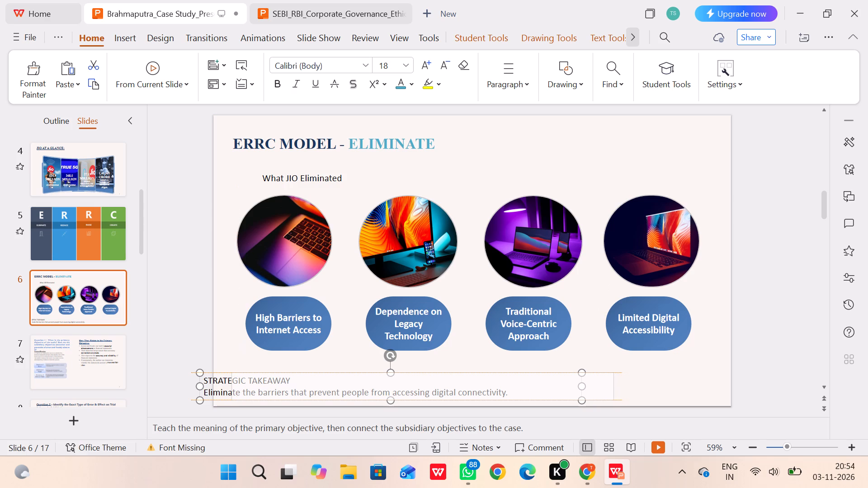
drag(436, 371, 447, 369)
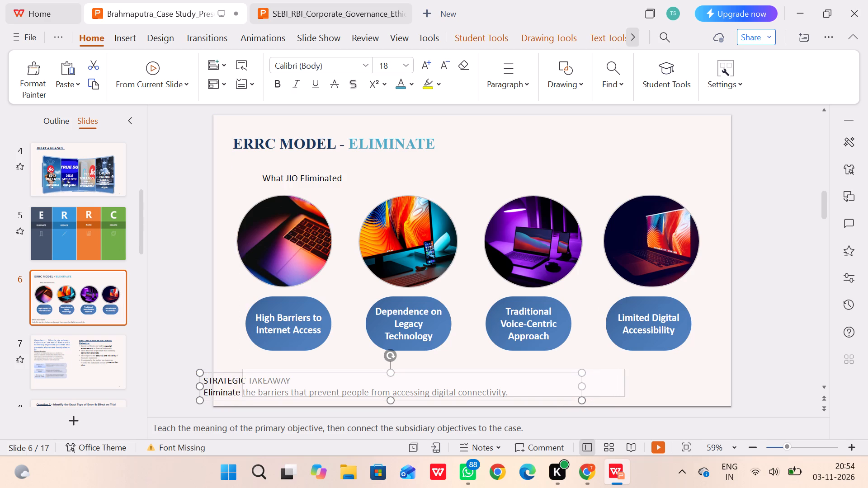
drag(447, 369, 440, 368)
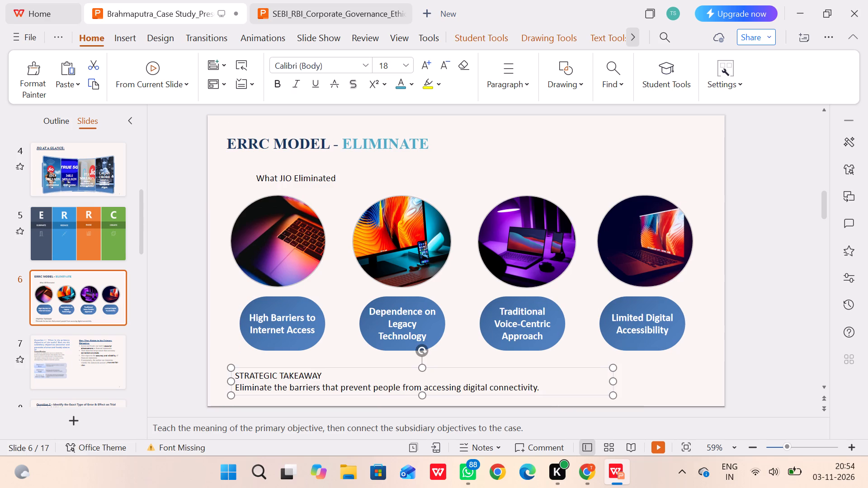
Delete the STRATEGIC TAKEAWAY heading from the text box, leaving only the sentence.
drag(325, 376, 267, 376)
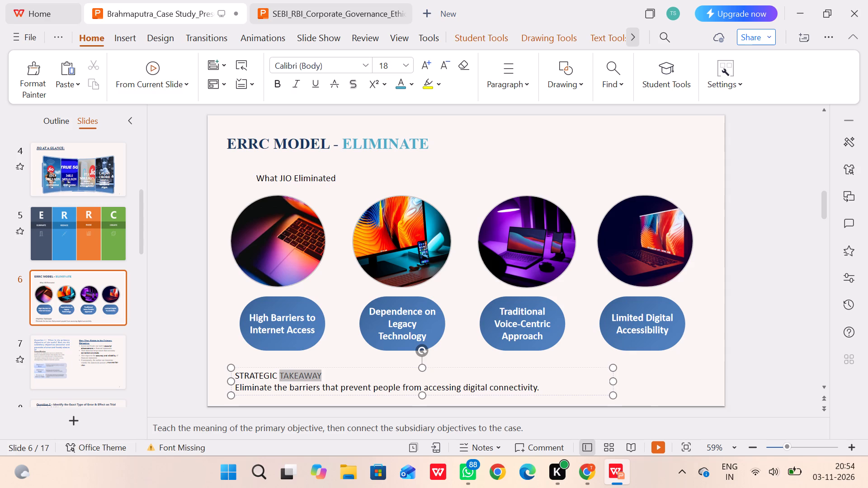
drag(267, 376, 176, 377)
click(234, 336)
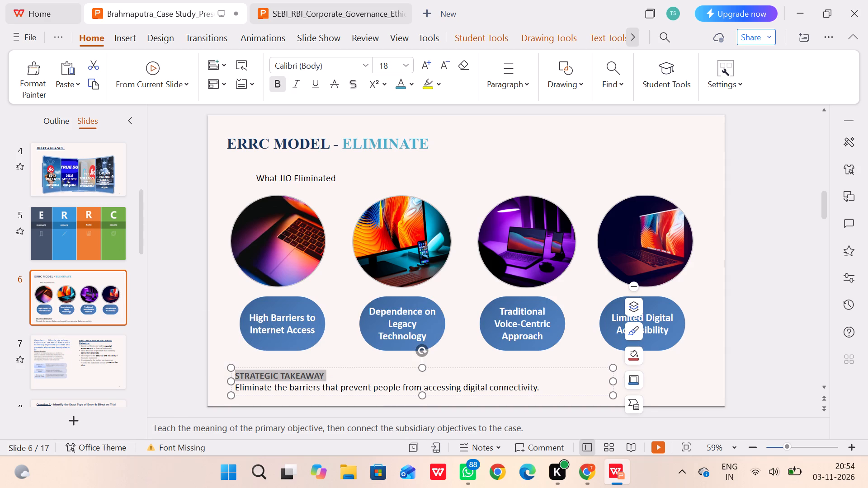
key(BackSpace)
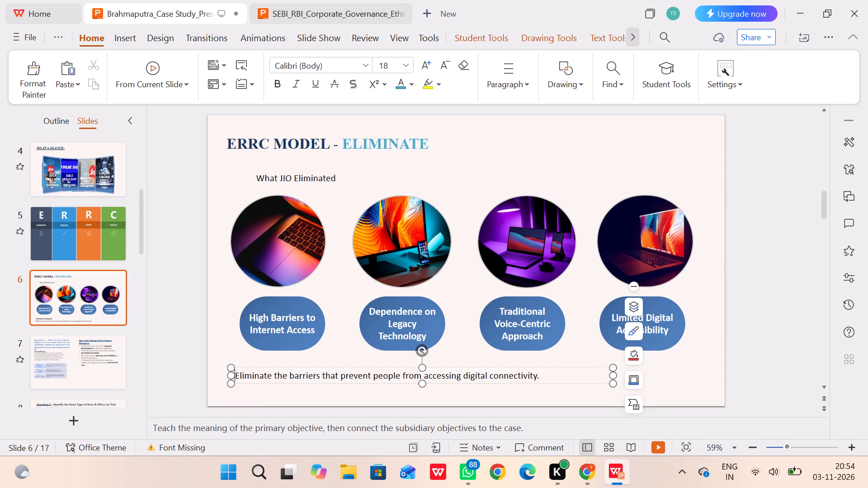
Centre the takeaway sentence and format it in bold Times New Roman, size 24.
drag(538, 373, 217, 380)
click(404, 347)
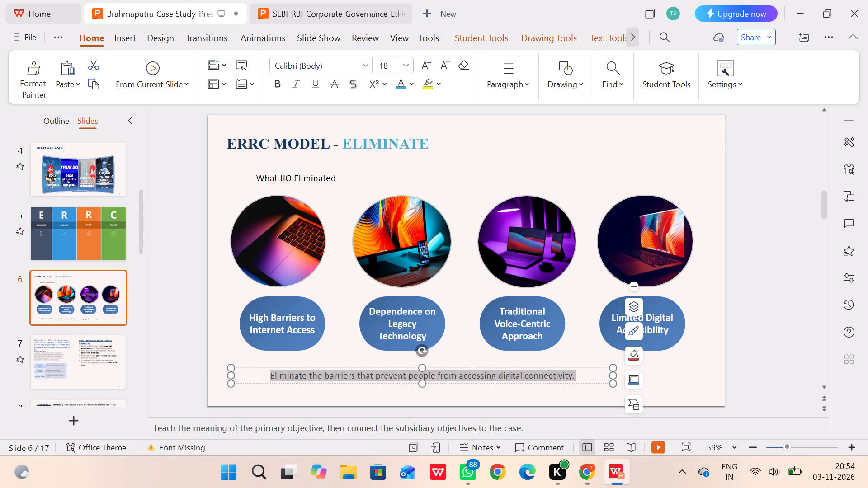
click(368, 66)
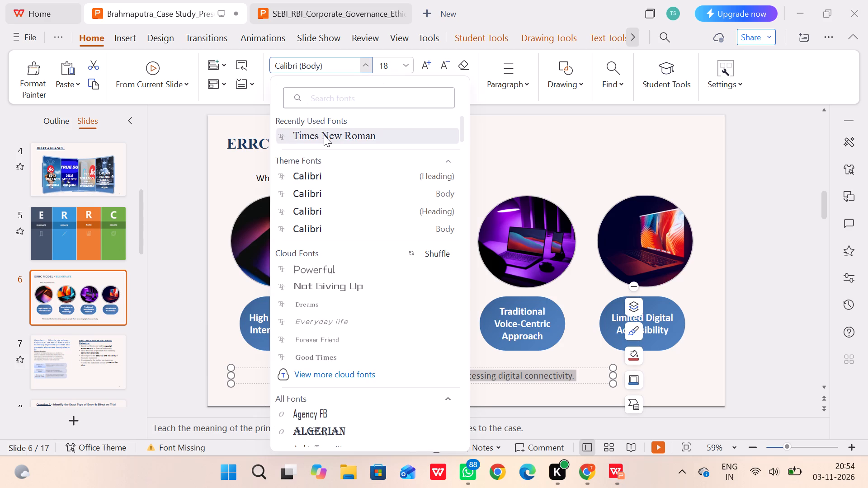
click(324, 135)
click(407, 62)
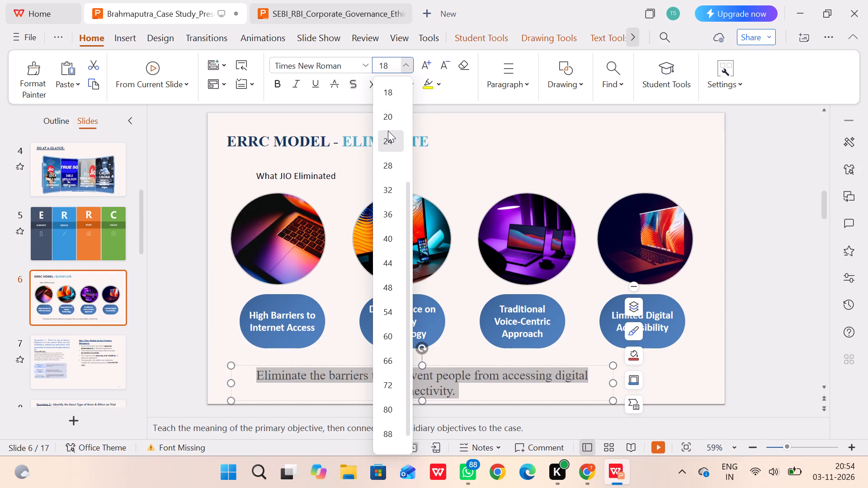
click(388, 131)
click(278, 84)
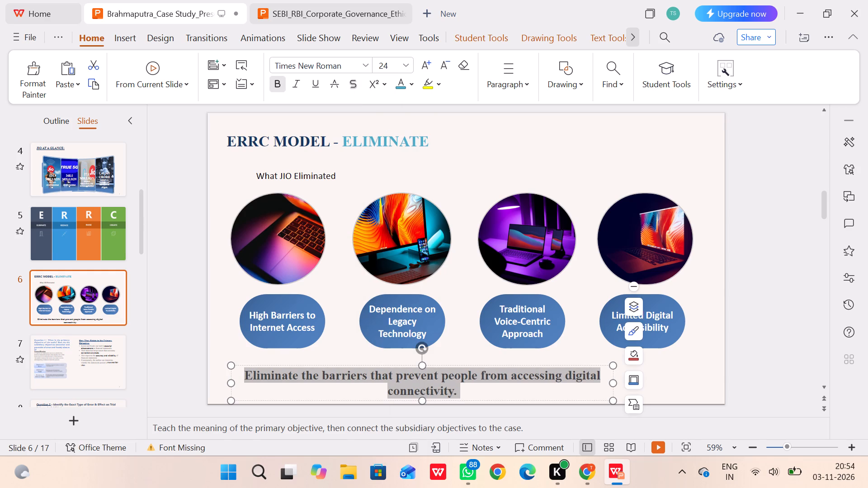
Widen the takeaway text box so the enlarged sentence fits on one line under the four labels.
drag(612, 386, 675, 381)
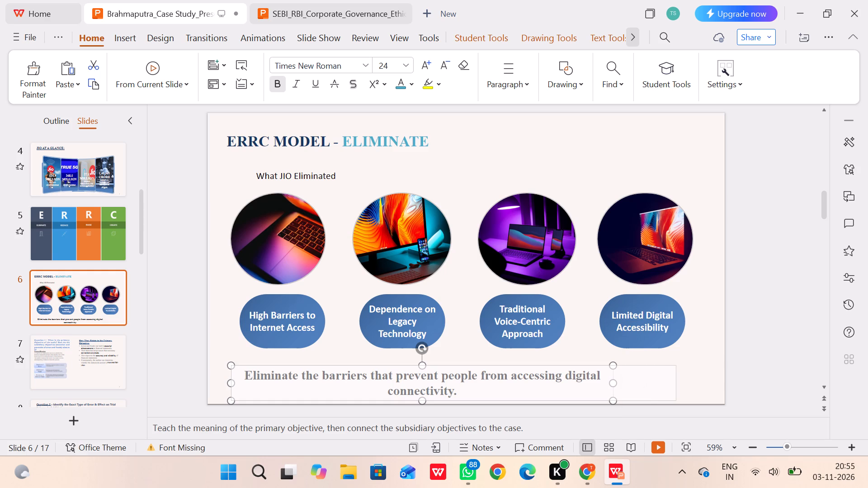
drag(675, 381, 663, 382)
drag(663, 382, 695, 377)
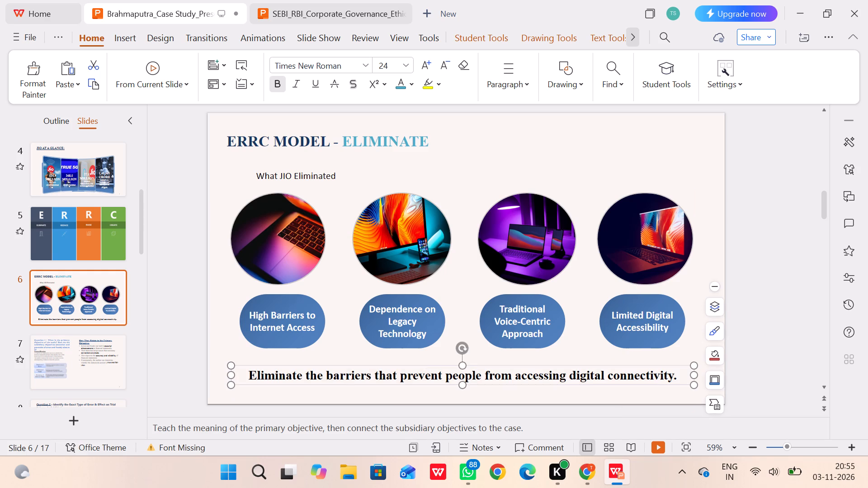
Recolour the takeaway sentence beneath the four labels in a lighter blue theme colour.
drag(252, 373, 682, 380)
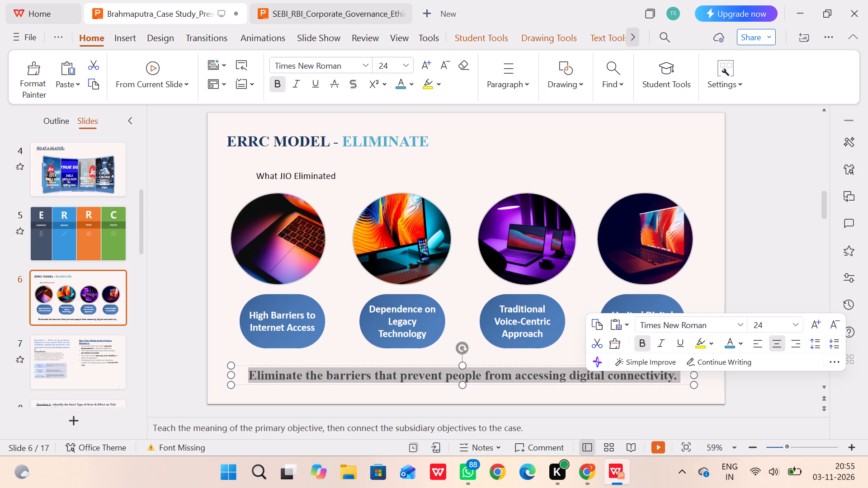
click(742, 343)
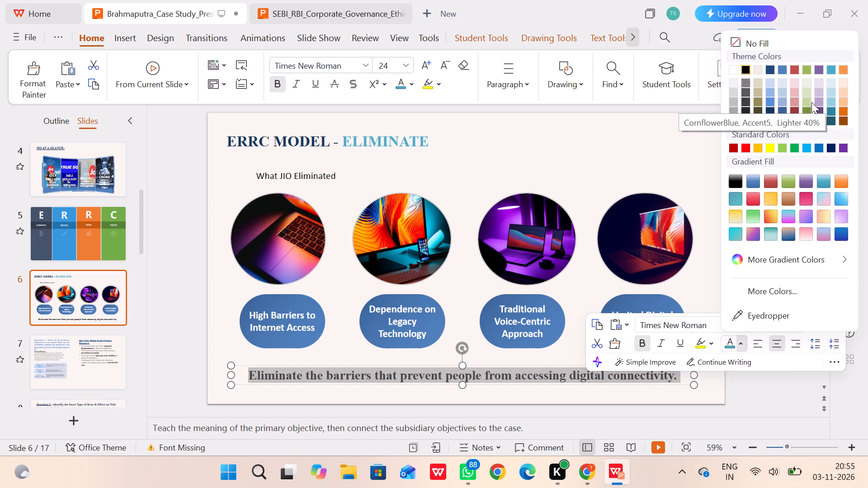
click(773, 98)
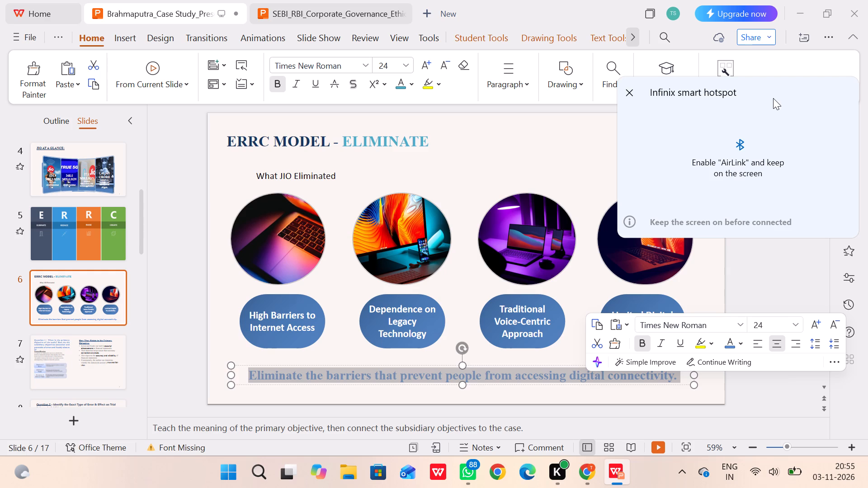
click(774, 130)
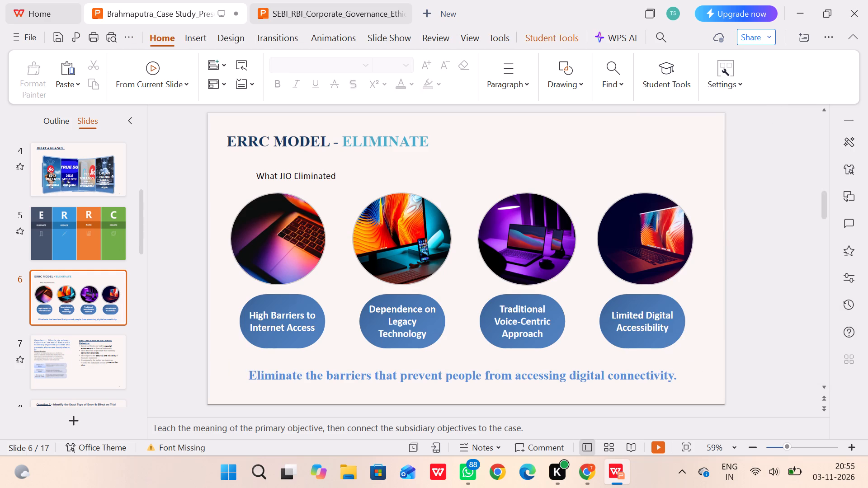
Narrow the takeaway text box from both sides so its sentence wraps onto two centred lines beneath the labels.
click(348, 373)
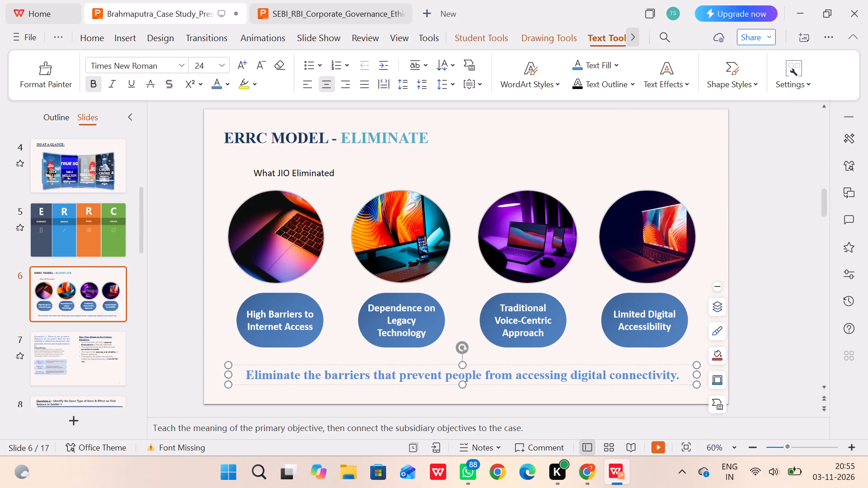
drag(227, 374, 255, 373)
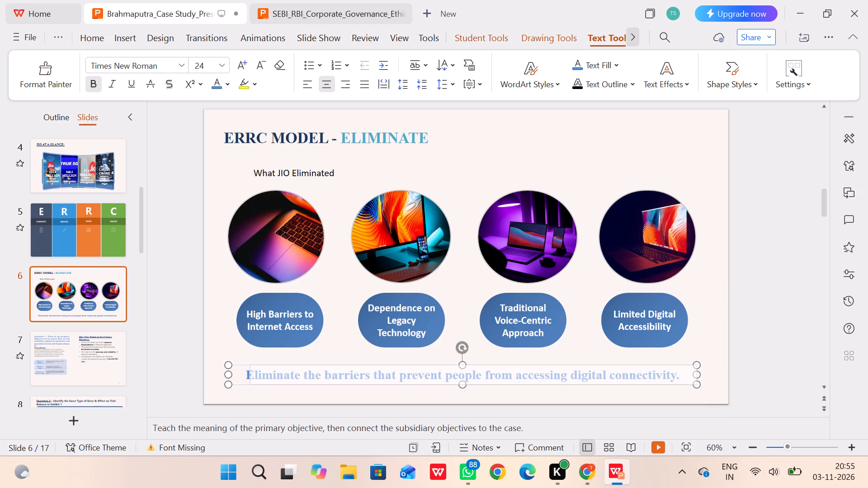
drag(255, 373, 253, 372)
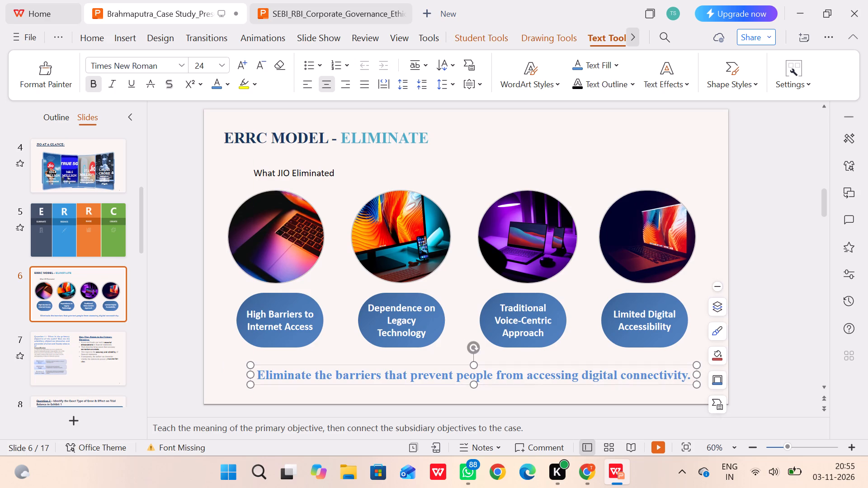
drag(698, 376, 689, 377)
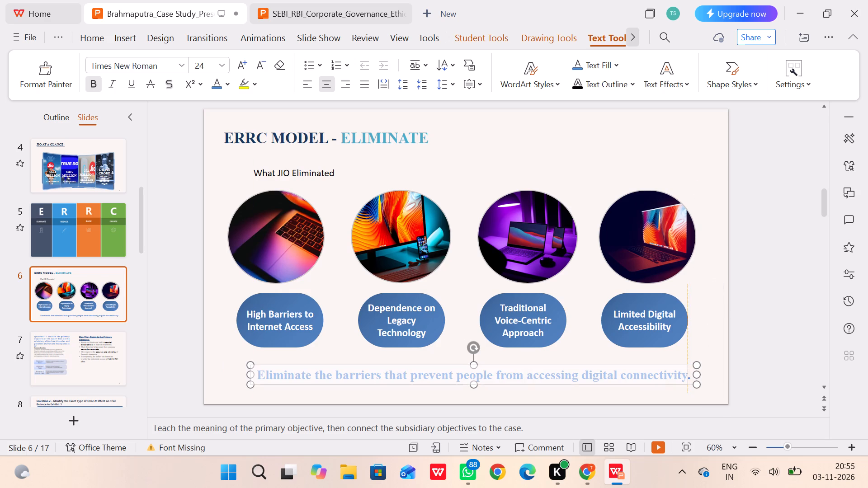
drag(689, 377, 663, 377)
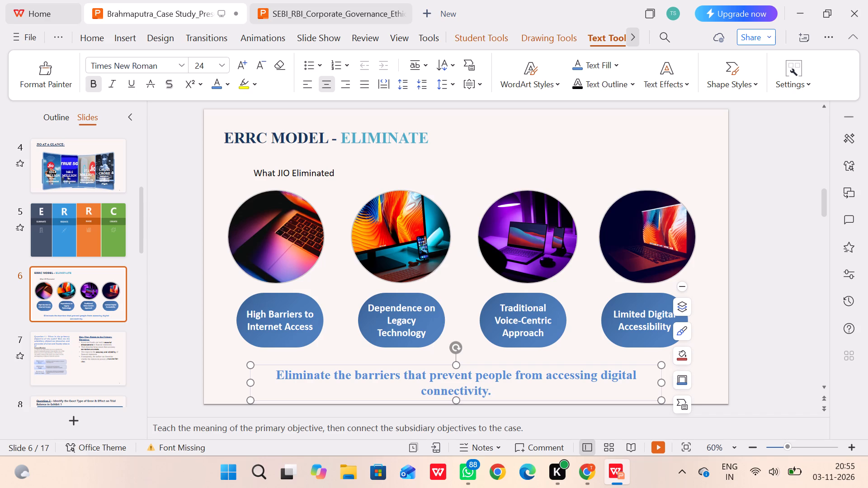
drag(662, 382, 680, 383)
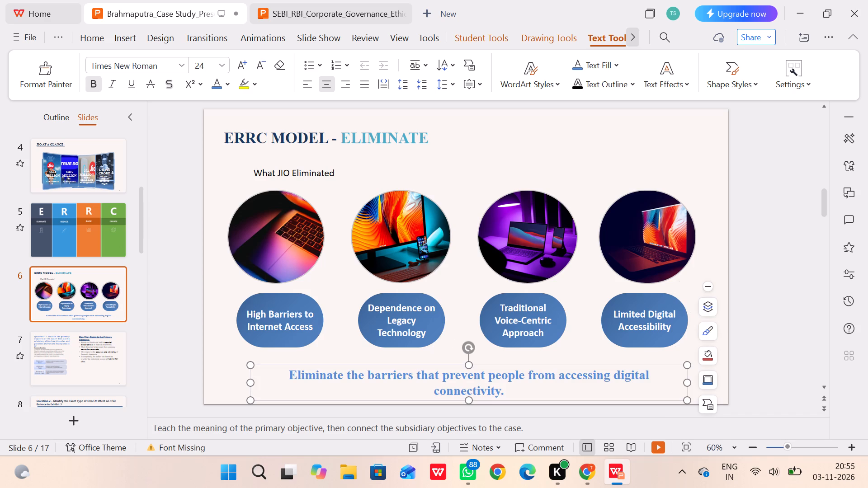
drag(252, 380, 245, 380)
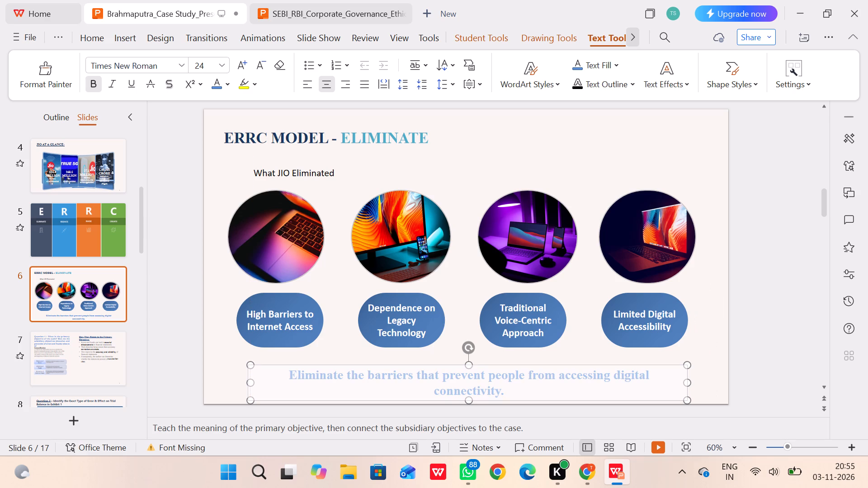
drag(245, 380, 245, 380)
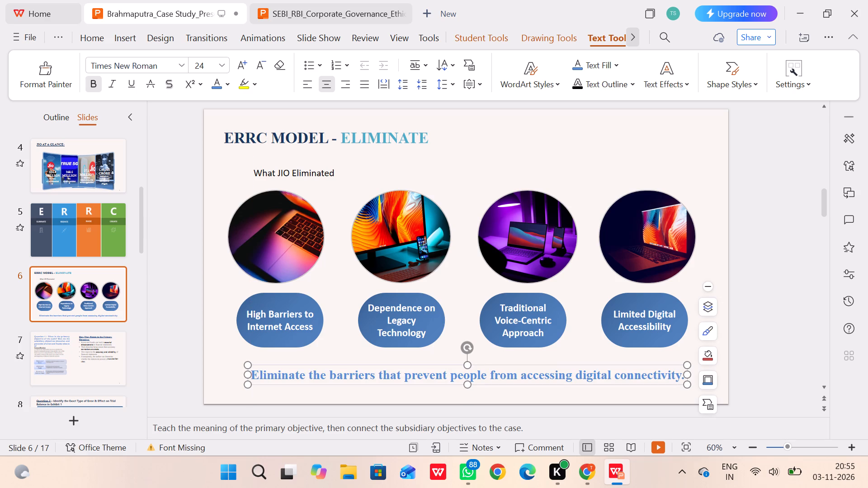
drag(245, 374, 252, 380)
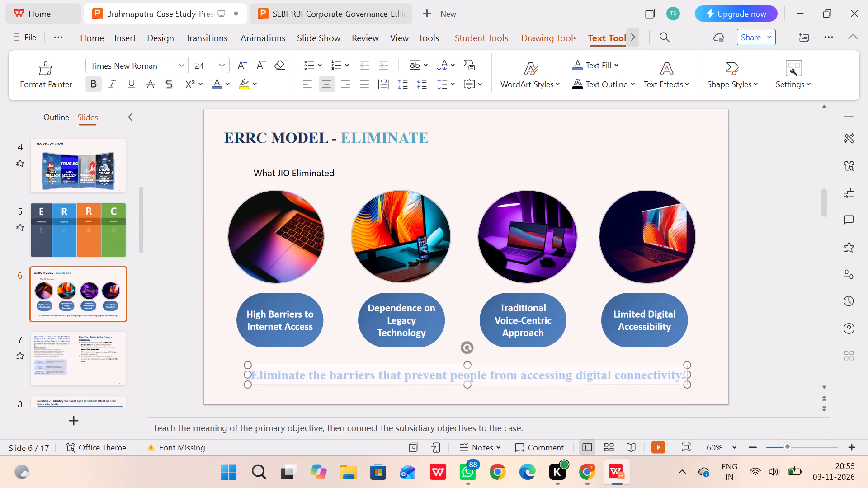
drag(252, 380, 255, 378)
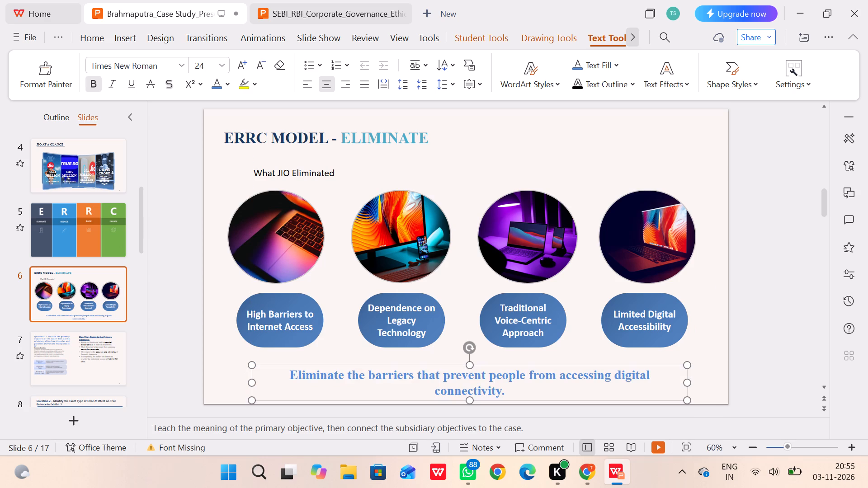
click(783, 216)
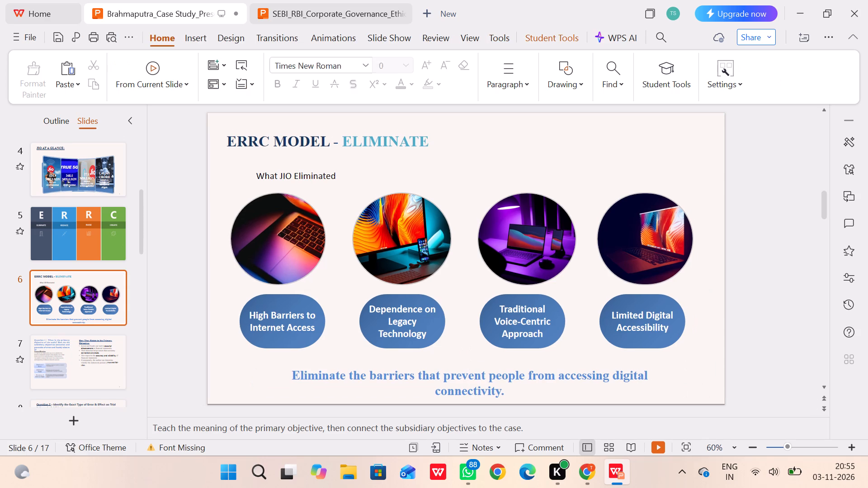
Format the "What JIO Eliminated" subheading in bold Times New Roman, size 20.
click(302, 175)
drag(335, 171, 232, 165)
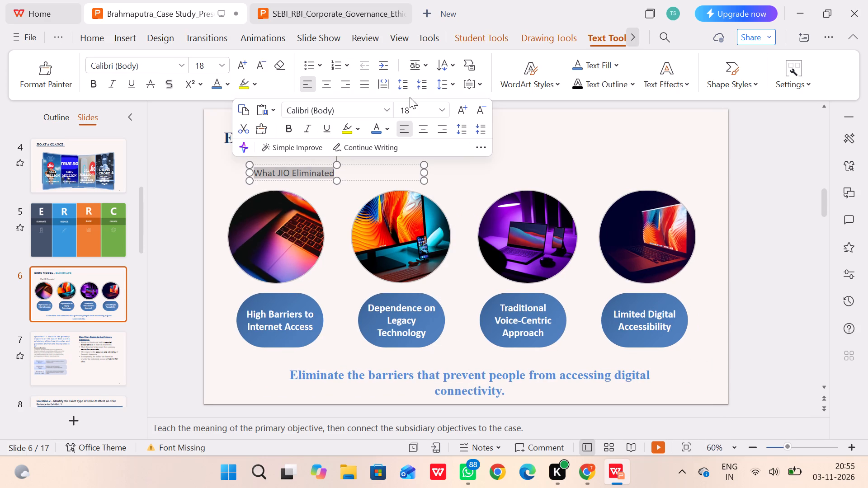
click(390, 103)
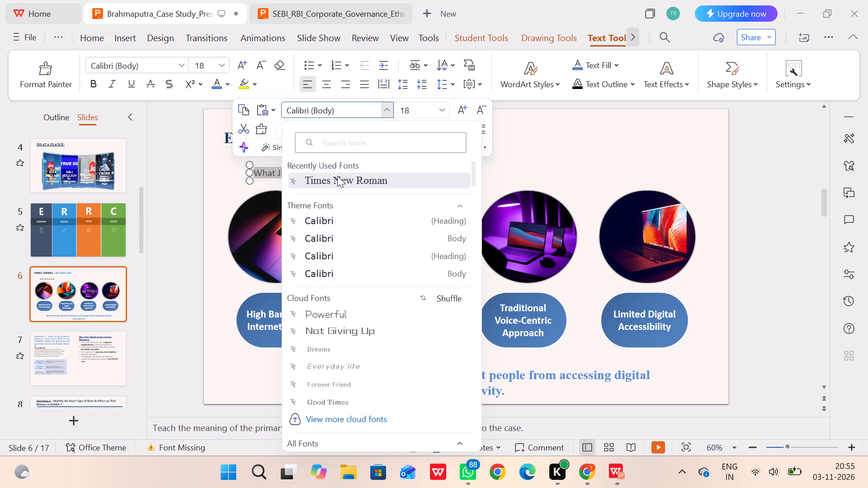
click(337, 176)
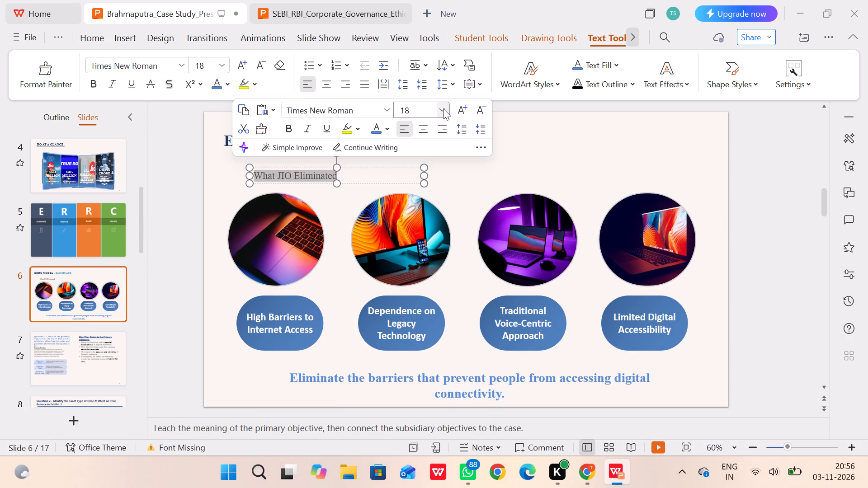
click(443, 108)
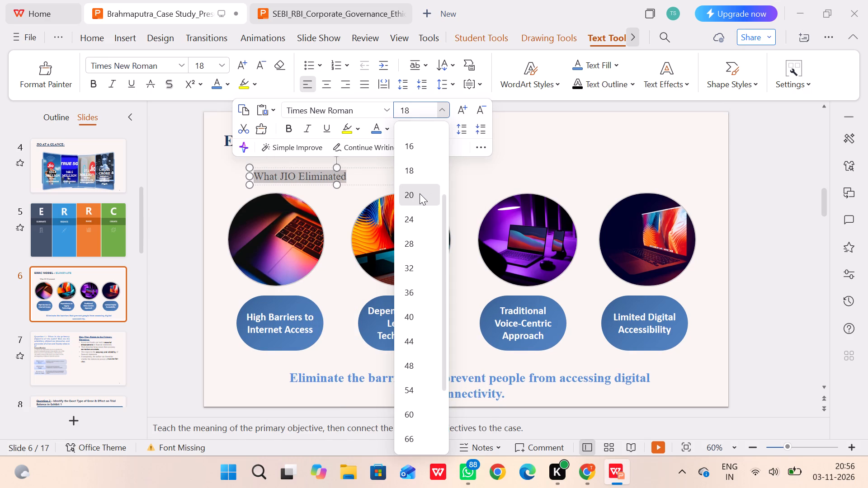
click(420, 193)
click(287, 133)
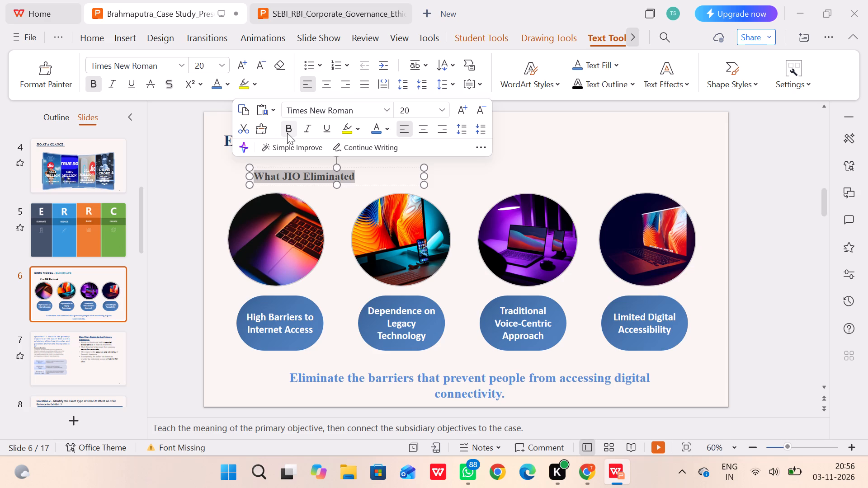
click(363, 174)
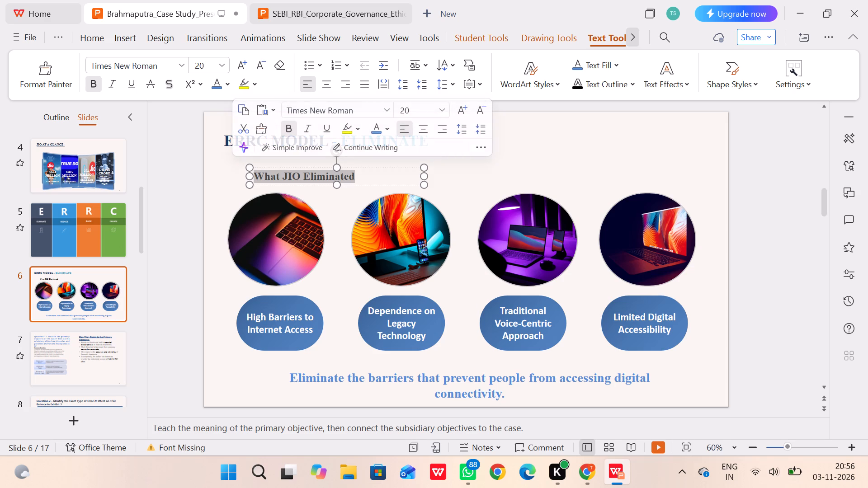
click(773, 160)
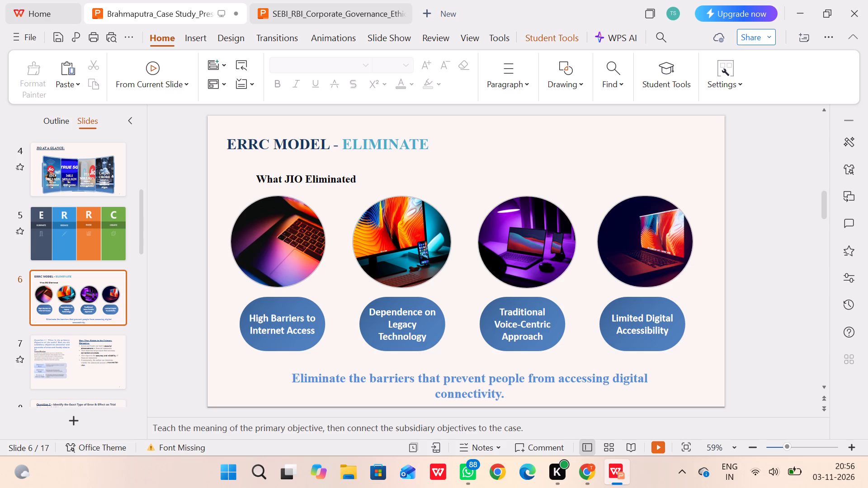
Look back over the JIO AT A GLANCE, ERRC overview and Introduction to Reliance Jio slides.
click(83, 147)
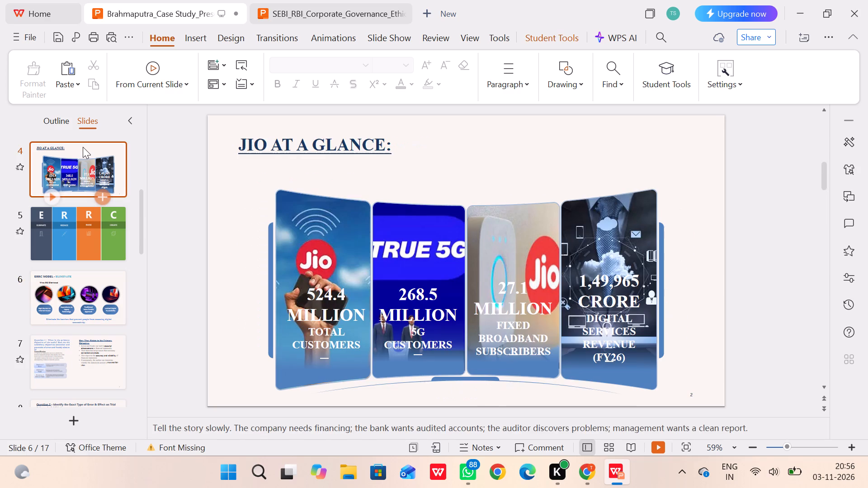
click(70, 239)
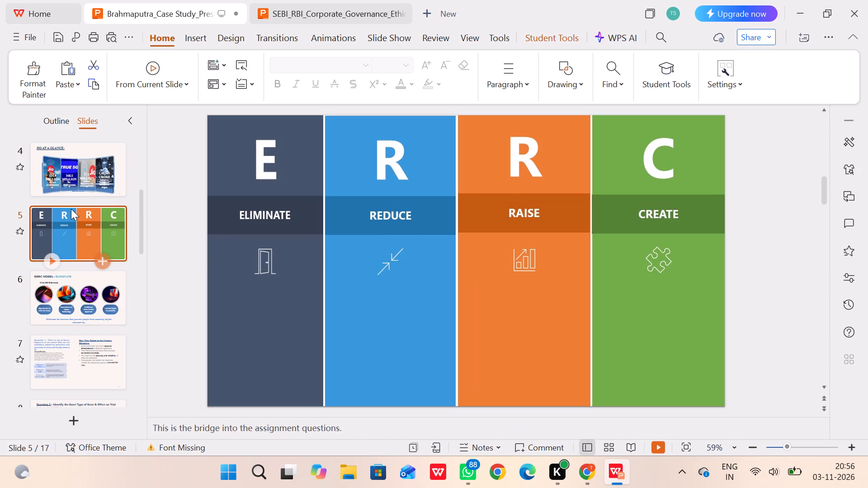
scroll(71, 209, up, 2)
click(69, 290)
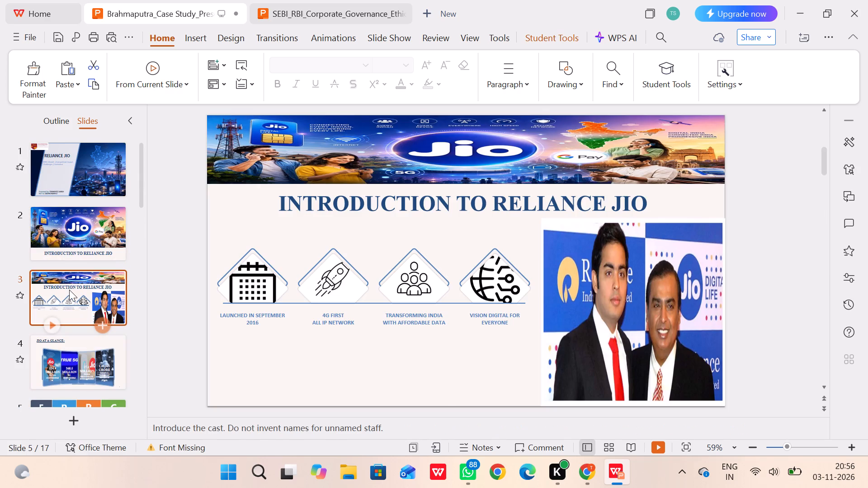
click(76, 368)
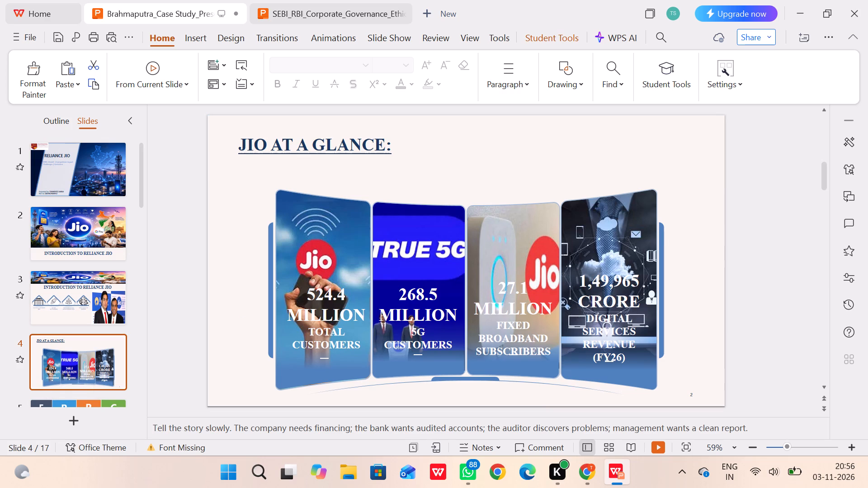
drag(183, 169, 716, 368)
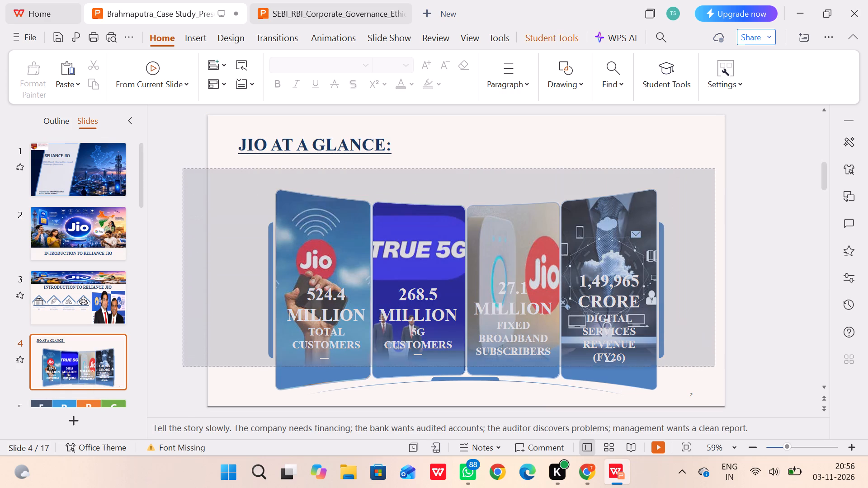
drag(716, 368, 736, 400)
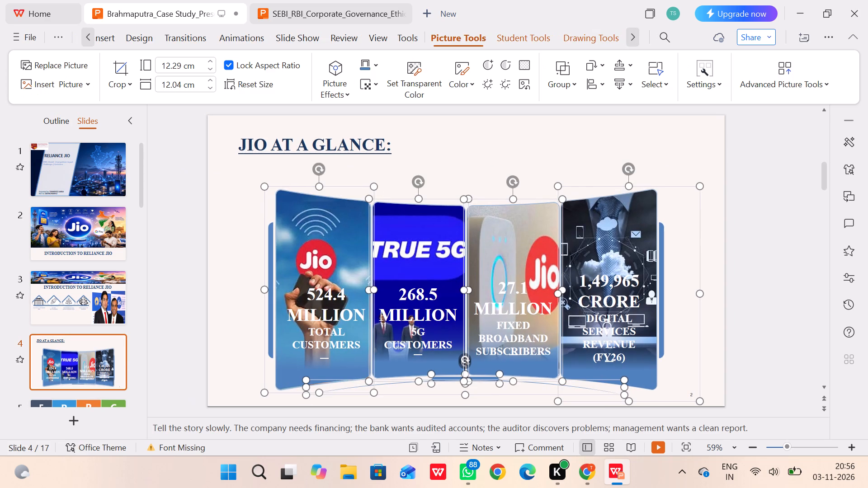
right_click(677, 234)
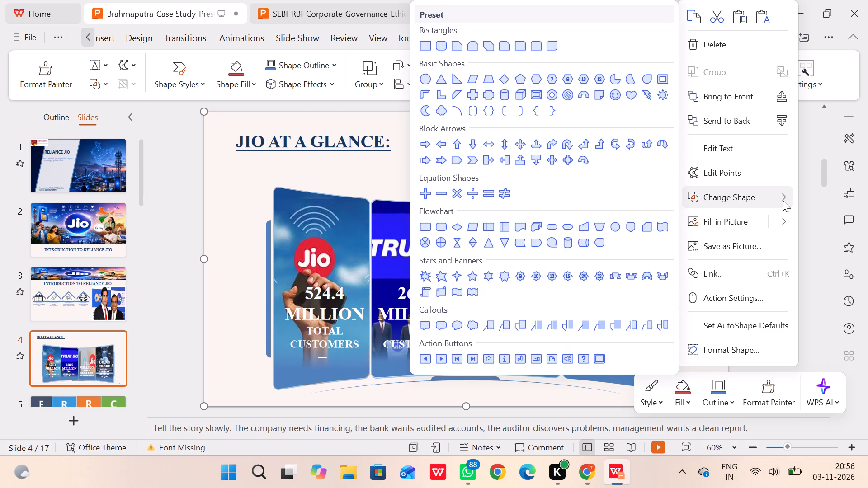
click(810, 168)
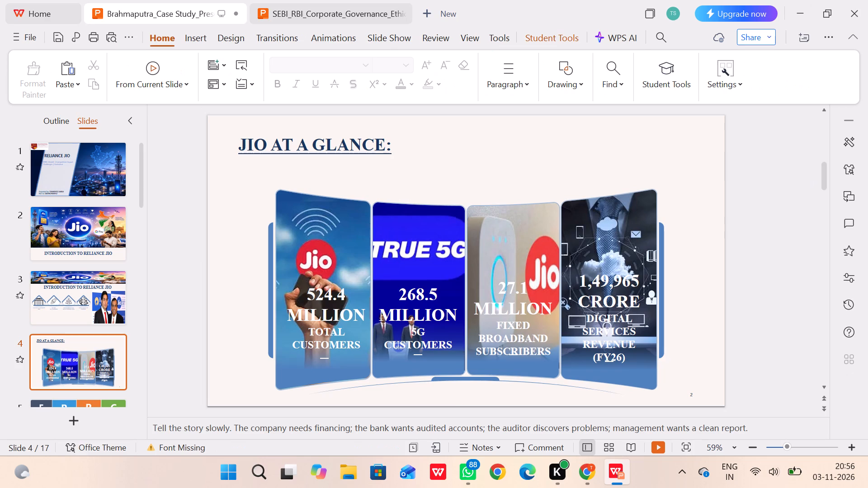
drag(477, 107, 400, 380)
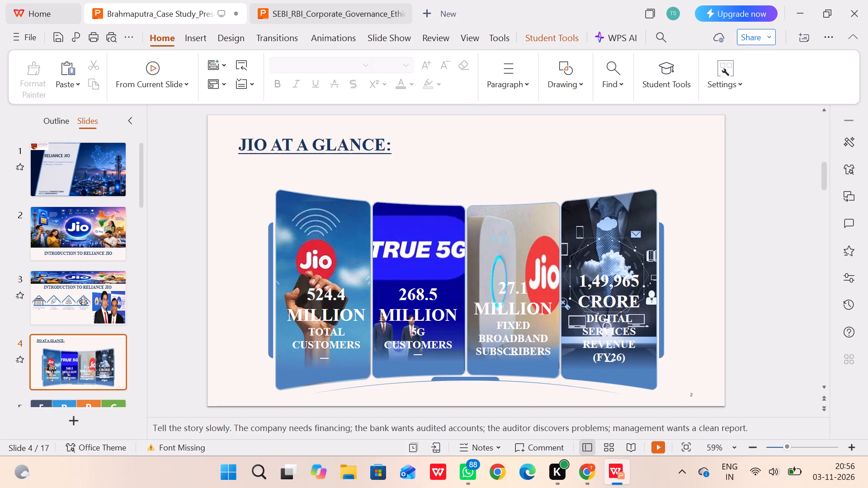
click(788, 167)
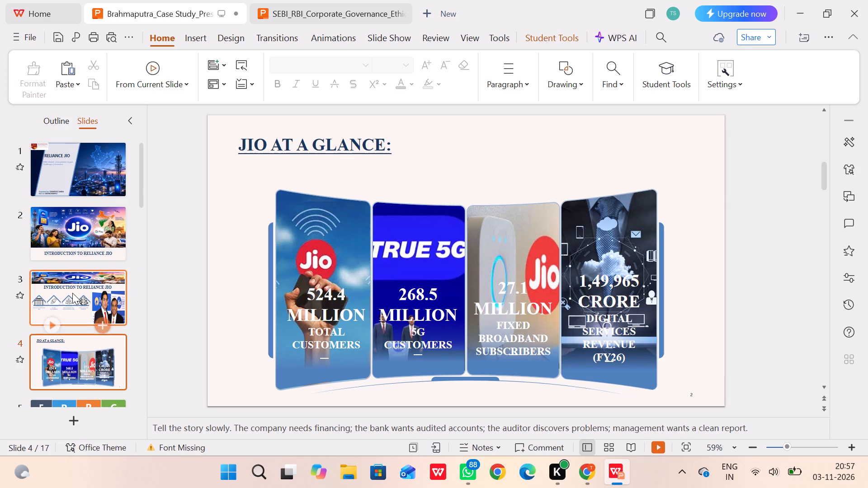
Return to the ERRC Model - Eliminate slide and preview it full screen.
scroll(72, 293, down, 1)
double_click(78, 166)
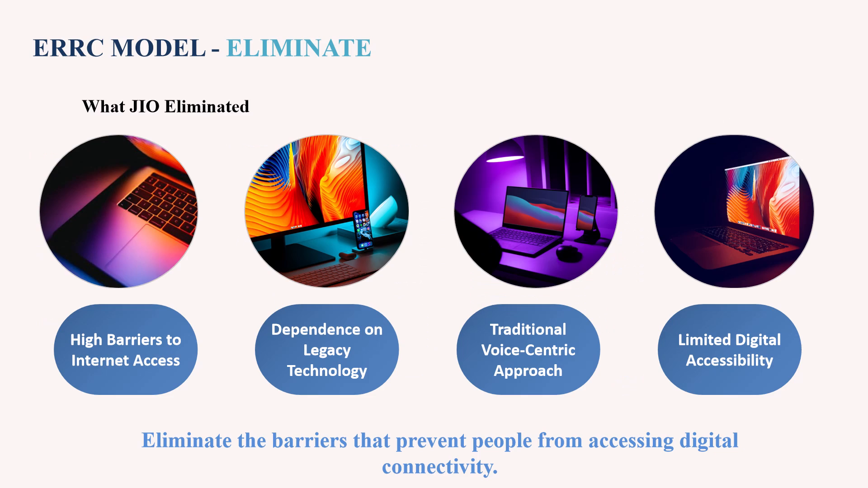
key(Escape)
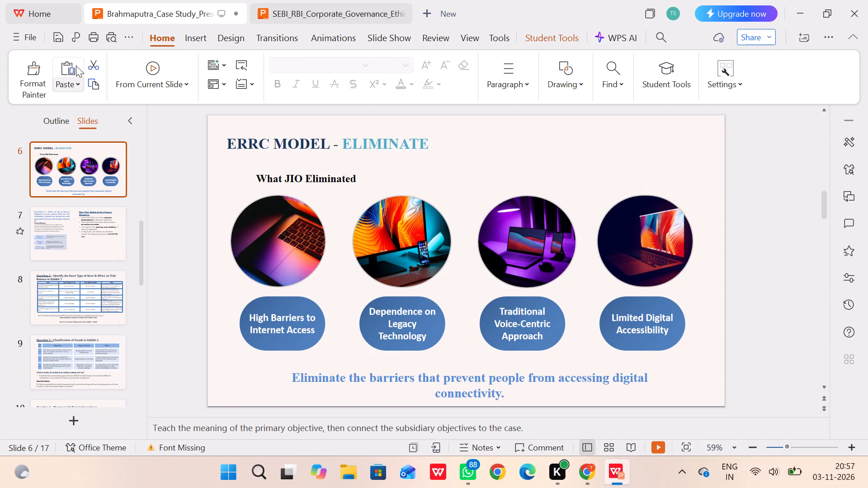
Save the presentation.
click(57, 36)
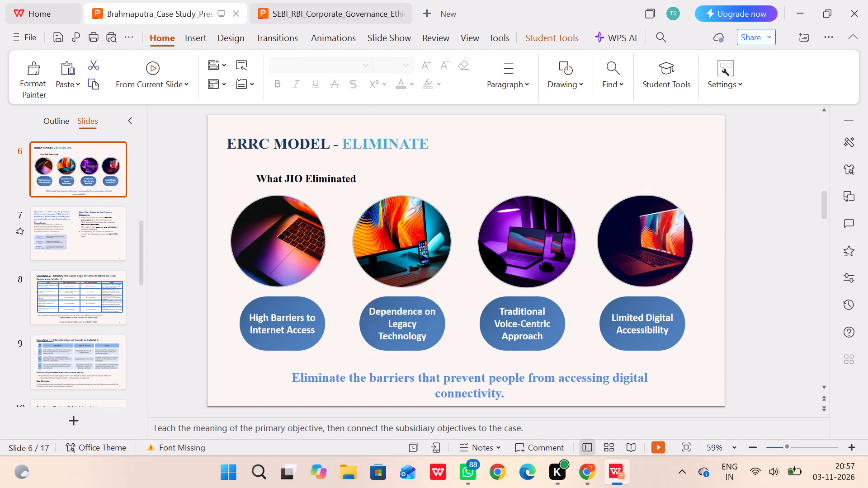